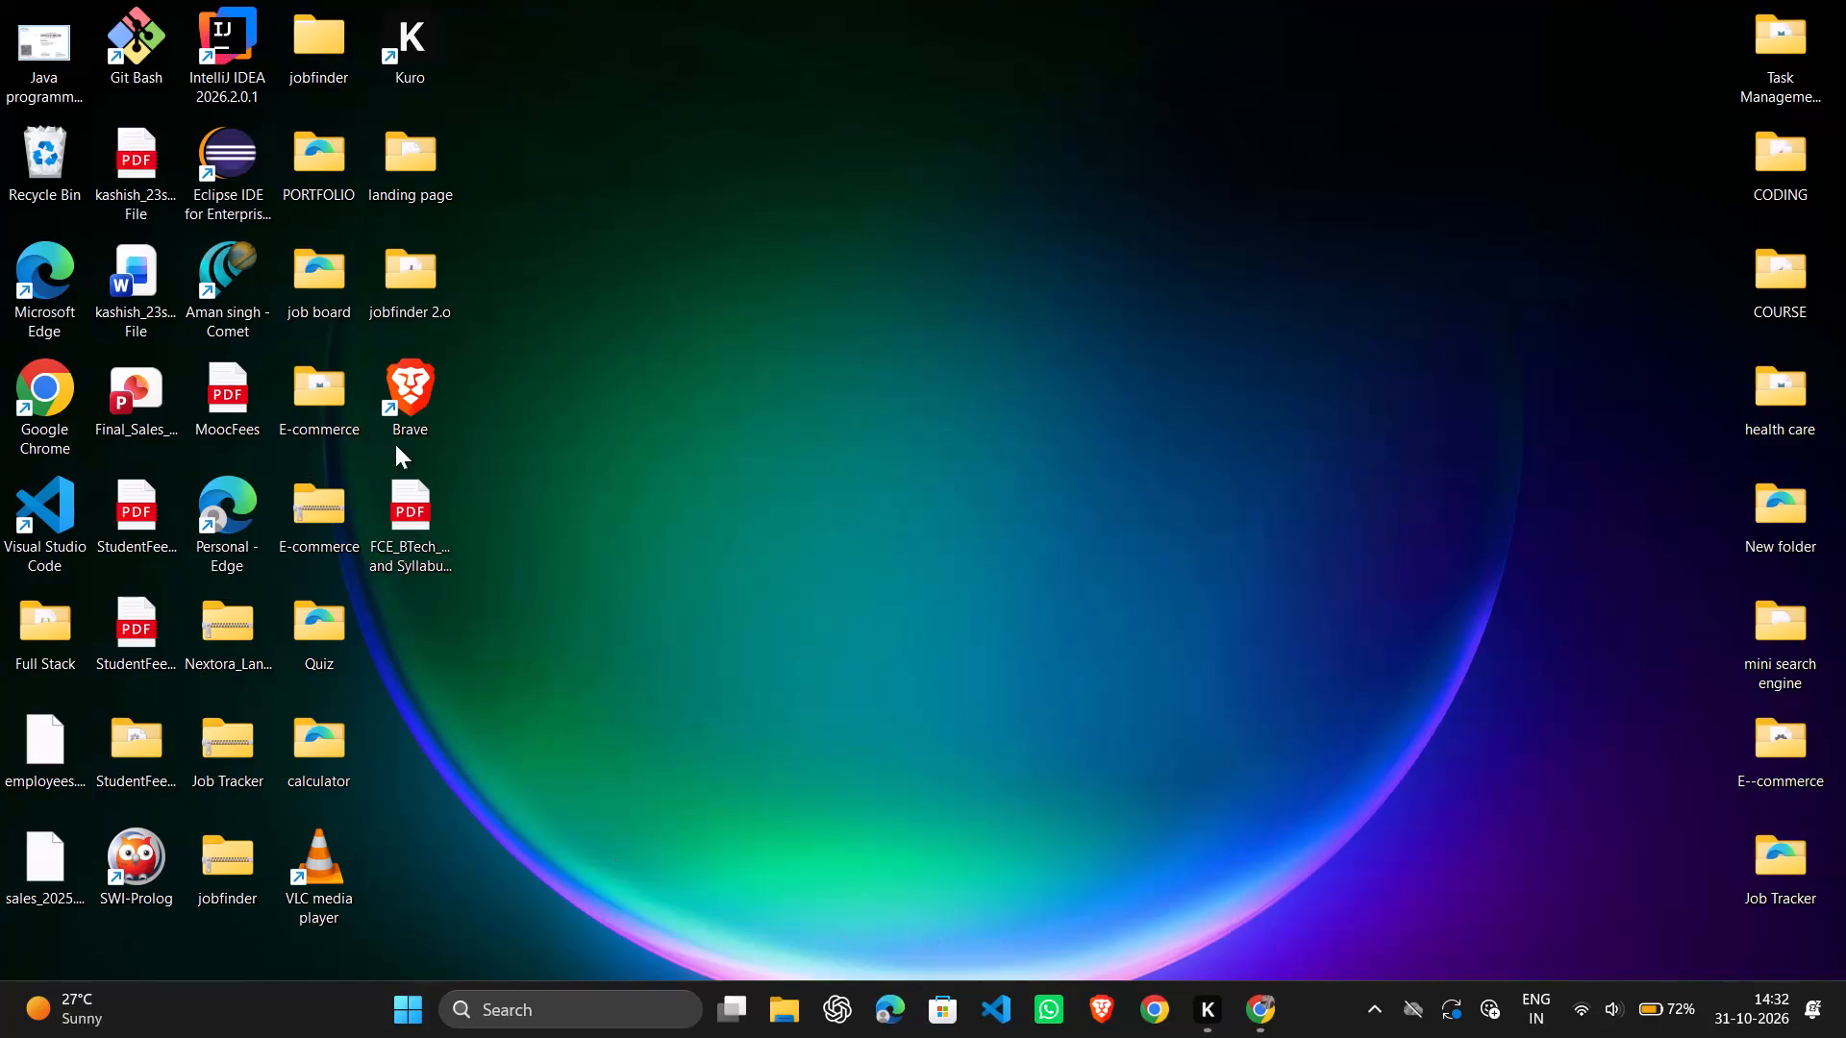
Launch the Brave browser from the desktop and go to the Canva home page at canva.com.
click(407, 417)
double_click(407, 417)
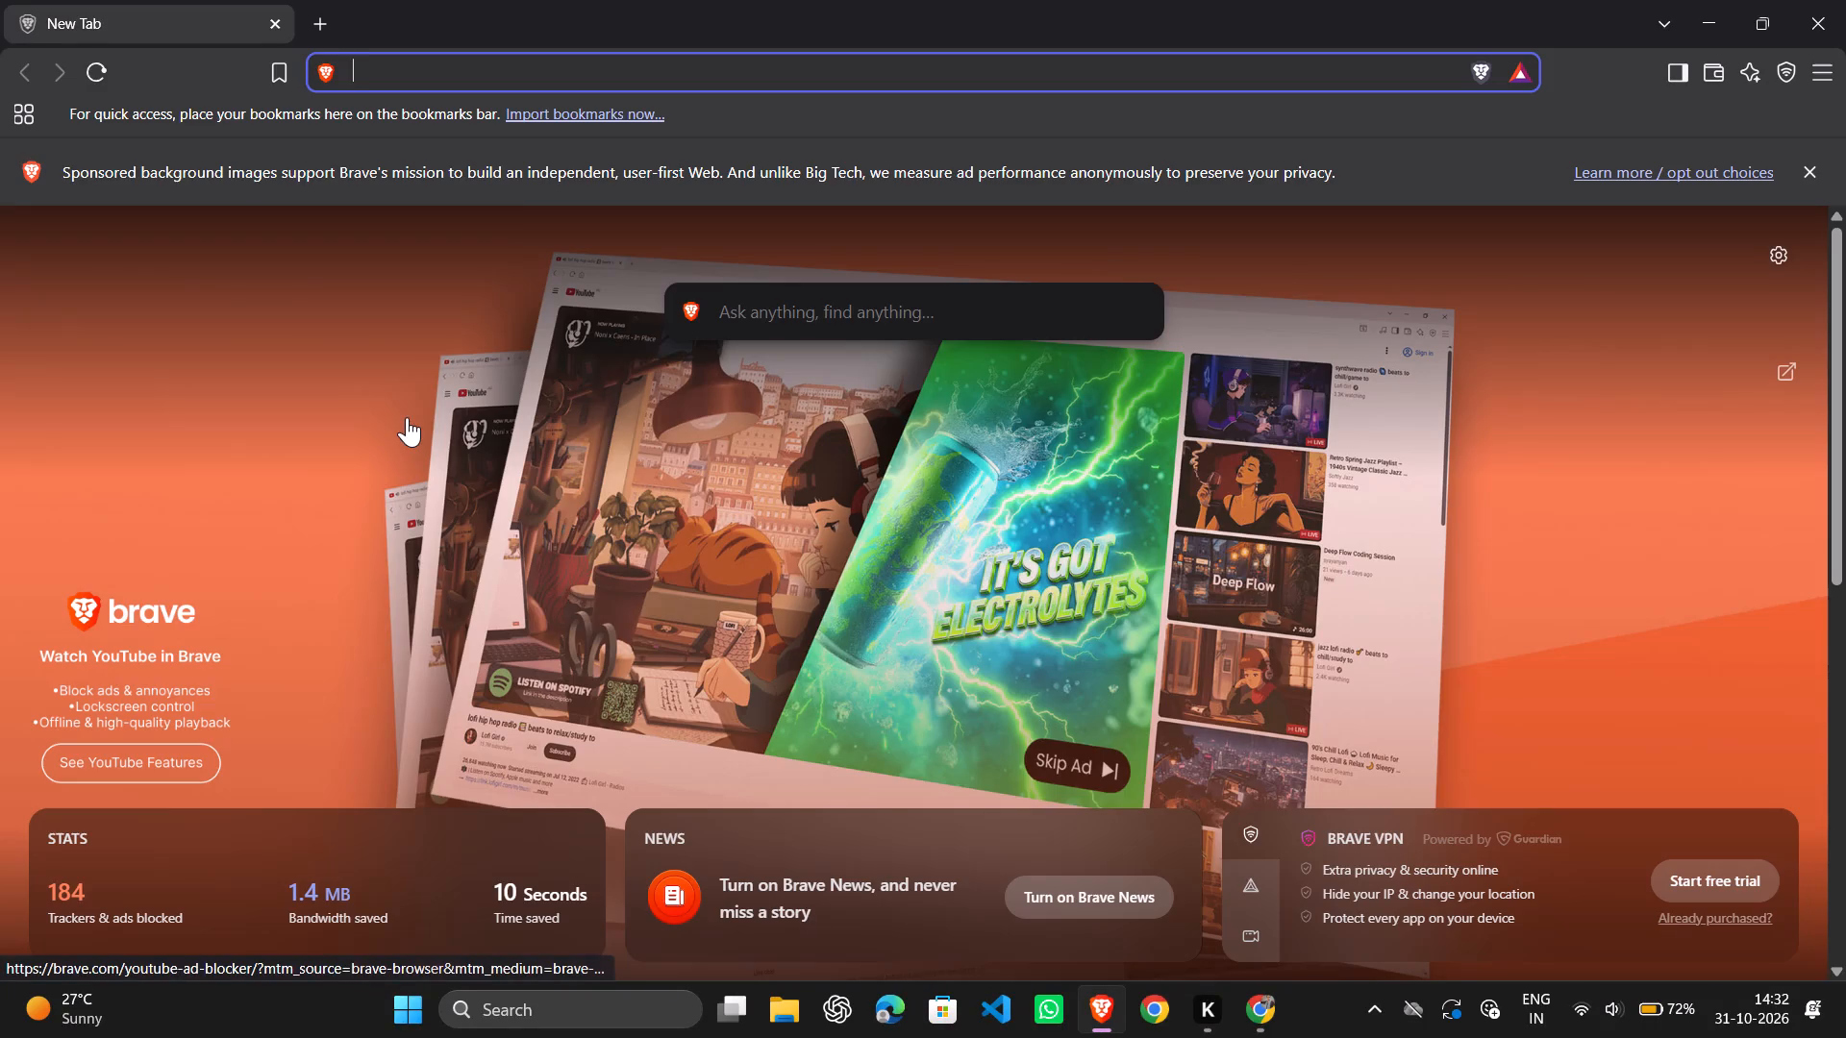
click(400, 71)
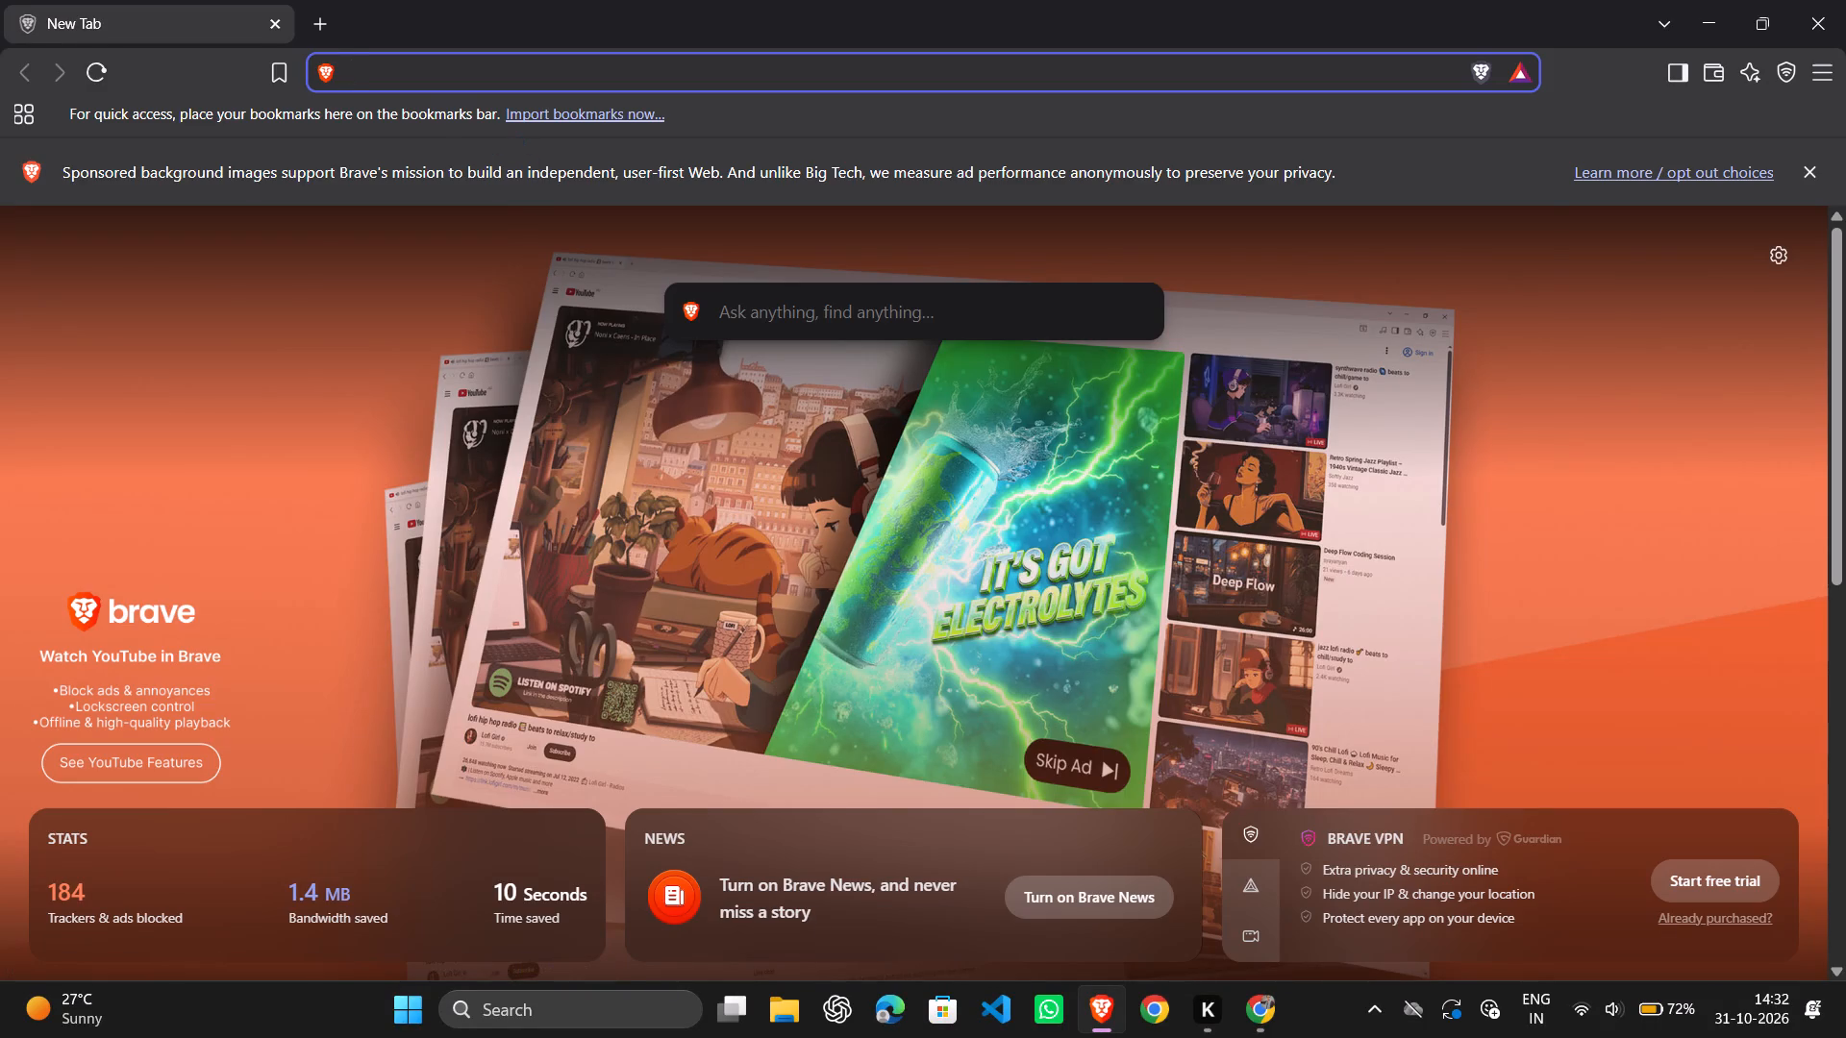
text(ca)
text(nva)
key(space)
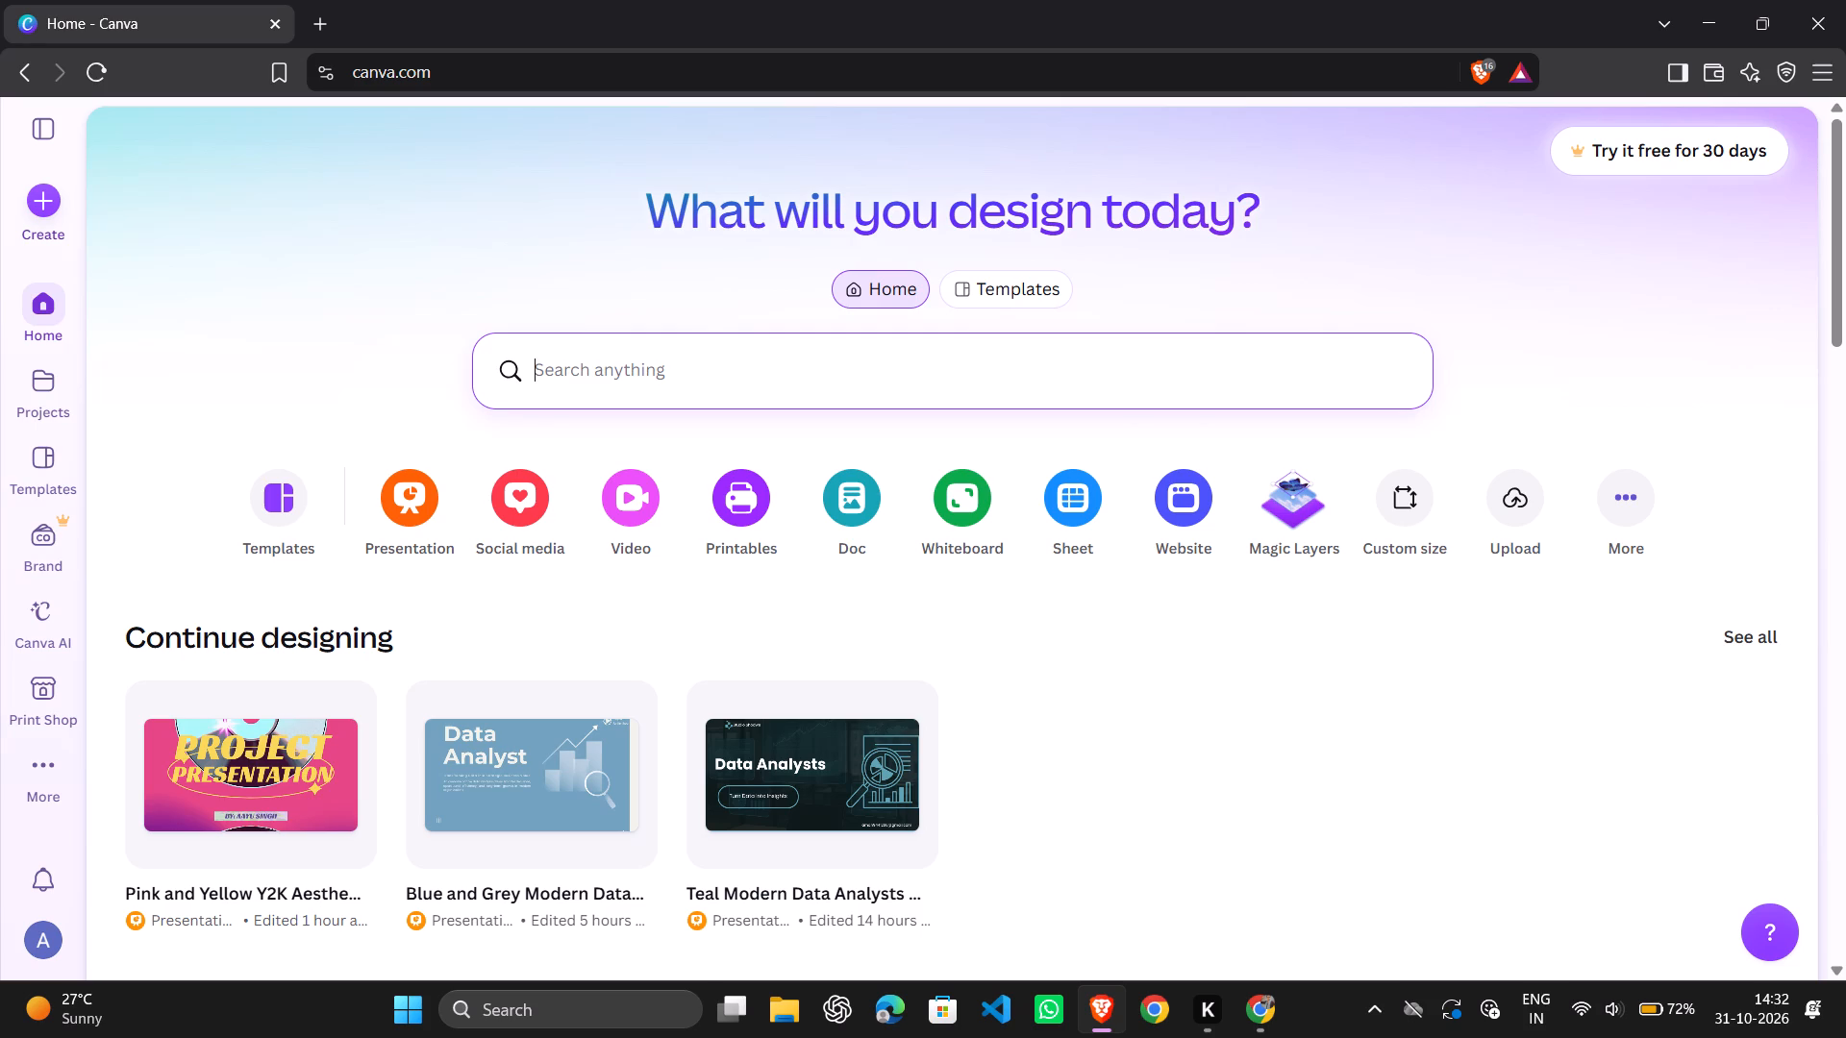
Open the Blue Gray Professional Data Analysis Presentation from the suggested templates and start customising it.
right_click(626, 379)
click(576, 369)
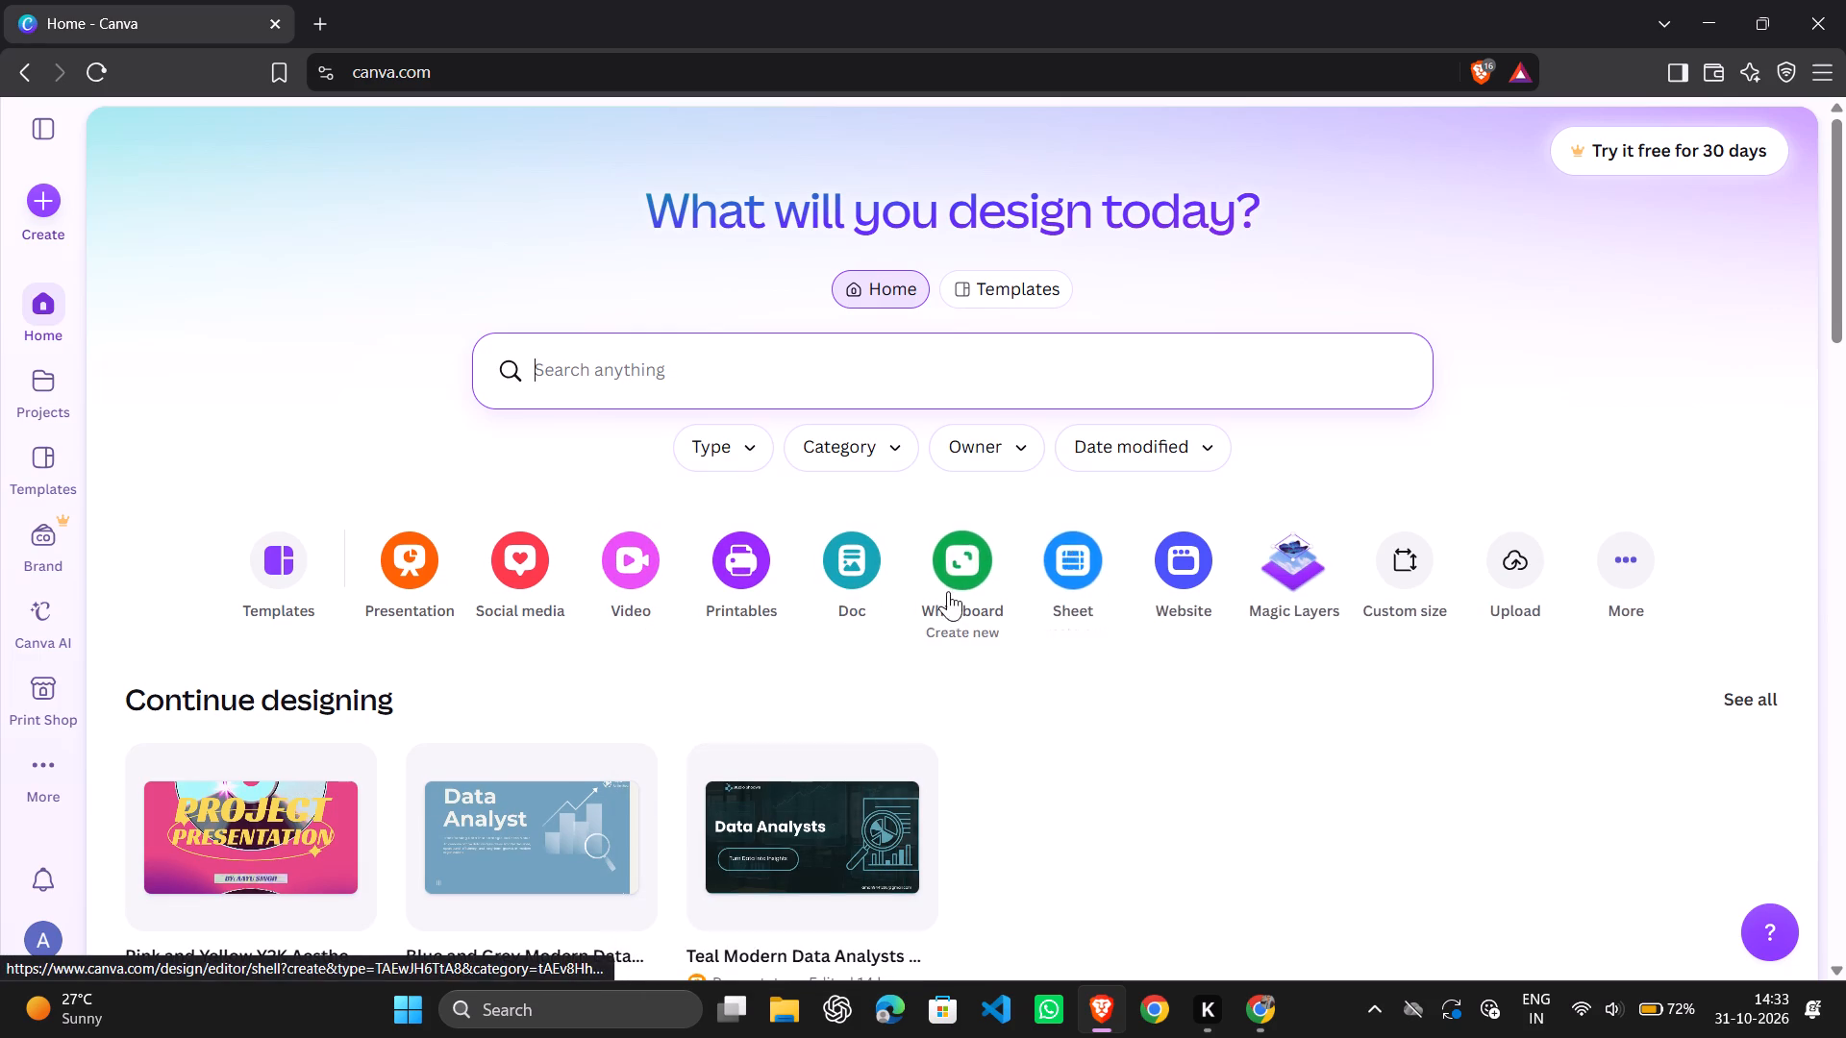
scroll(765, 879, down, 7)
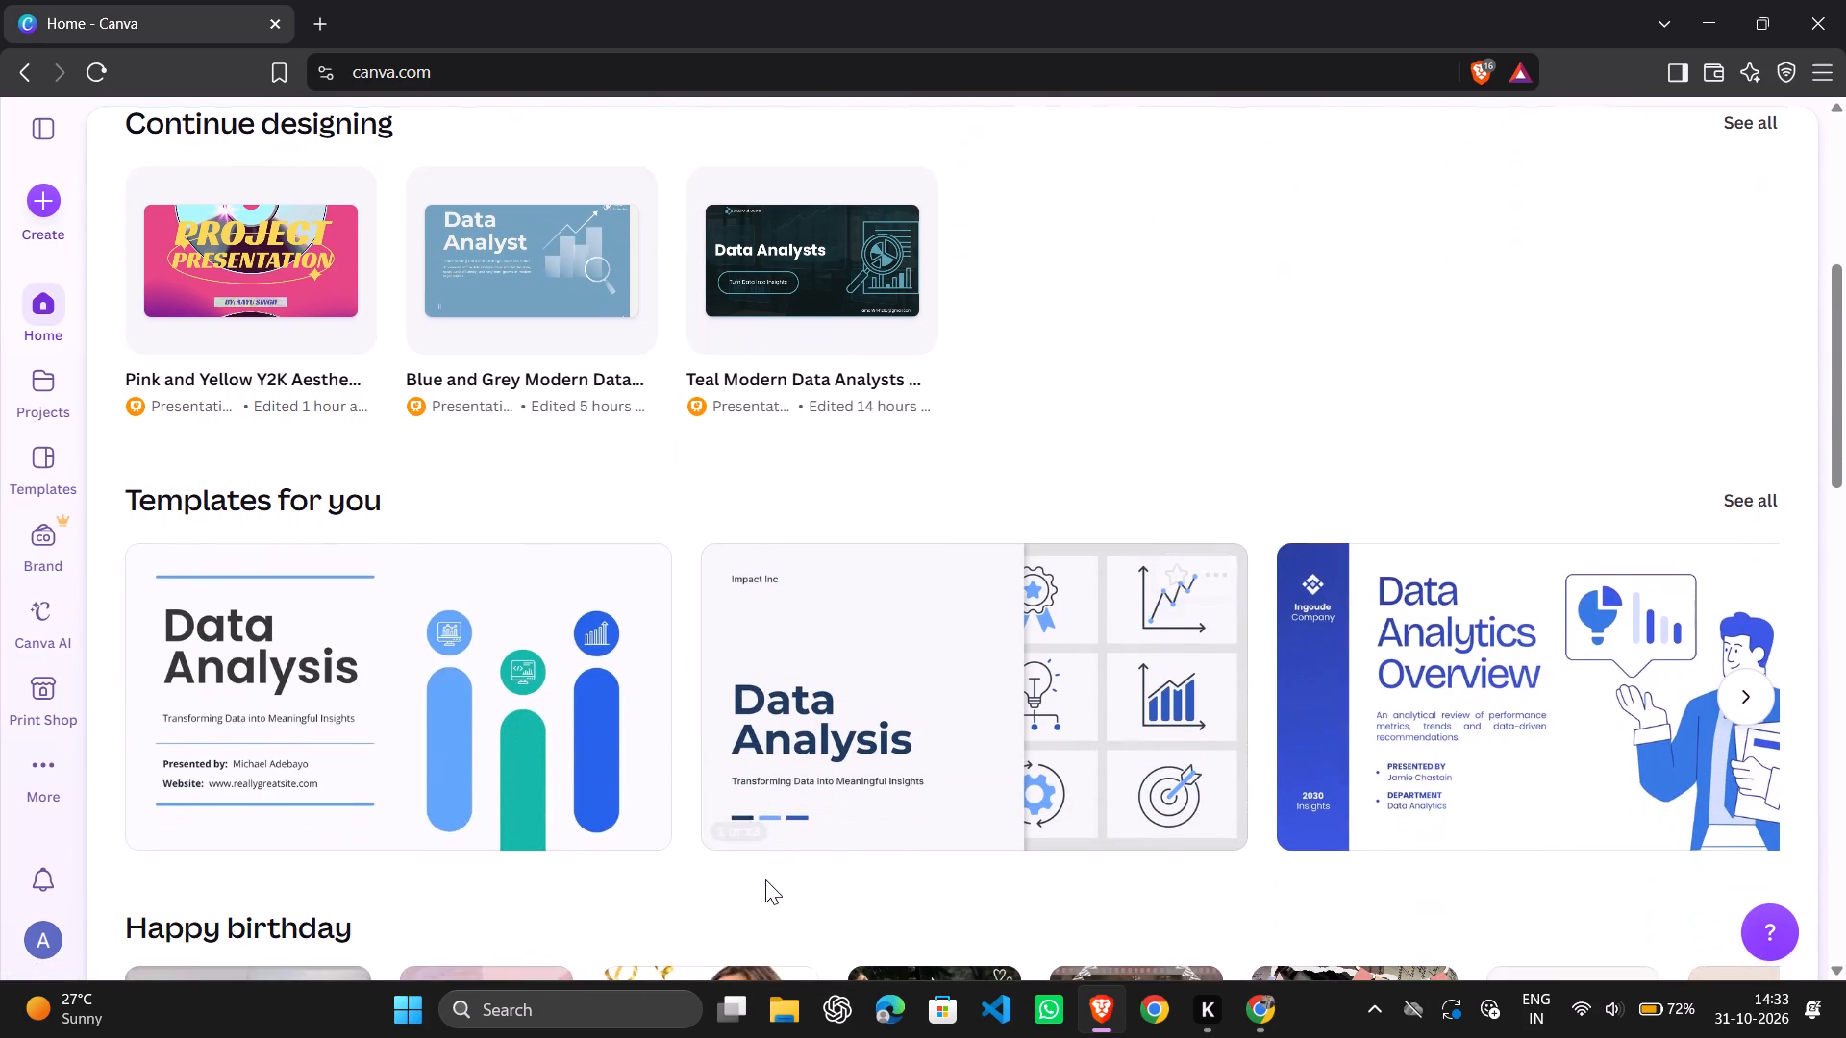
scroll(765, 879, down, 1)
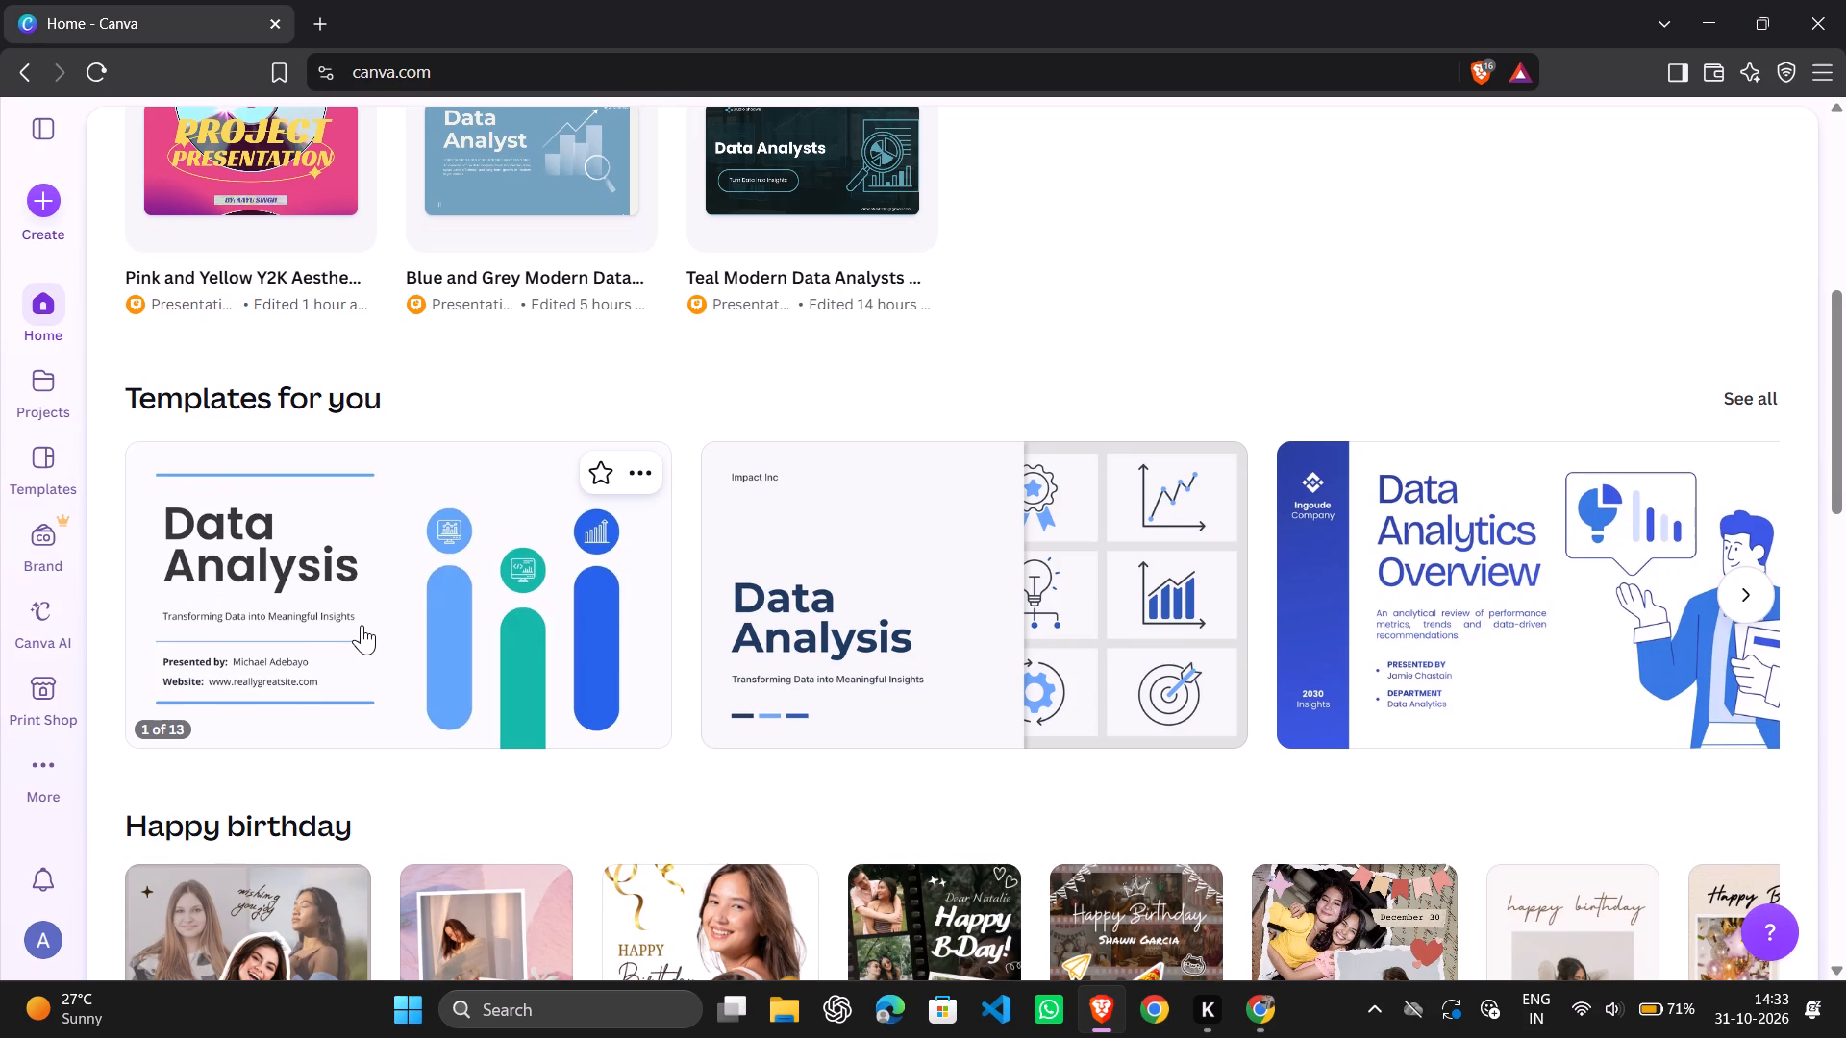
click(973, 590)
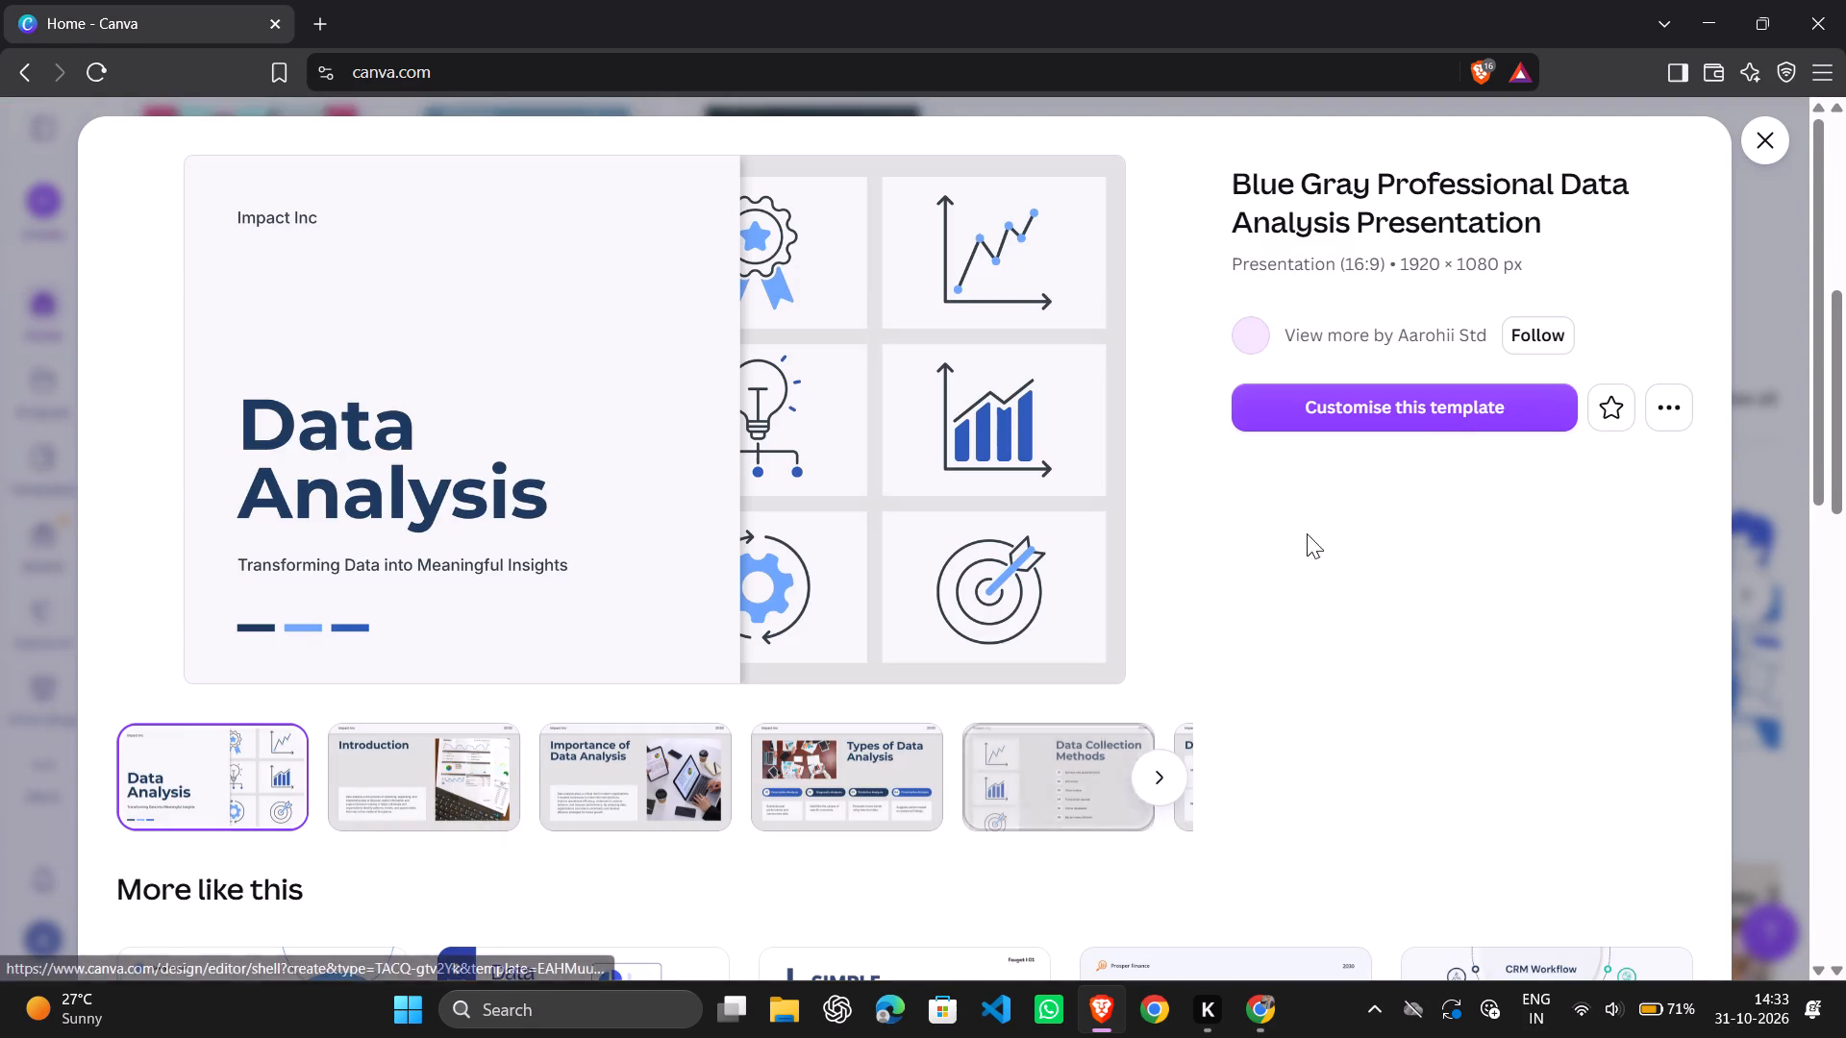
click(1419, 413)
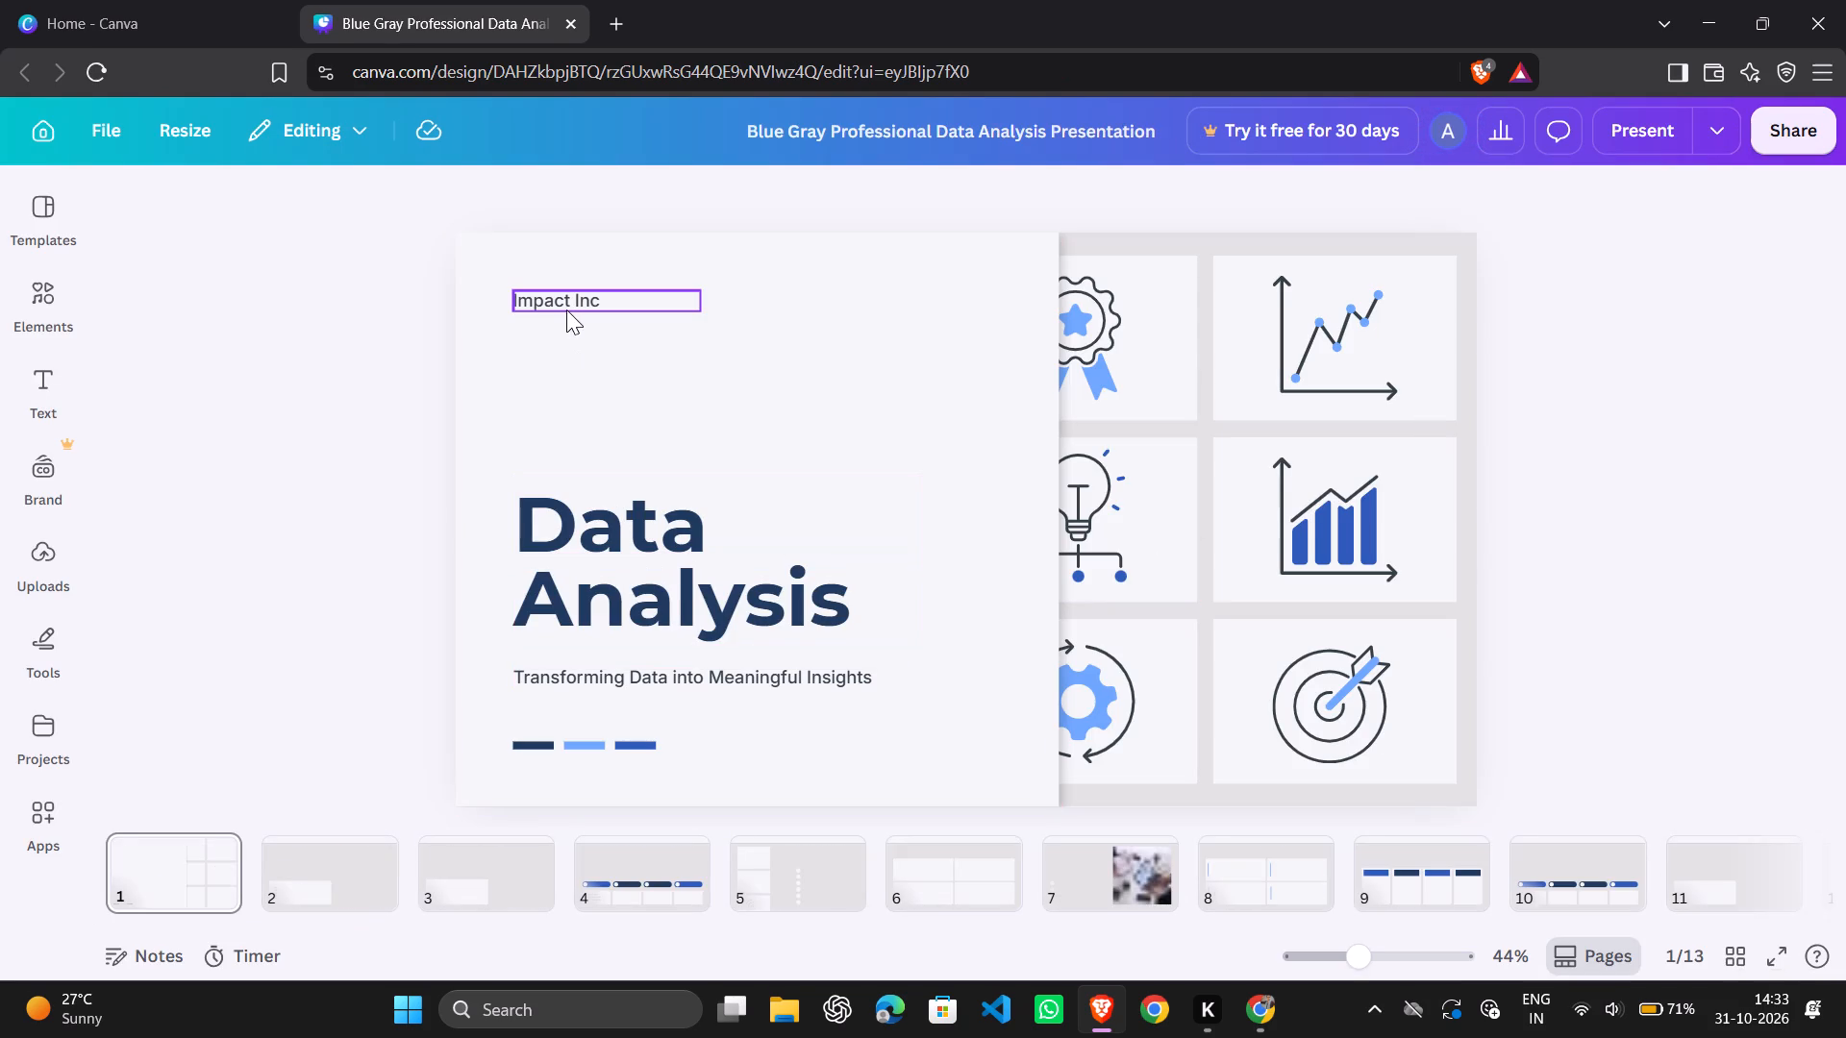
Move the cover's "Impact Inc" label, title words and tagline upward, with "Analysis" offset to the right beneath "Data".
drag(566, 310, 537, 268)
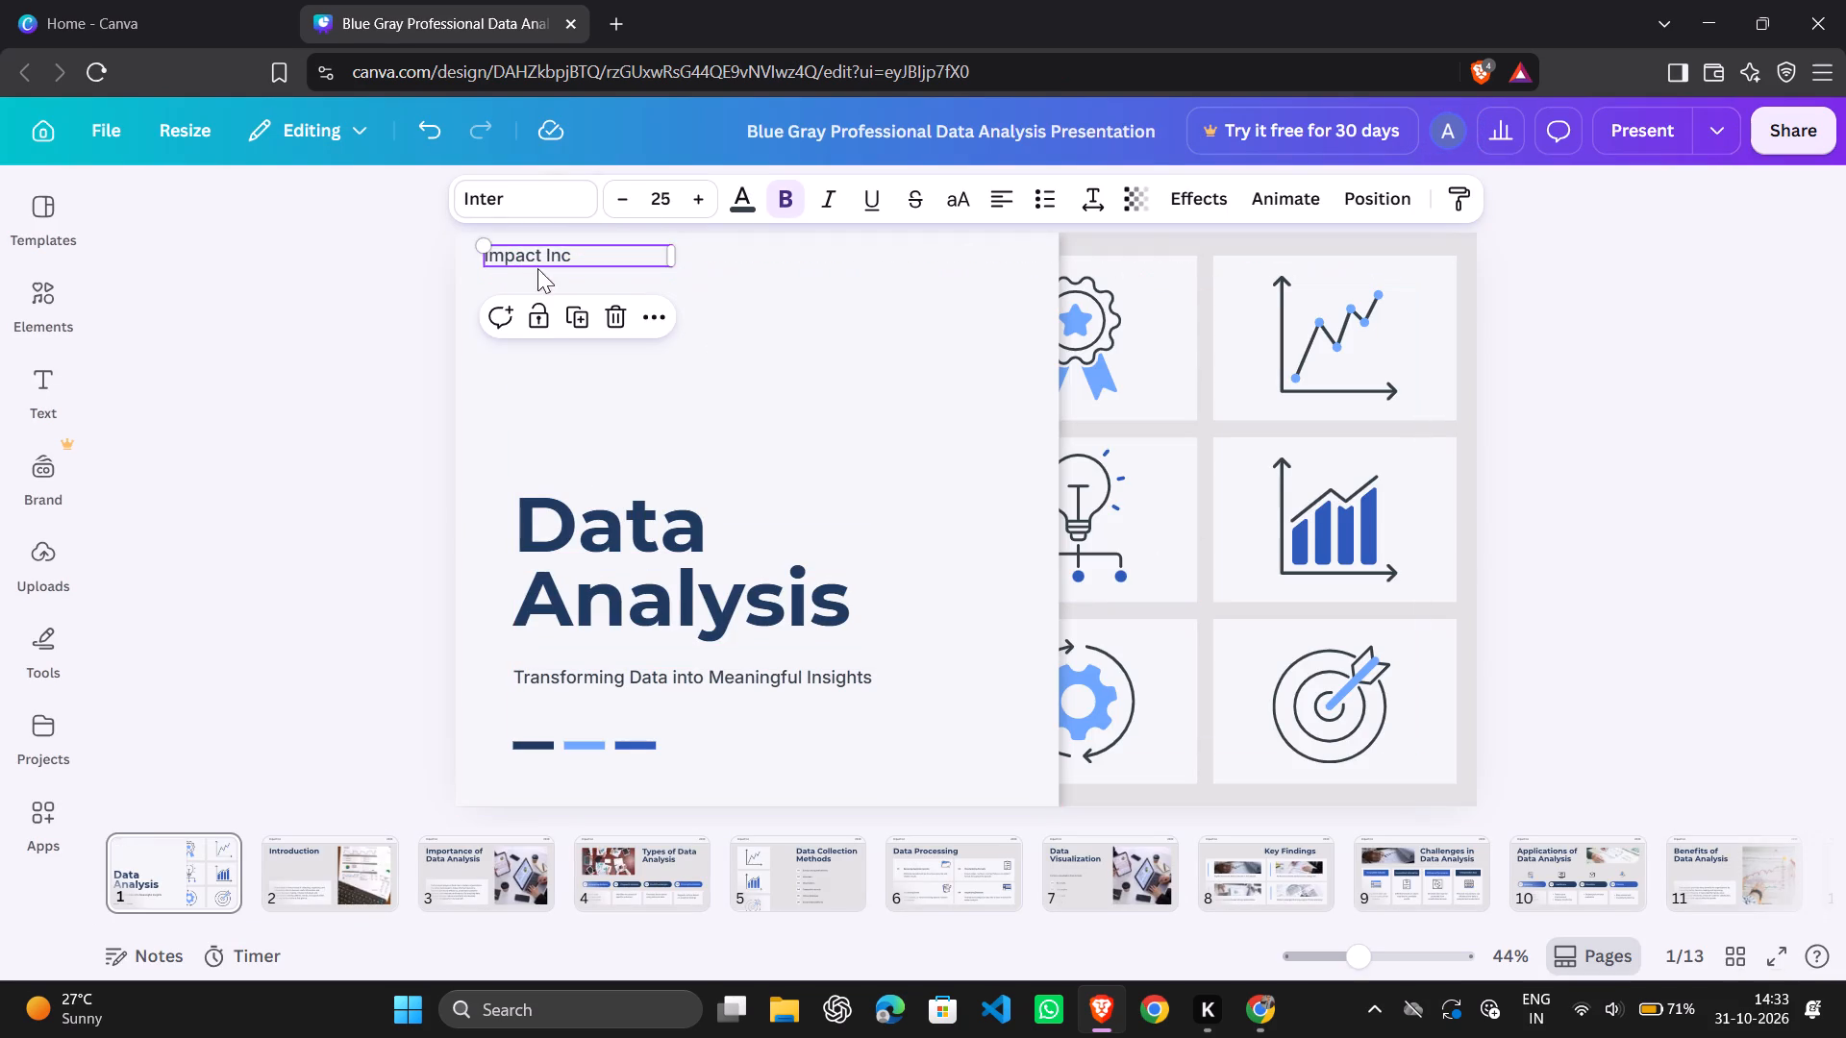
drag(587, 506, 589, 376)
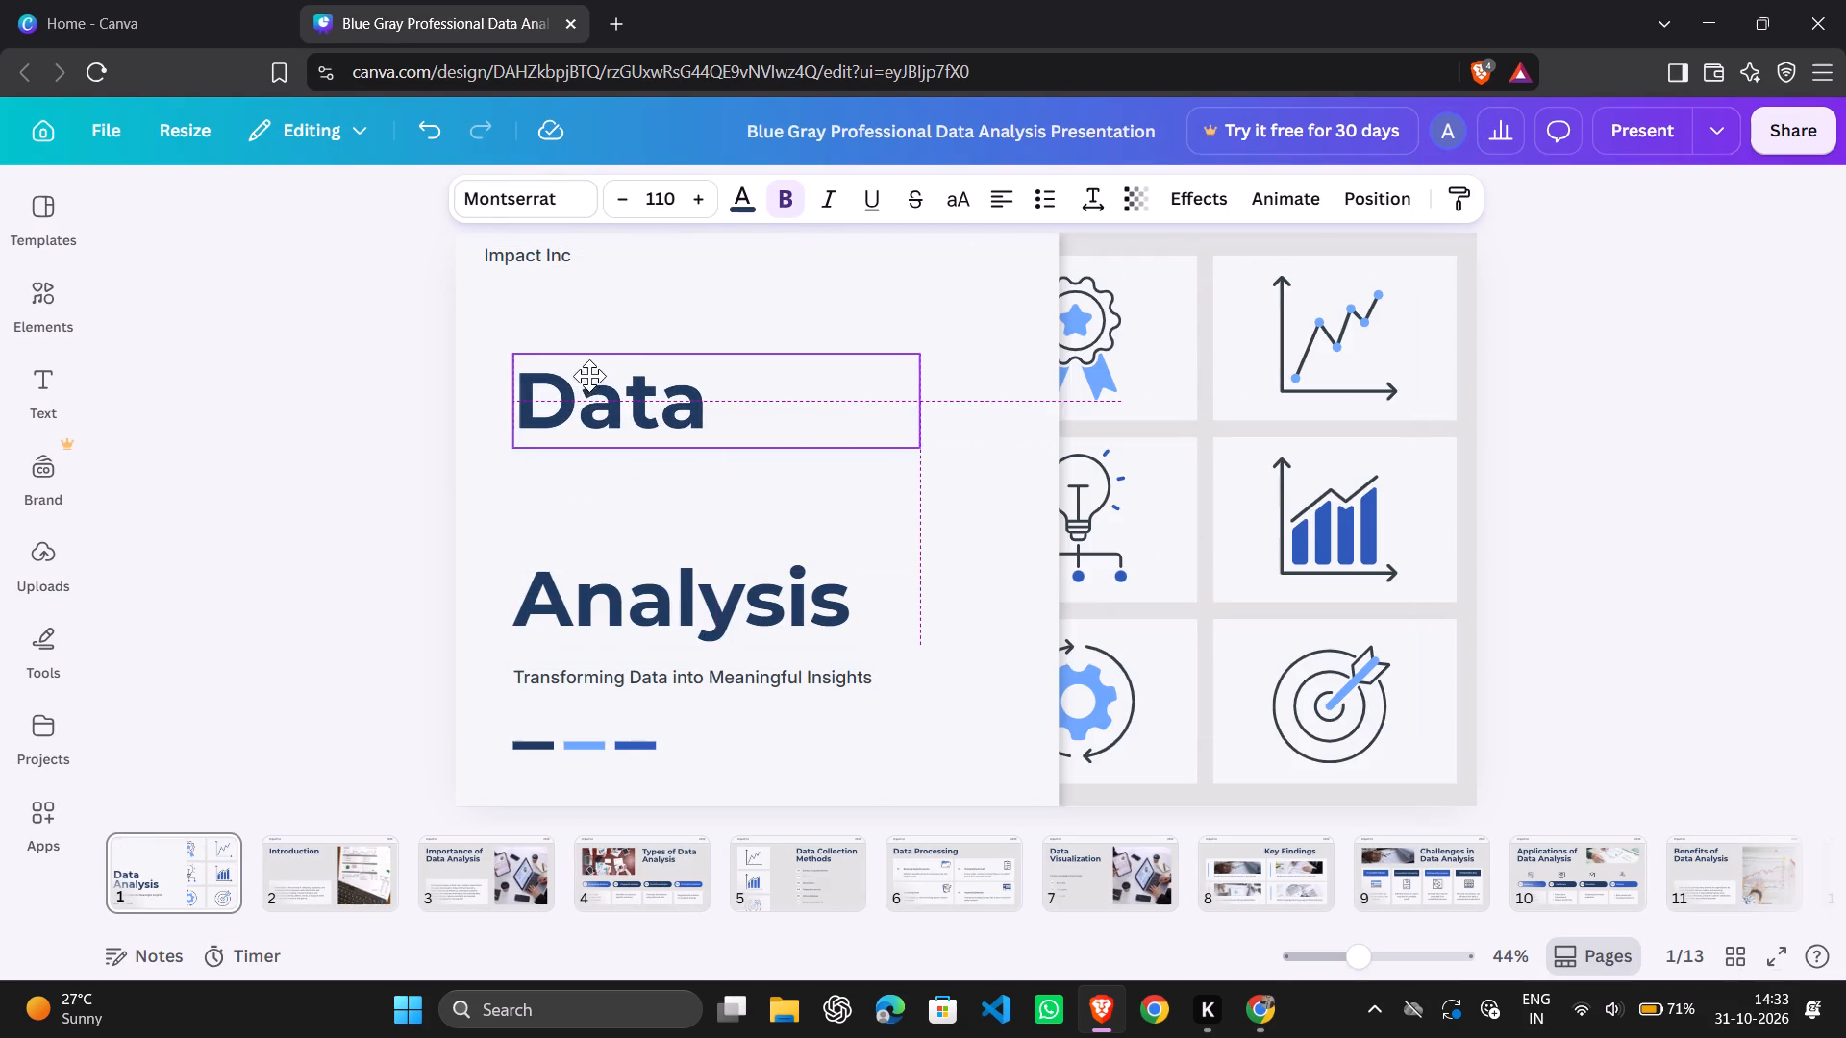
drag(589, 376, 592, 366)
drag(653, 612, 678, 503)
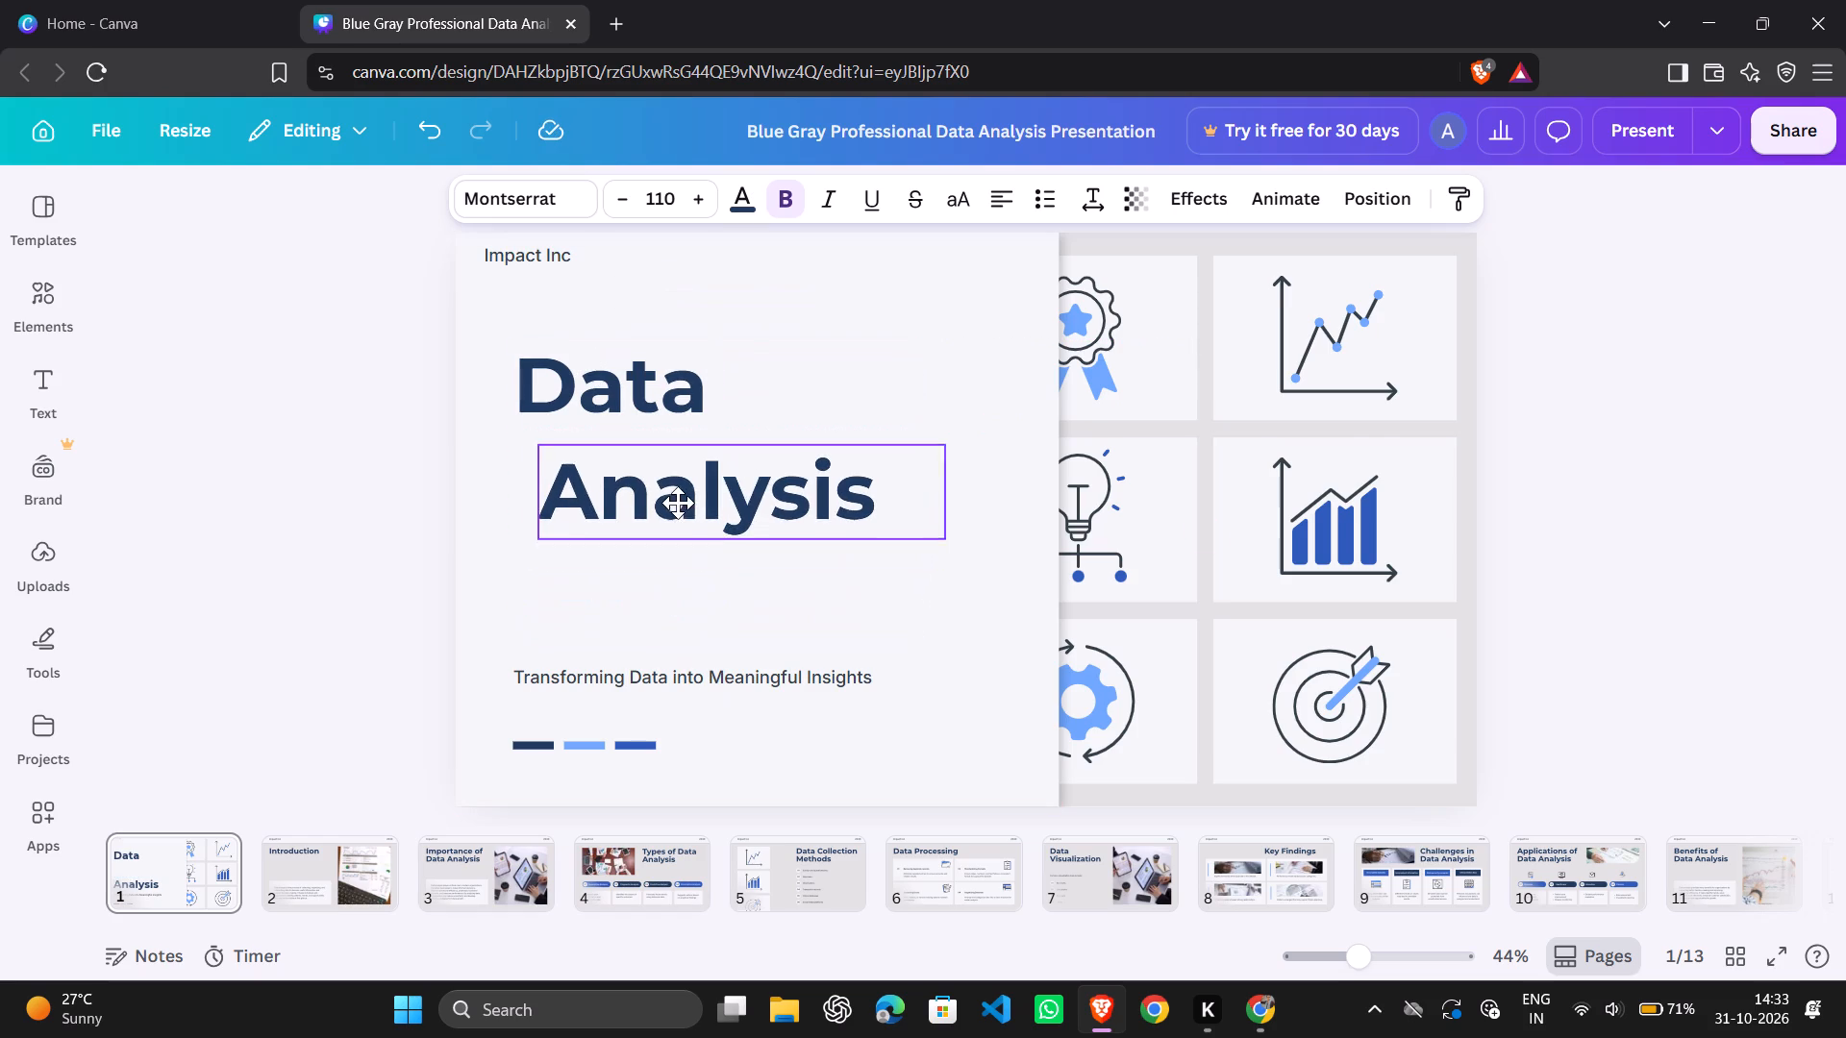
drag(678, 503, 731, 482)
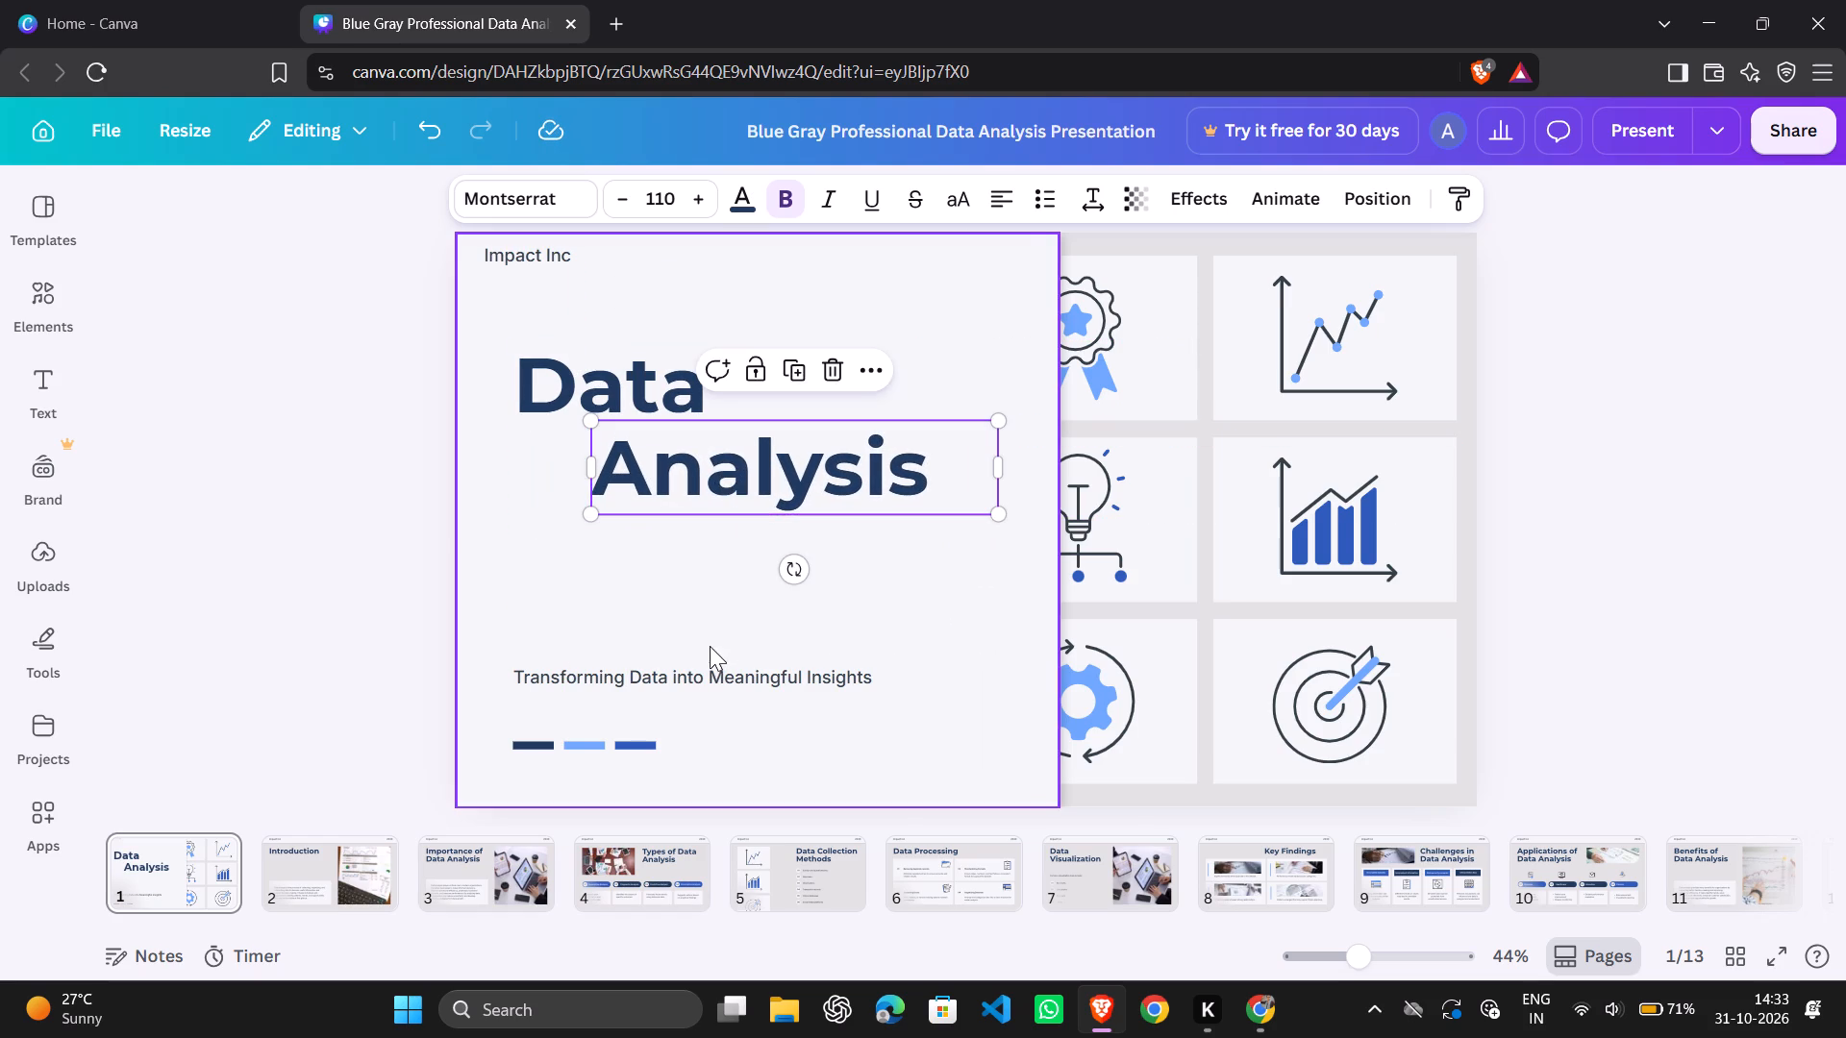
drag(685, 688, 630, 545)
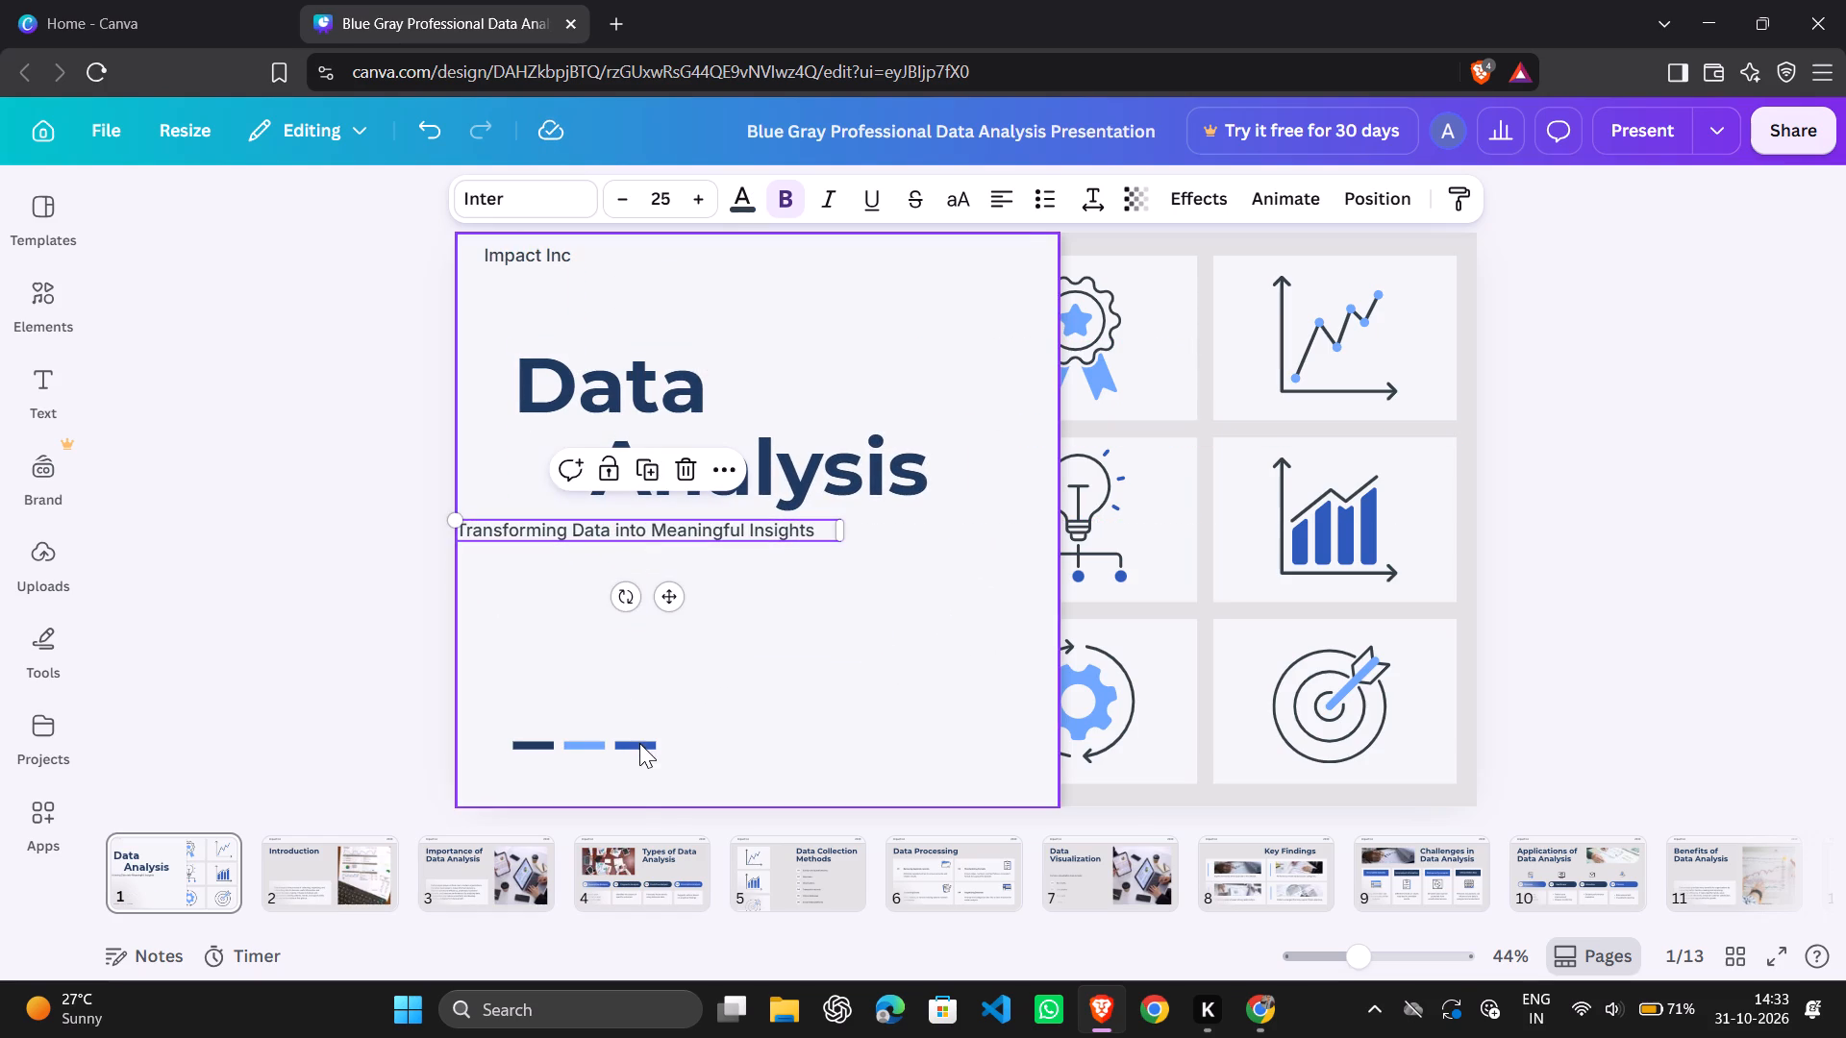
Move the three coloured dashes into a spaced row near the lower right of the cover's text panel.
drag(639, 743, 873, 364)
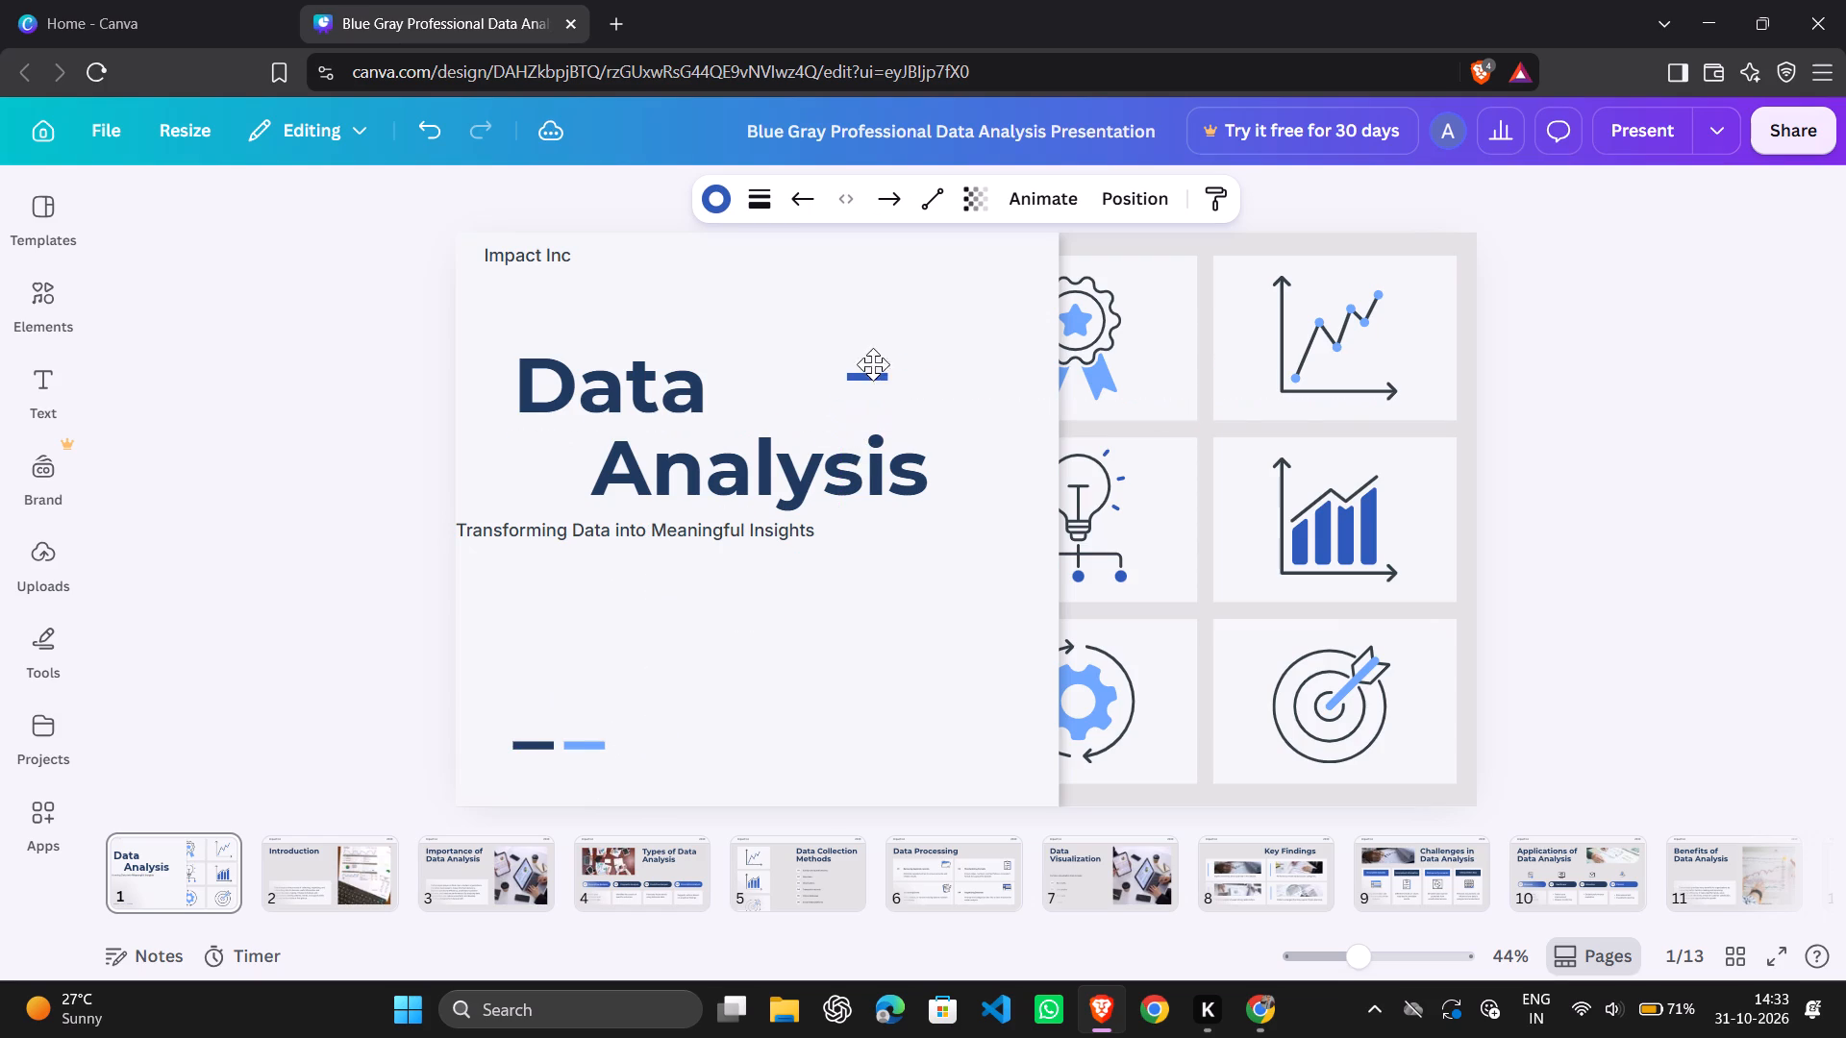
drag(873, 364, 944, 553)
drag(944, 553, 986, 646)
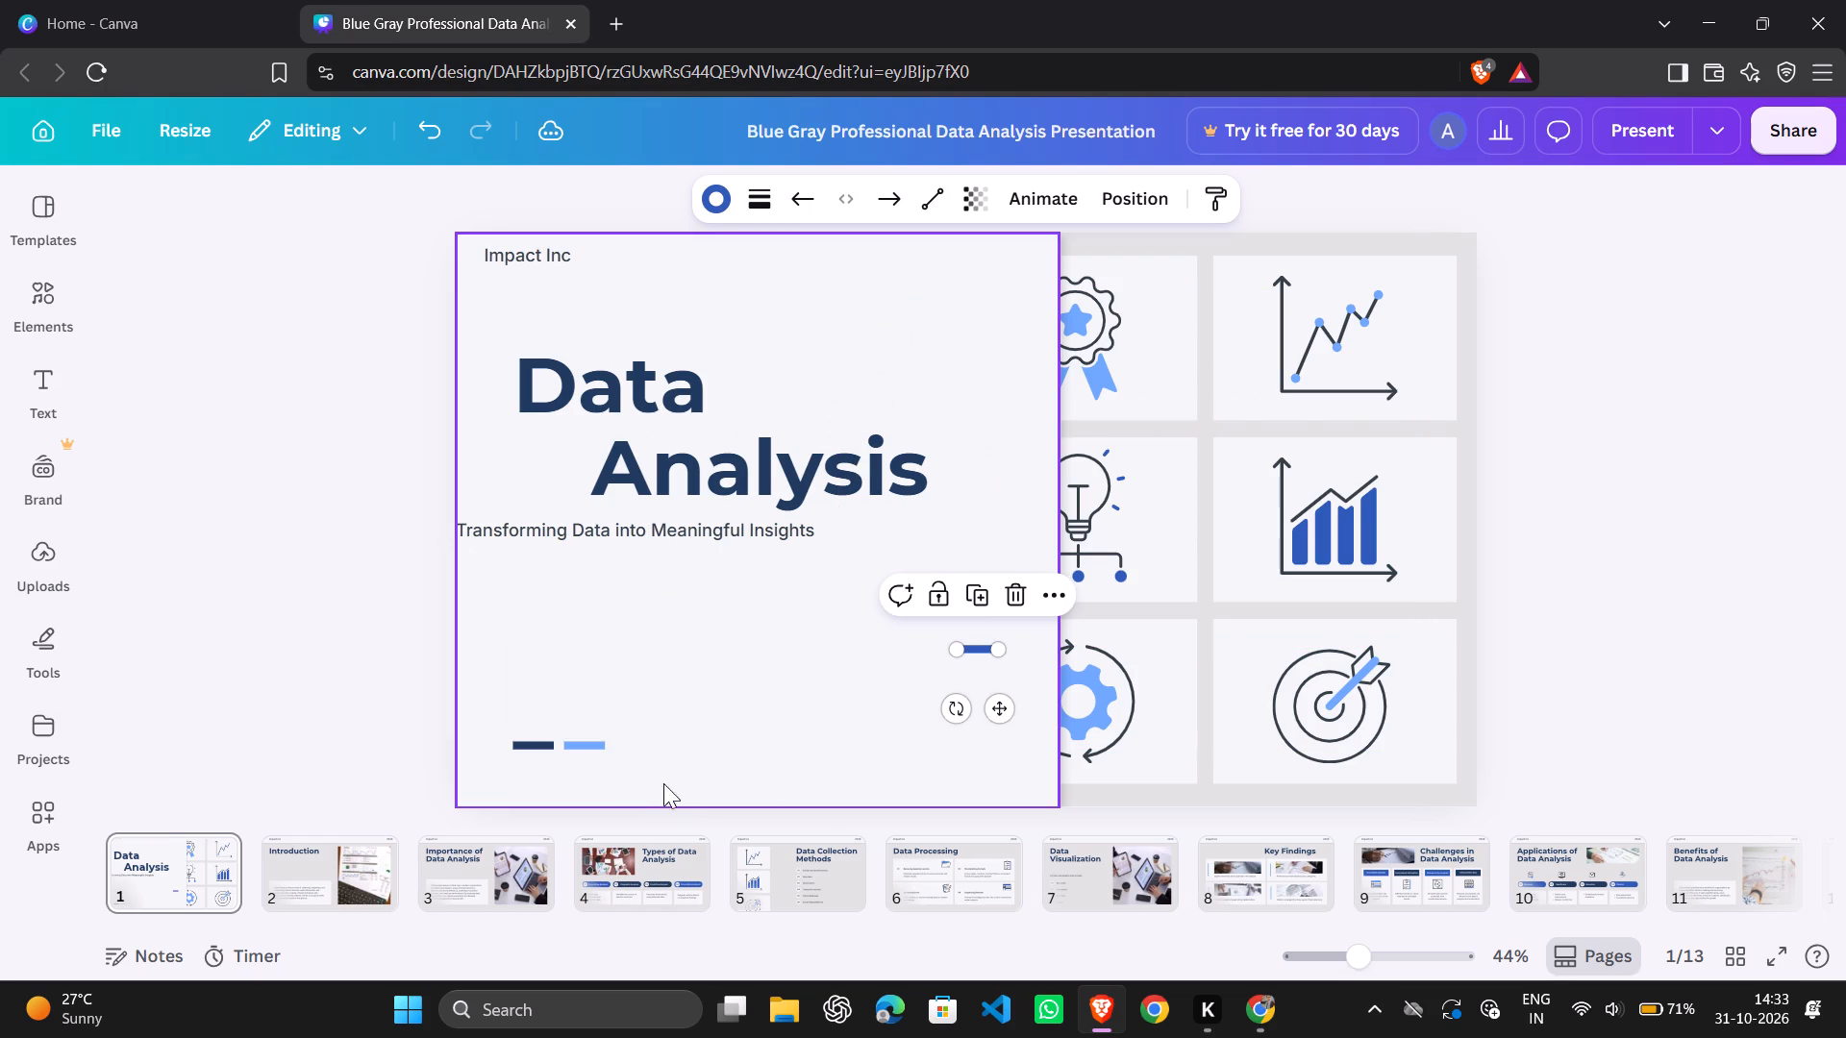
drag(569, 743, 863, 649)
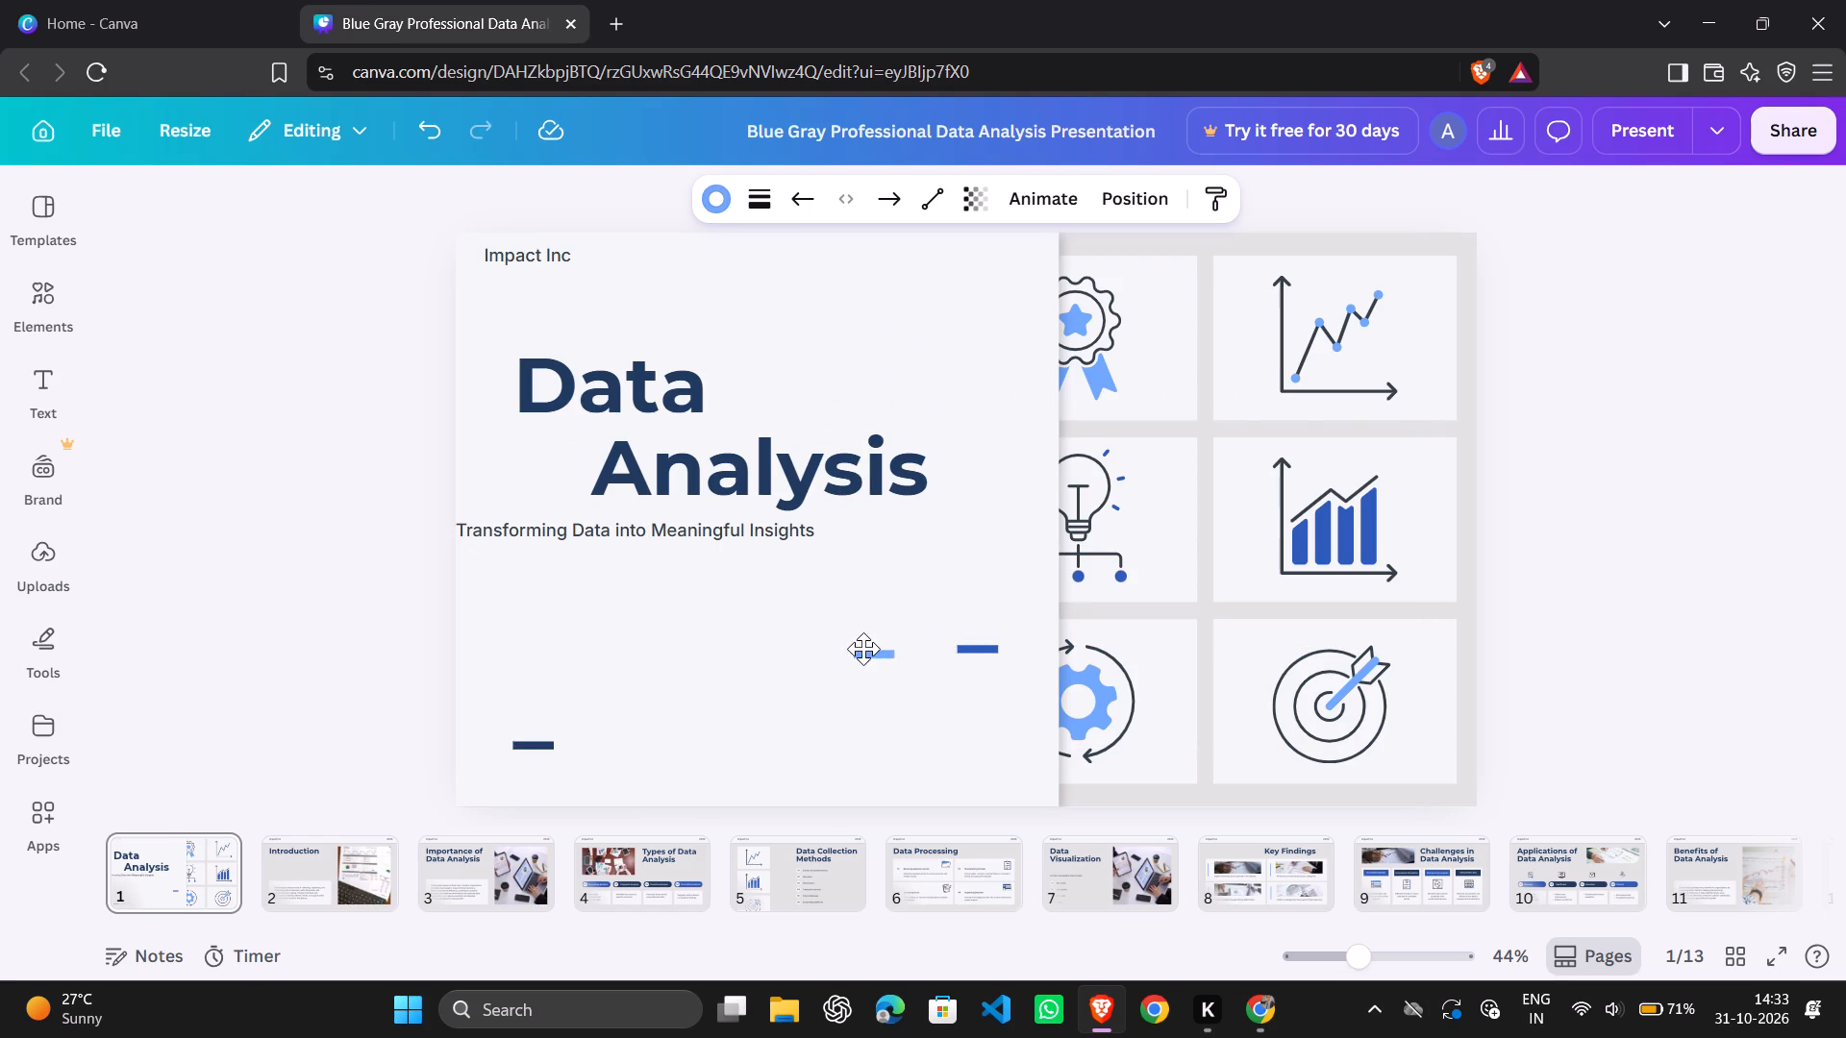
drag(863, 649, 893, 647)
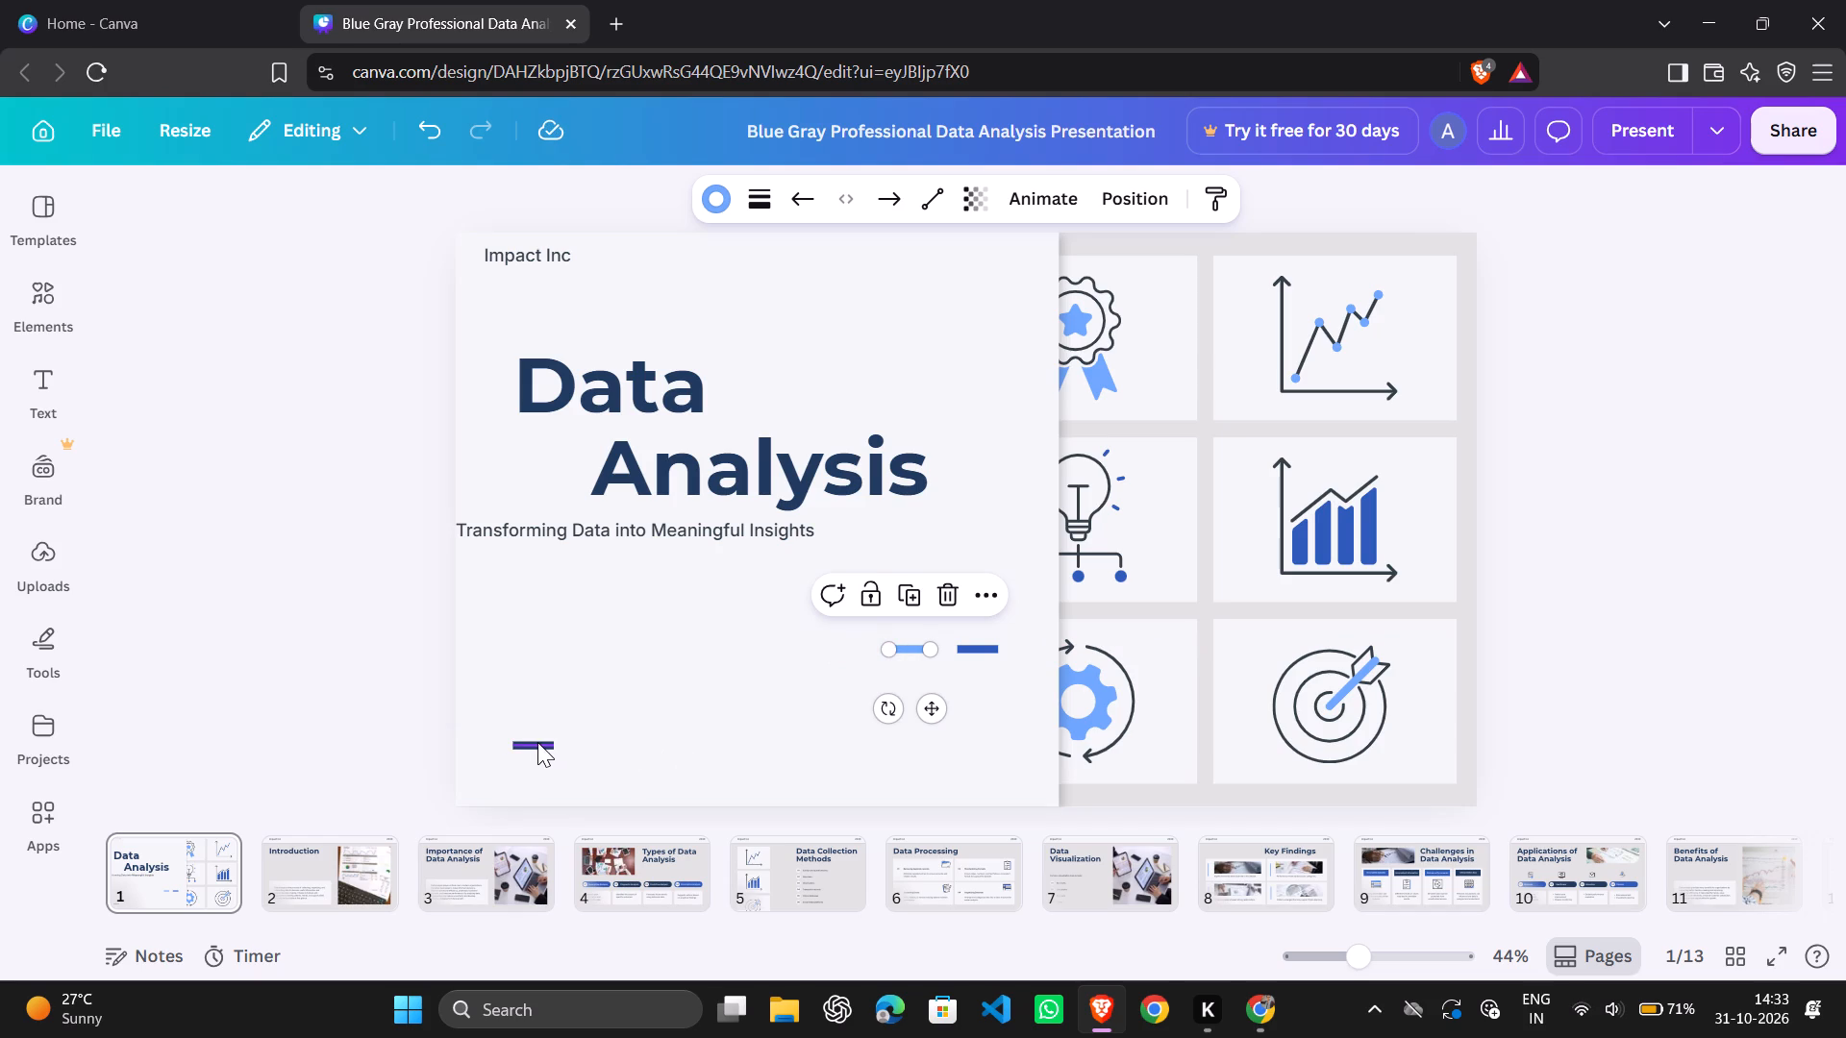
drag(537, 742, 849, 639)
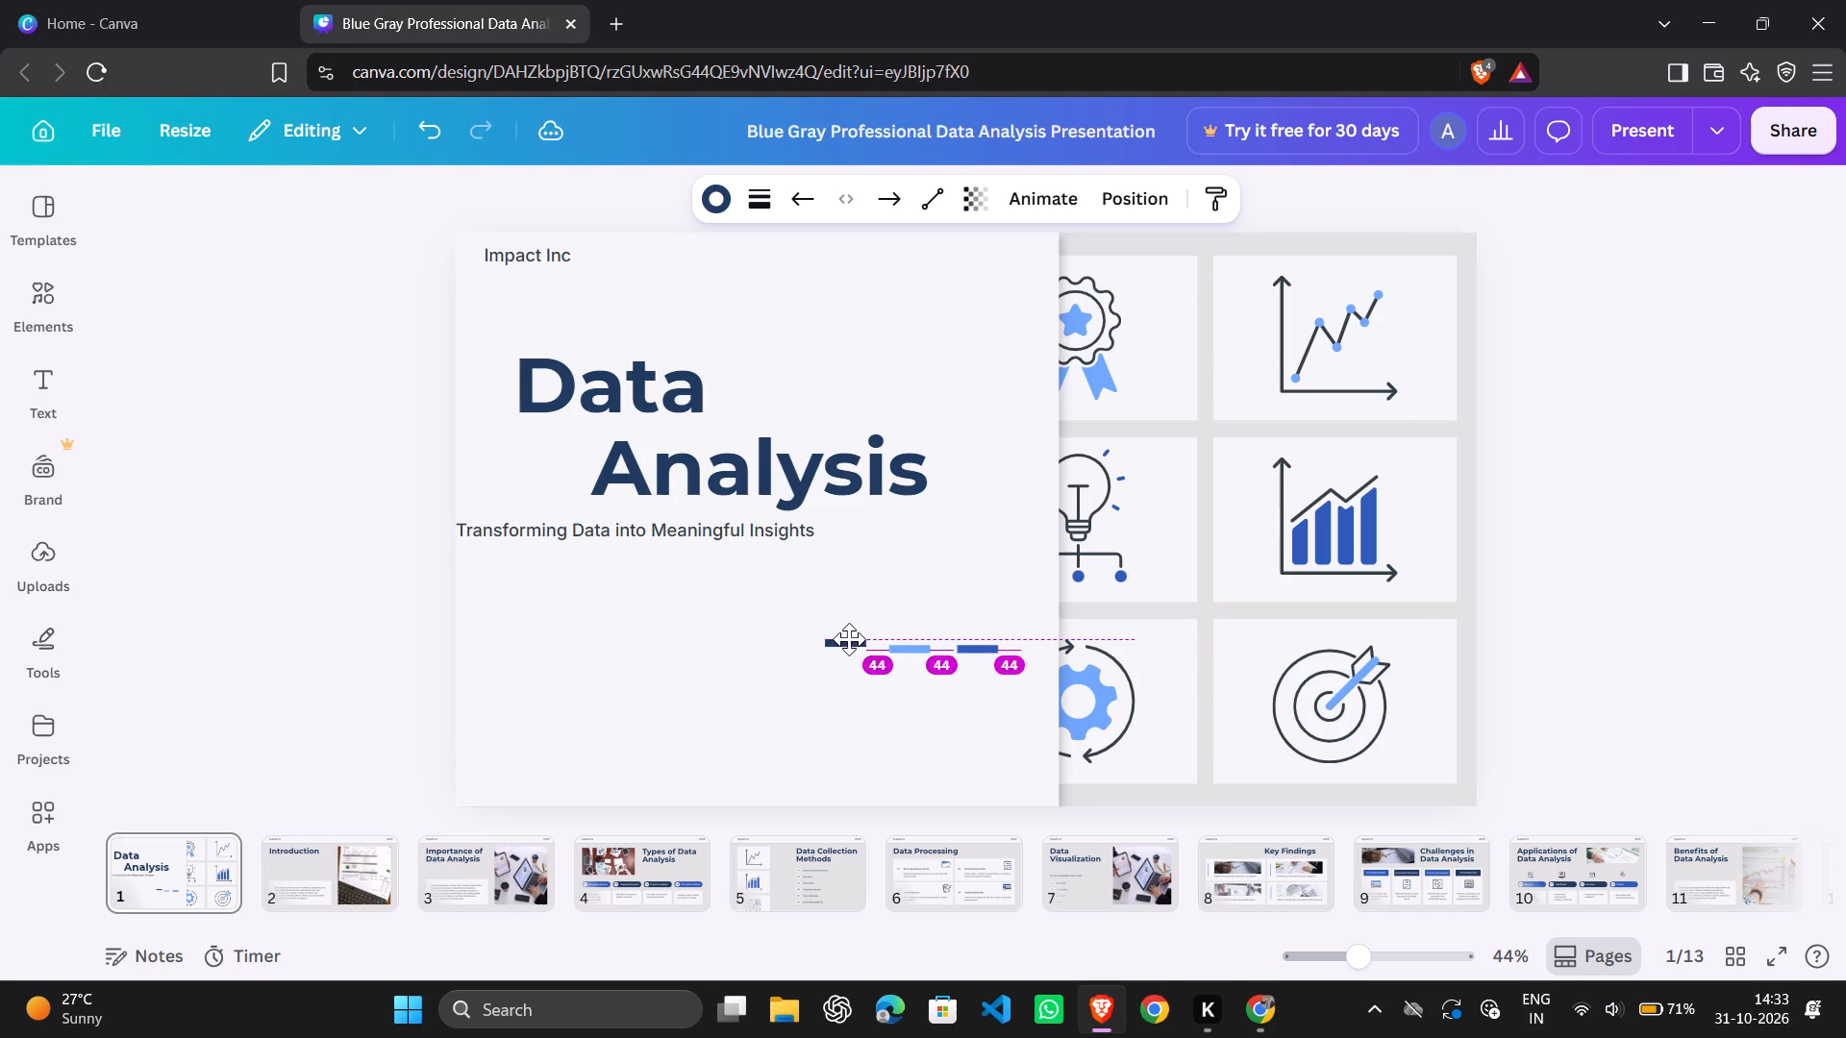
drag(849, 639, 846, 641)
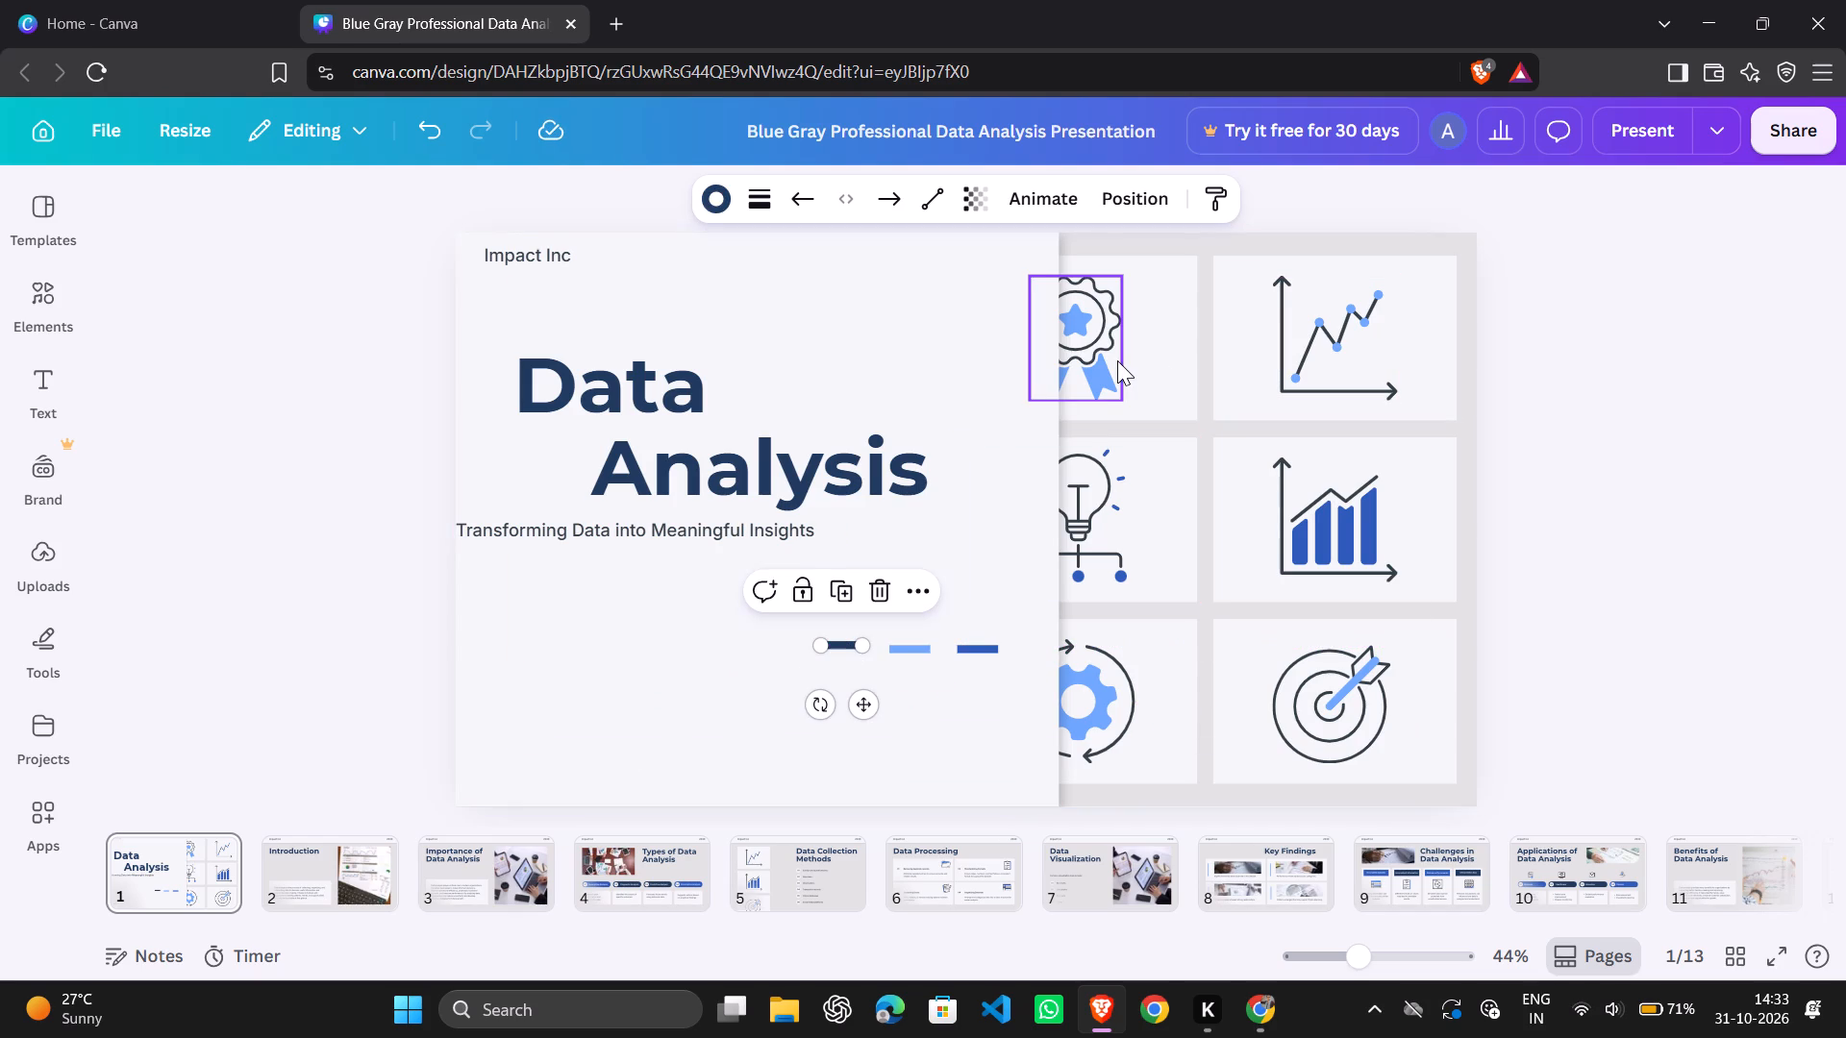
Shift the award ribbon icon on the cover slightly up and to the right.
drag(1107, 367, 1124, 351)
click(990, 474)
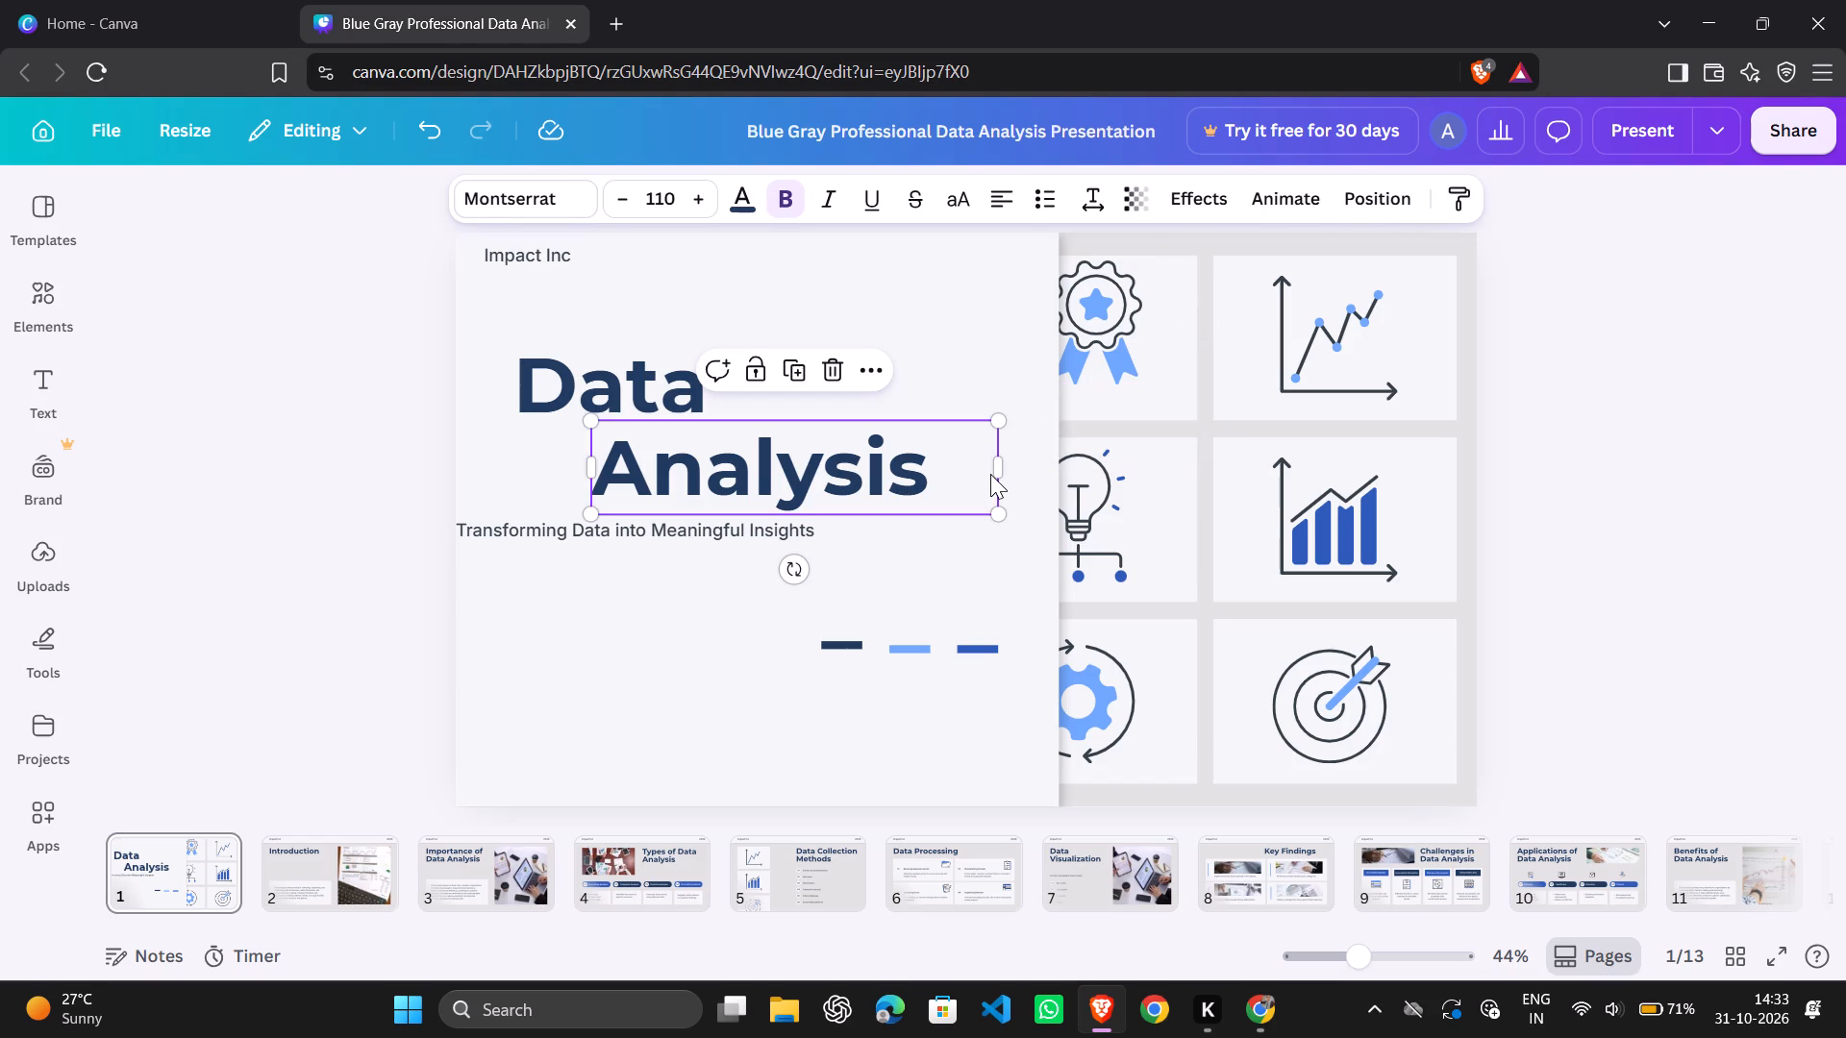
click(986, 547)
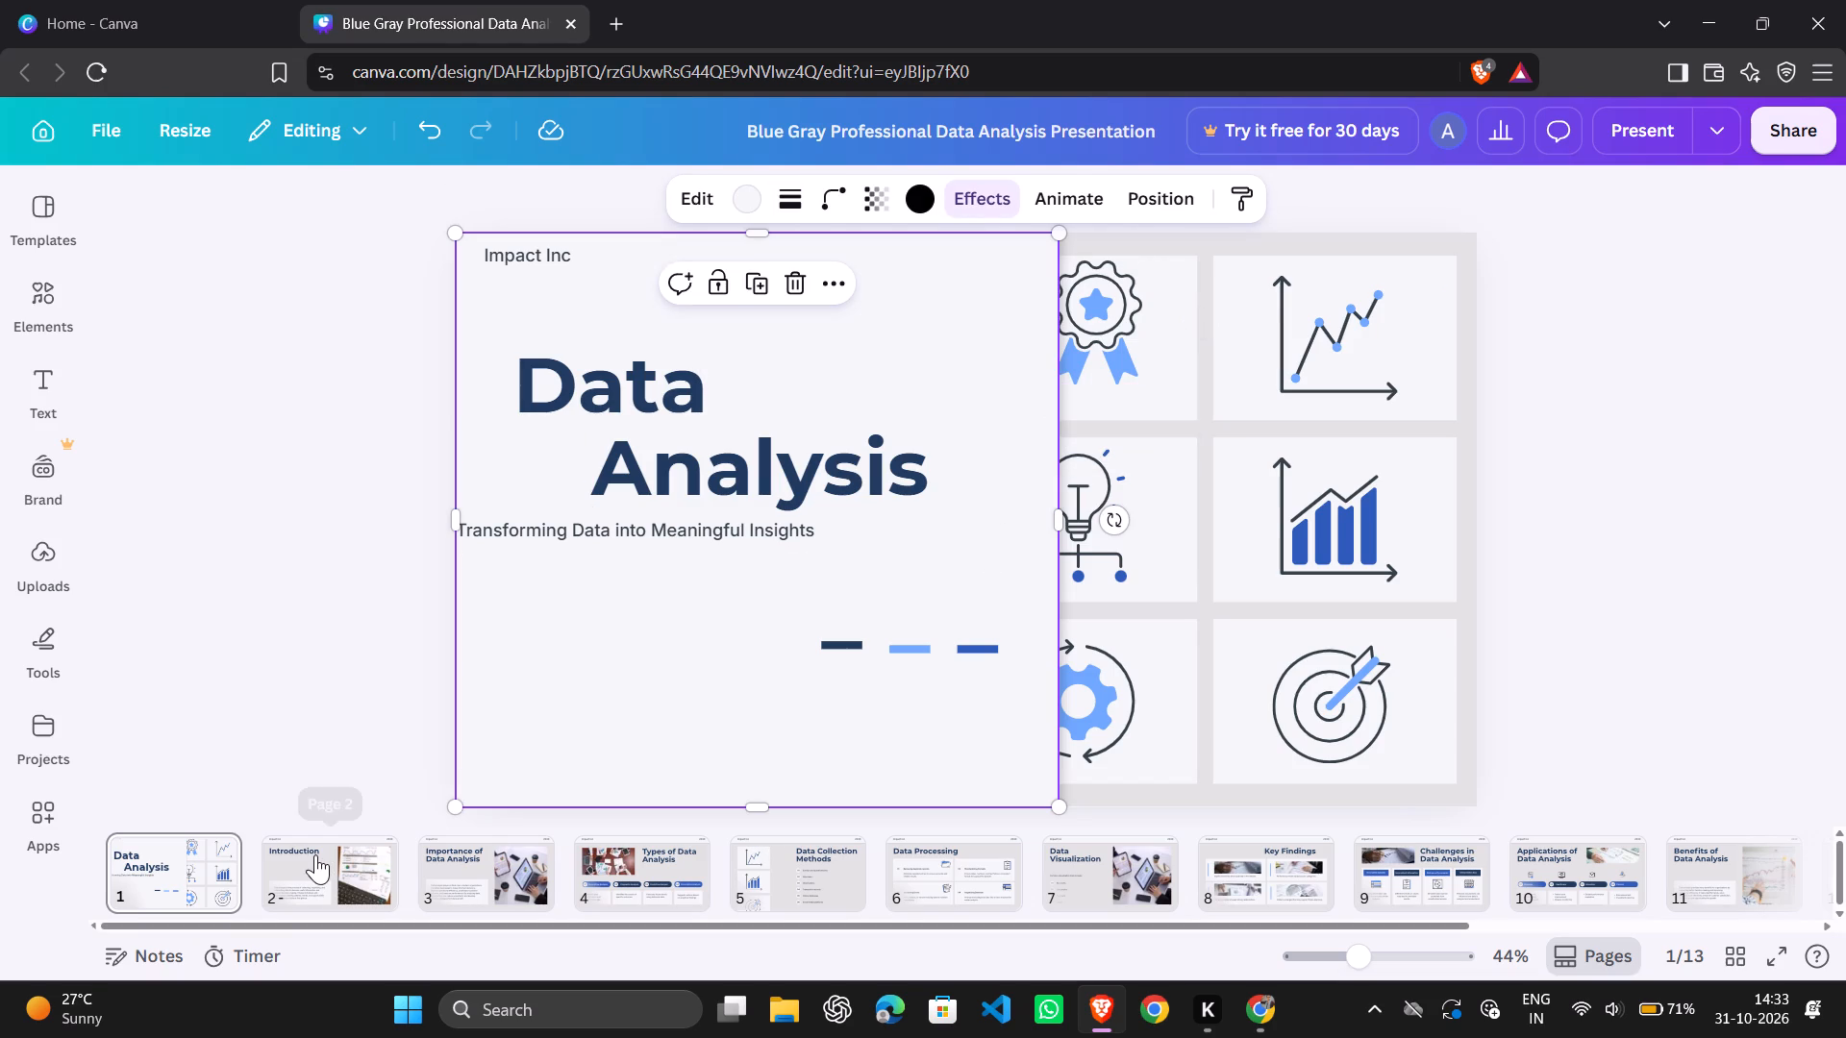
On page 2, lower the "Introduction" heading and move the light box and its paragraph up beneath it.
click(316, 859)
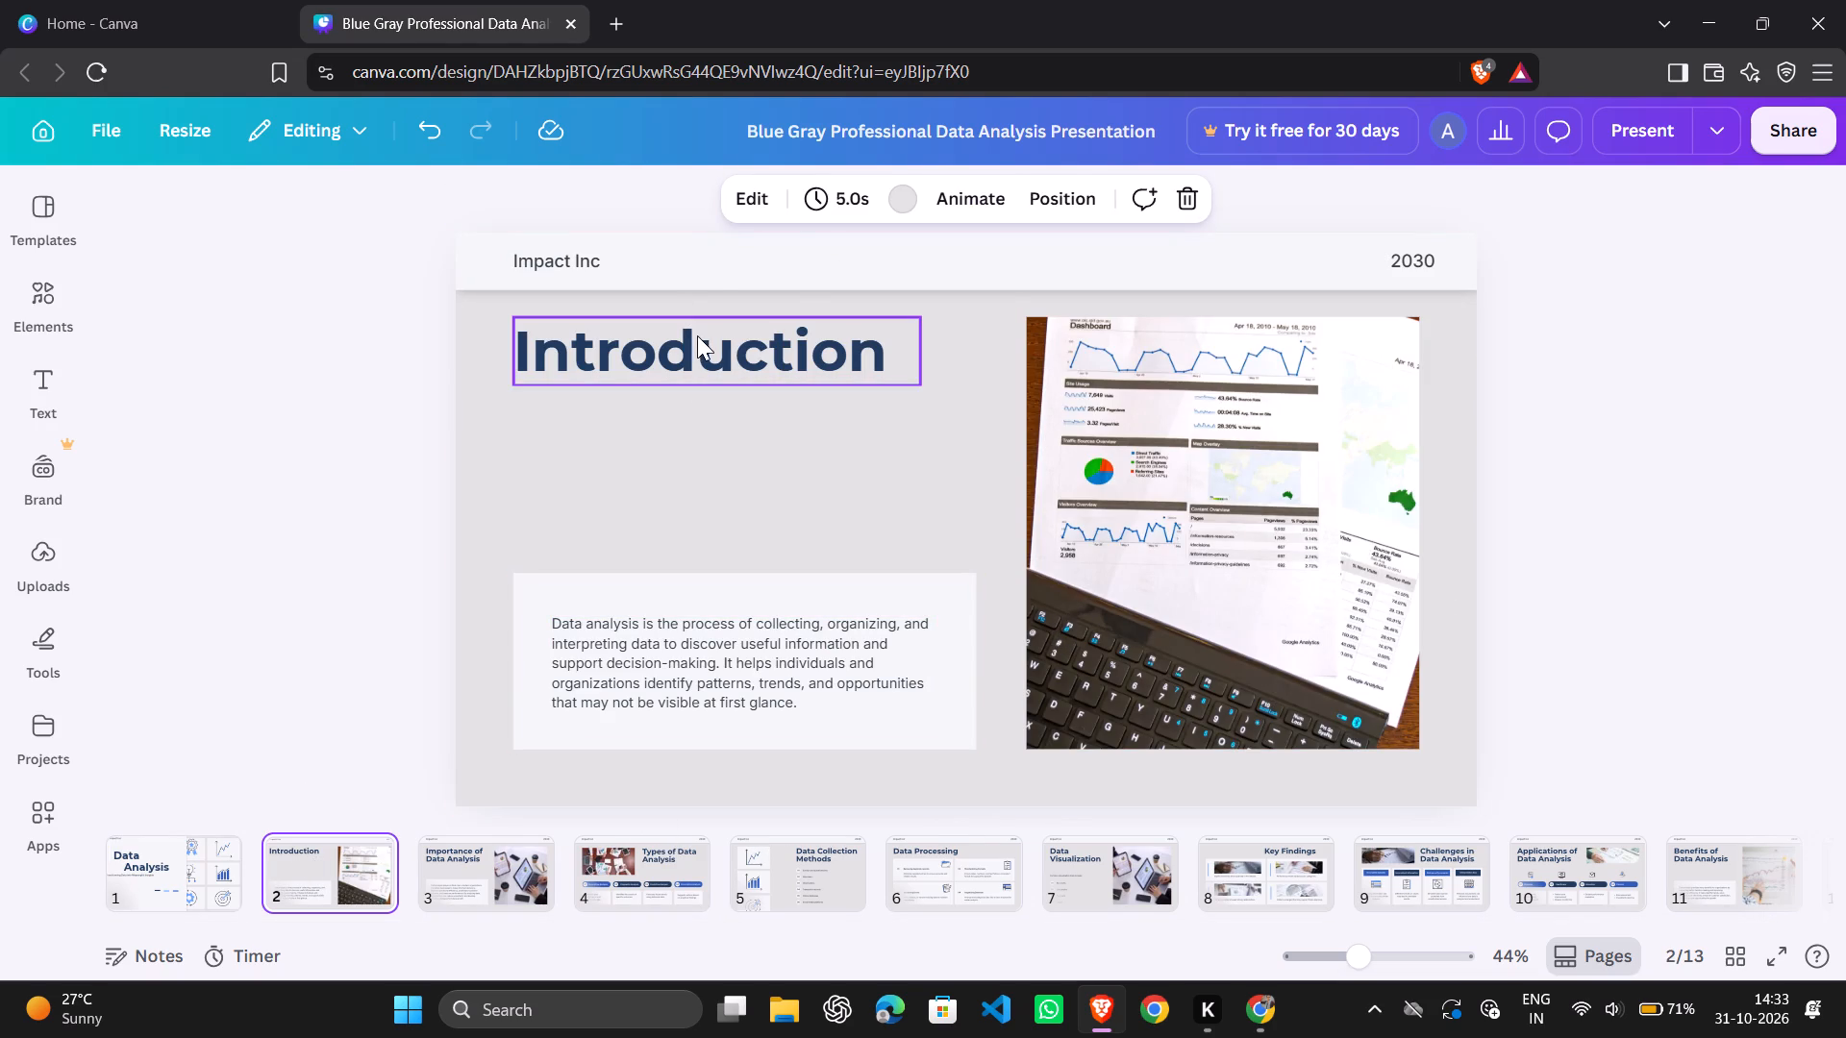
drag(697, 335, 747, 408)
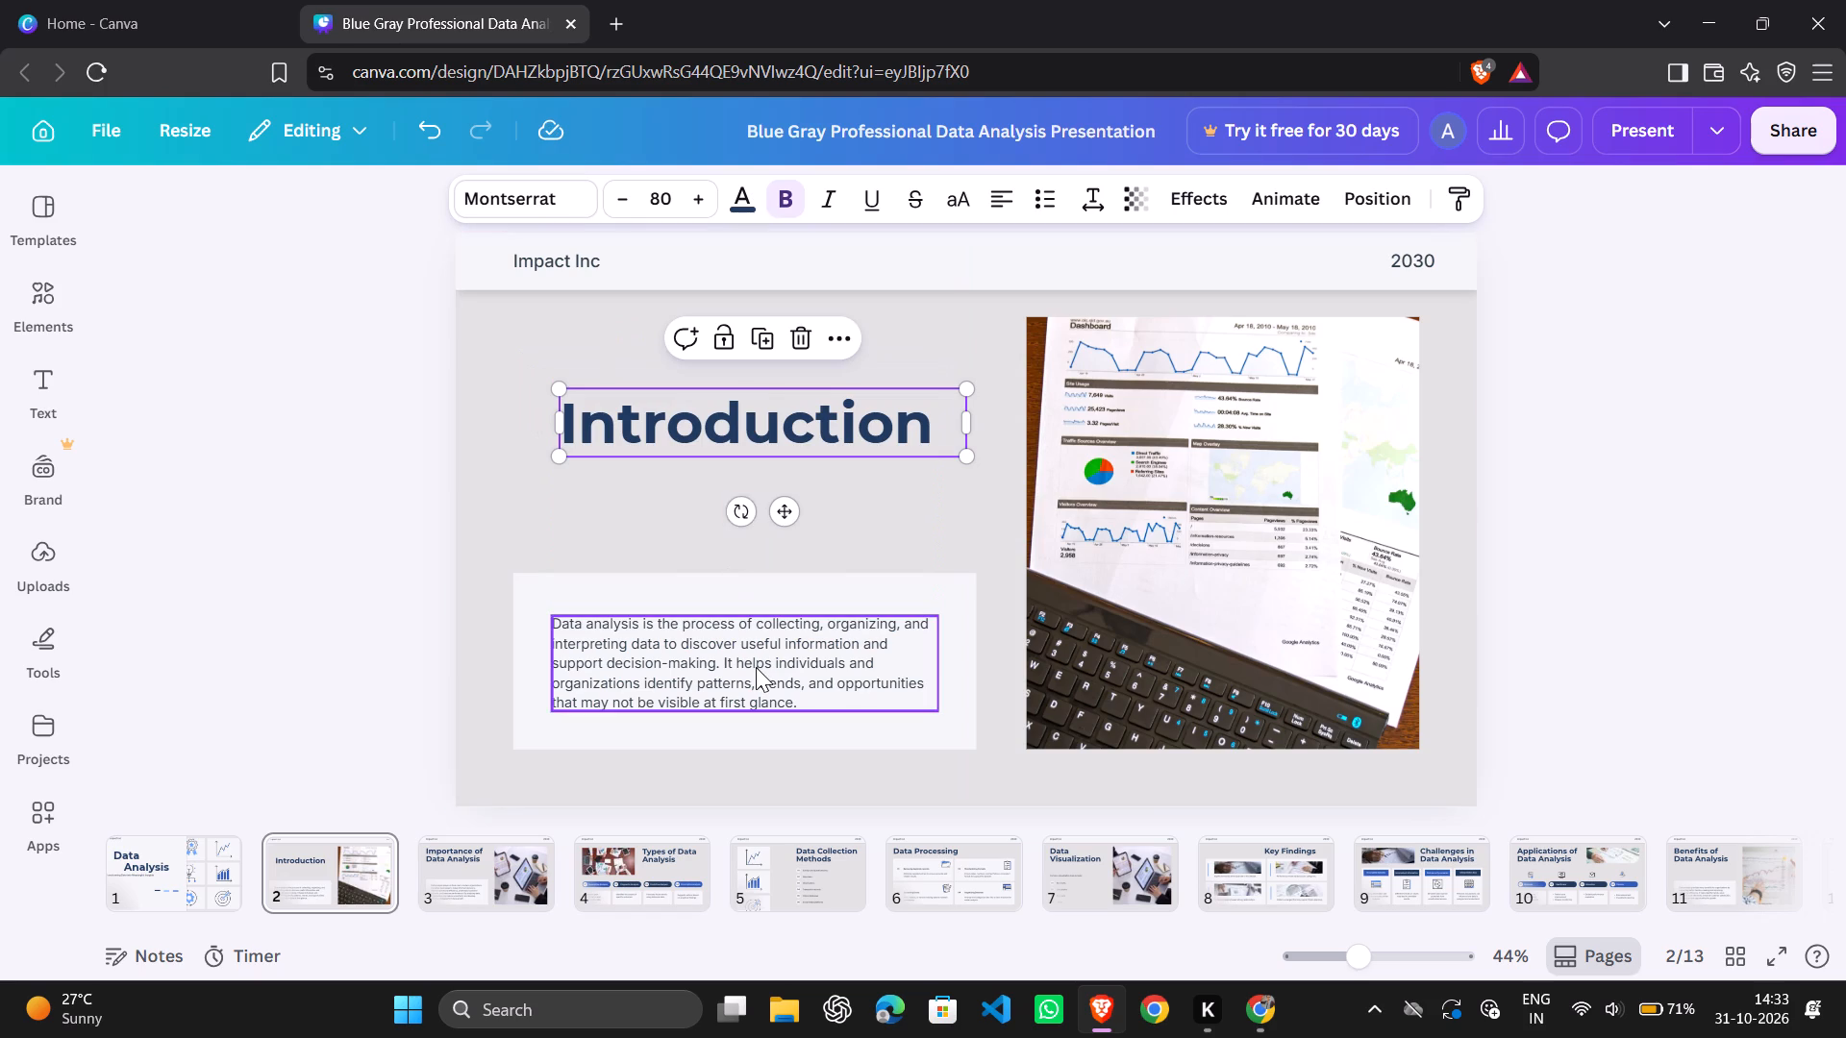
drag(756, 667, 755, 531)
drag(755, 642, 743, 524)
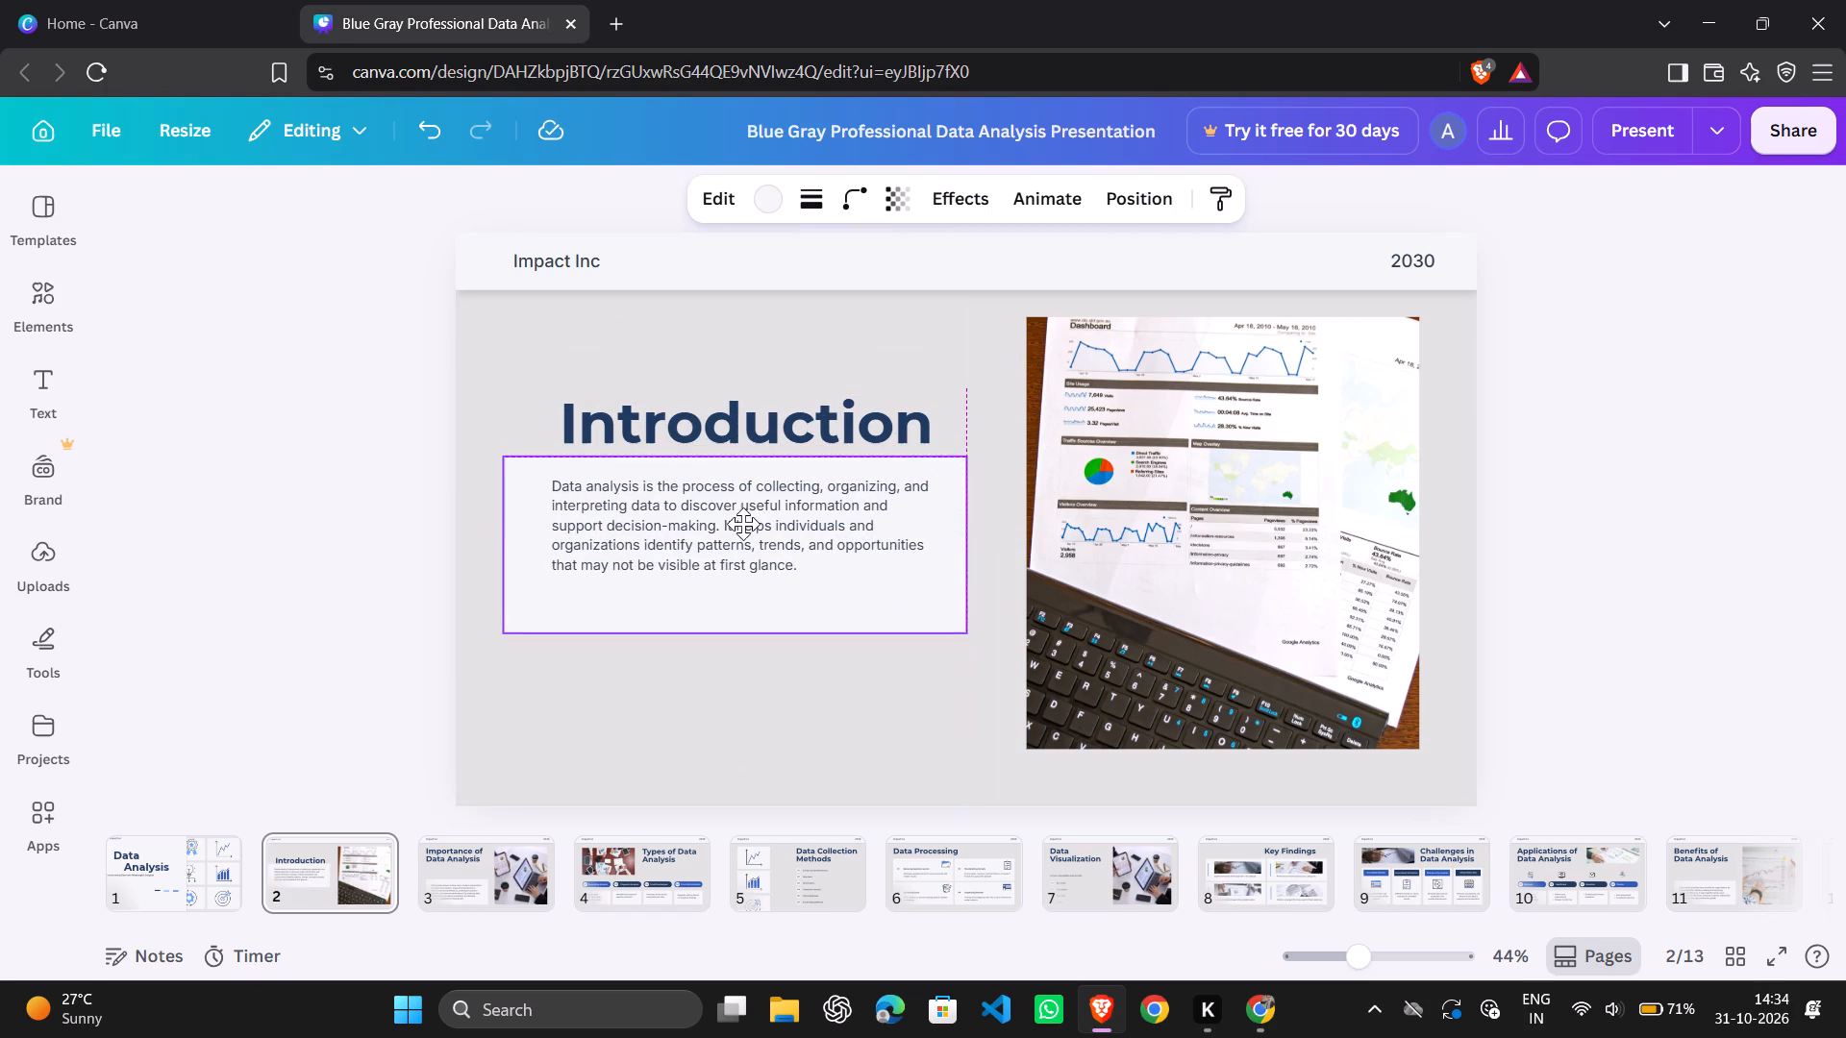
drag(743, 524, 739, 533)
drag(864, 516, 863, 537)
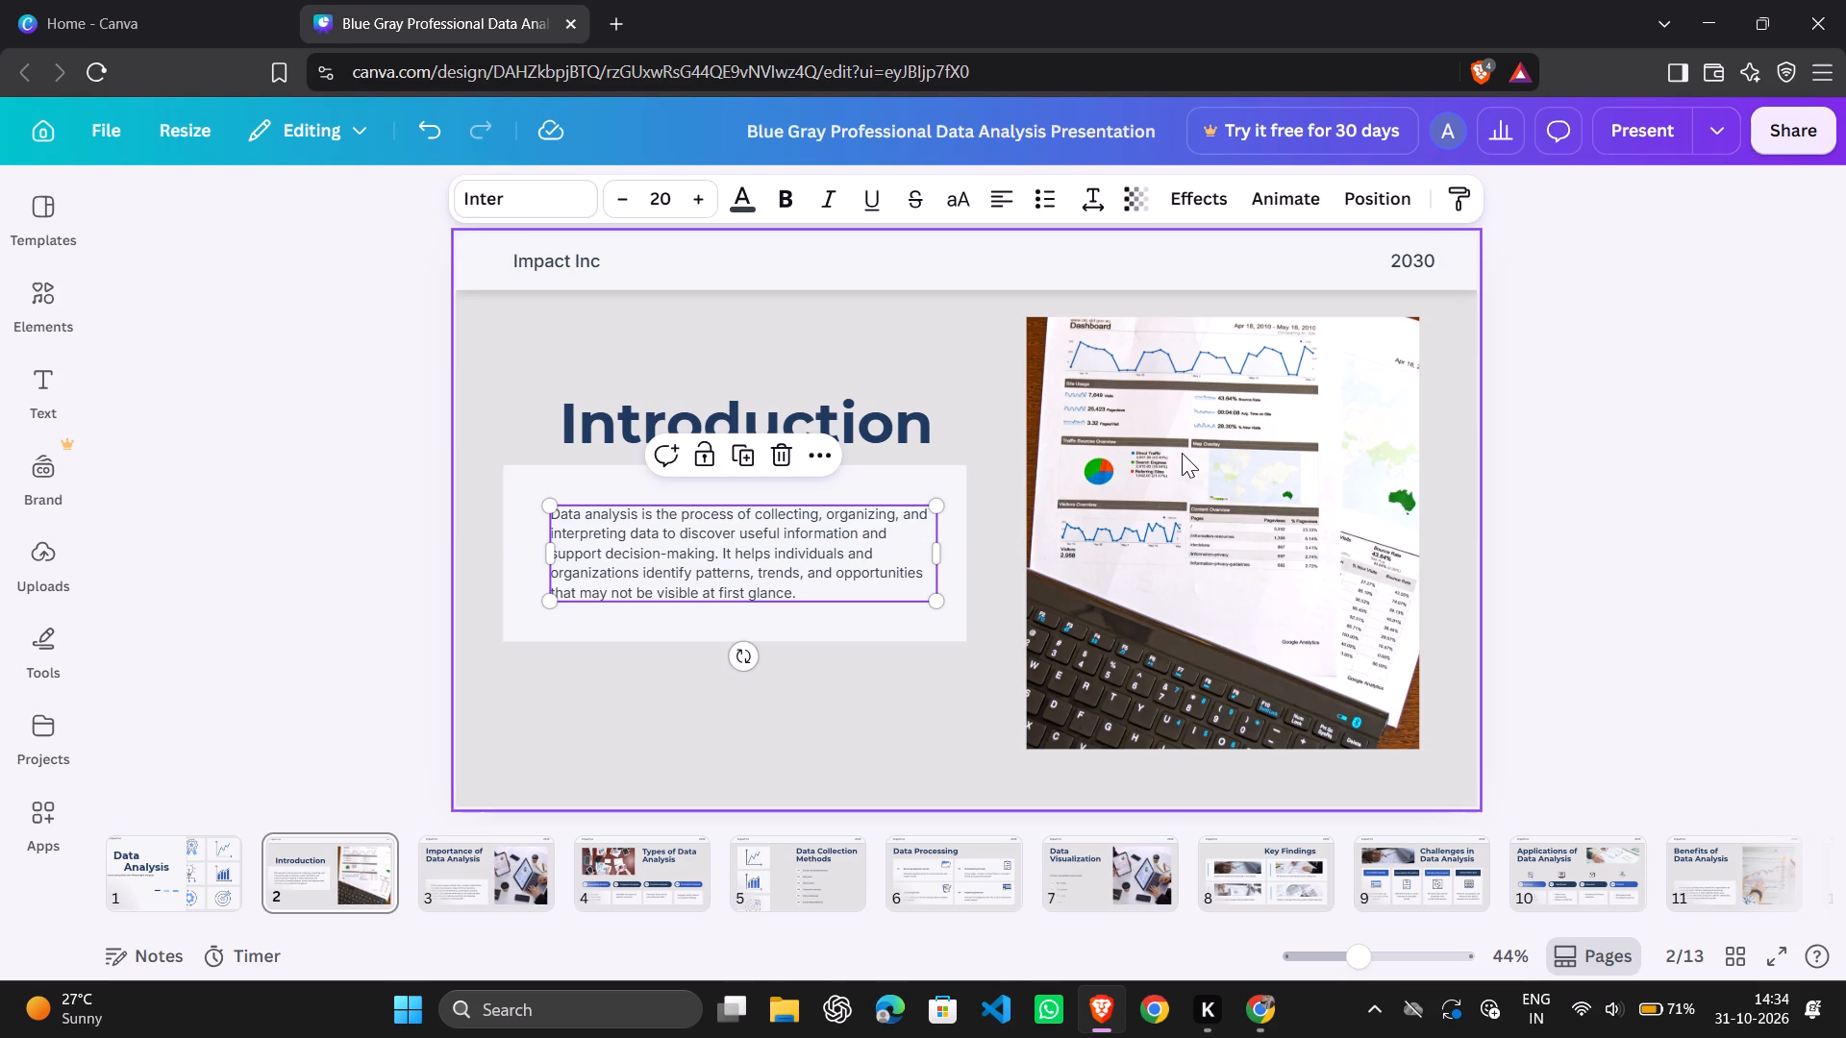
Shift the dashboard photo on page 2 slightly left, closer to the text.
drag(1184, 456, 1151, 457)
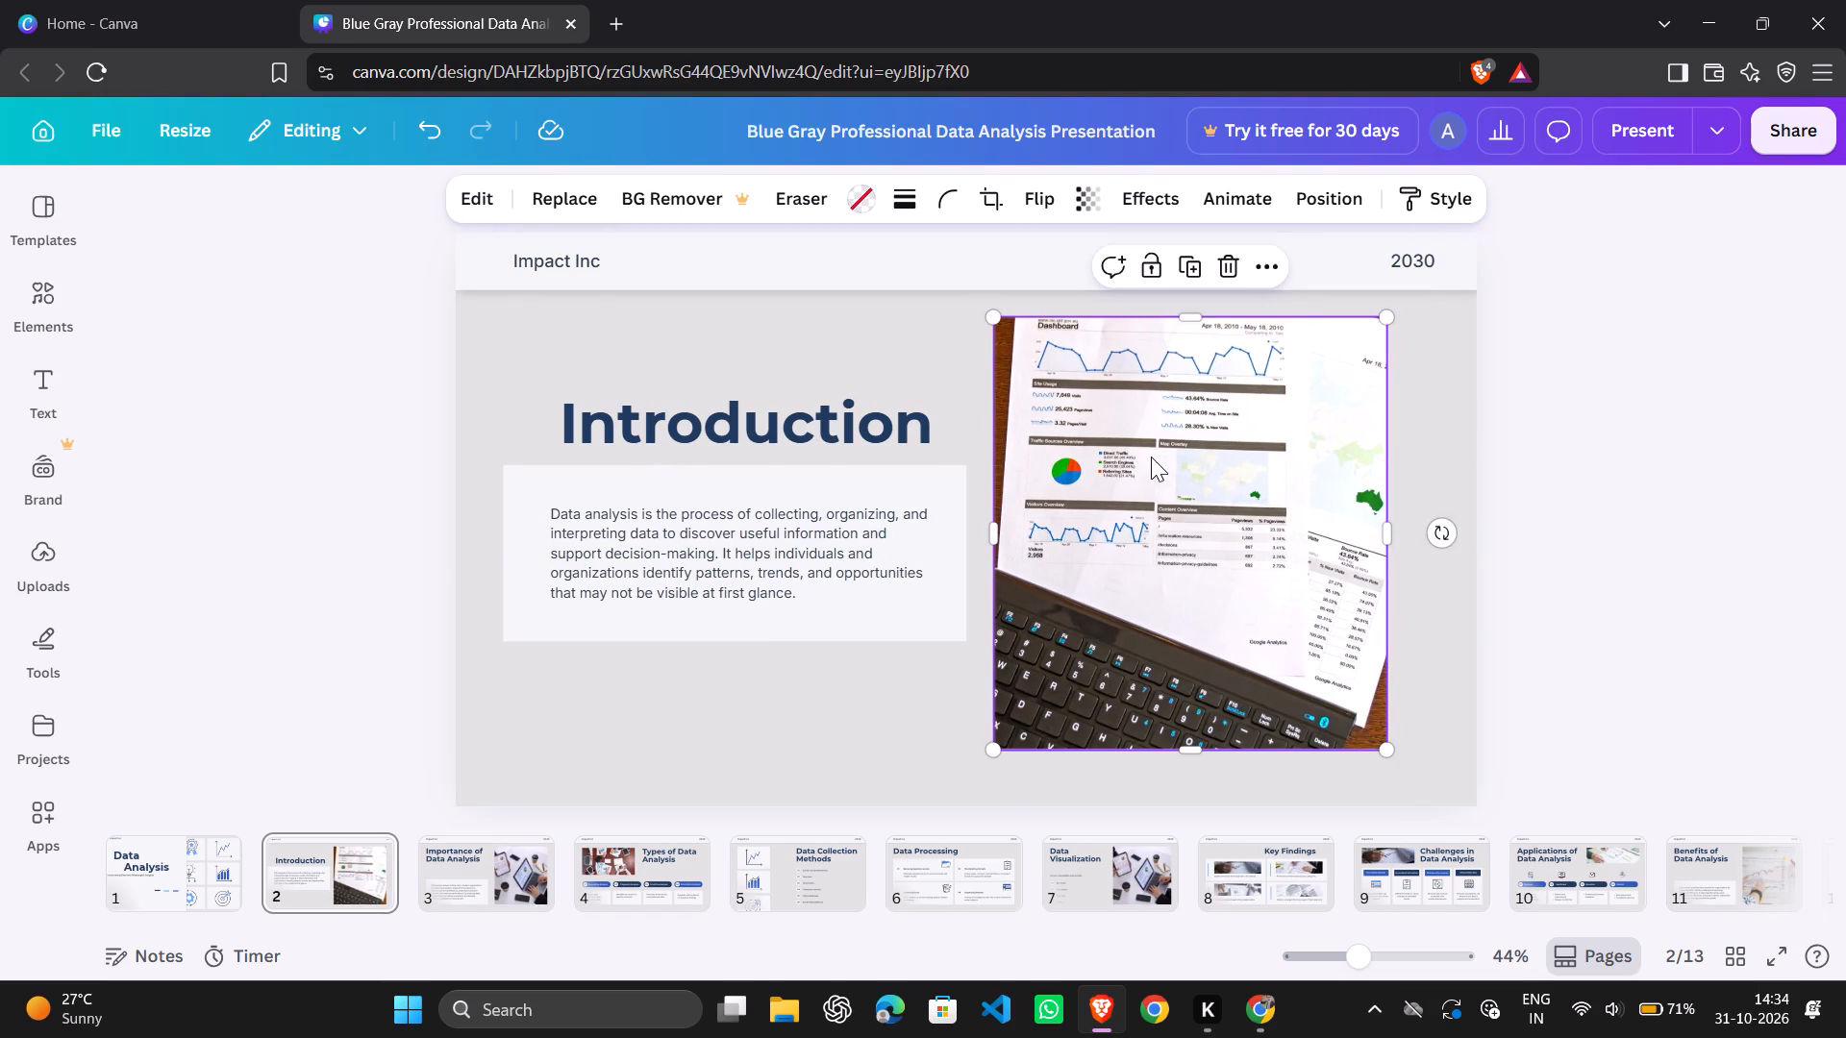
click(609, 751)
drag(609, 751, 599, 756)
On page 3, shift the "Importance of Data Analysis" heading down and right, and raise the light box and its paragraph beneath it.
key(Right)
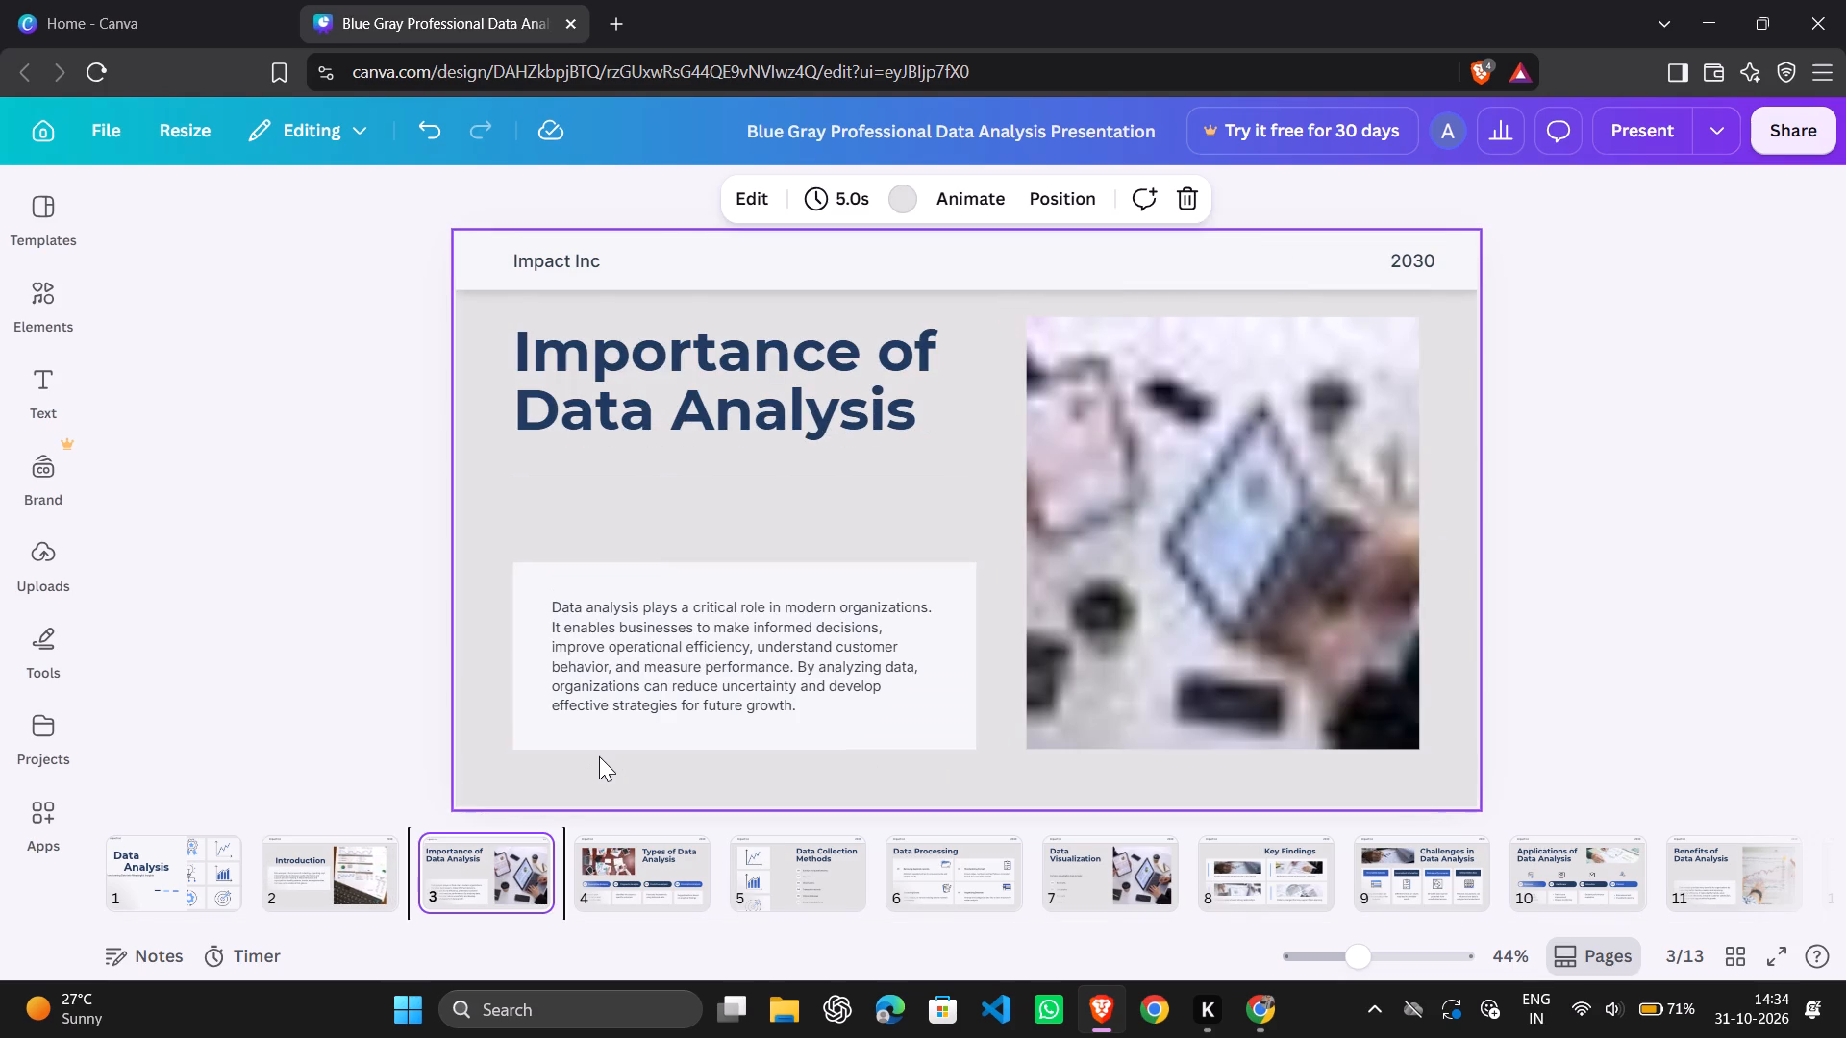
drag(660, 383, 677, 415)
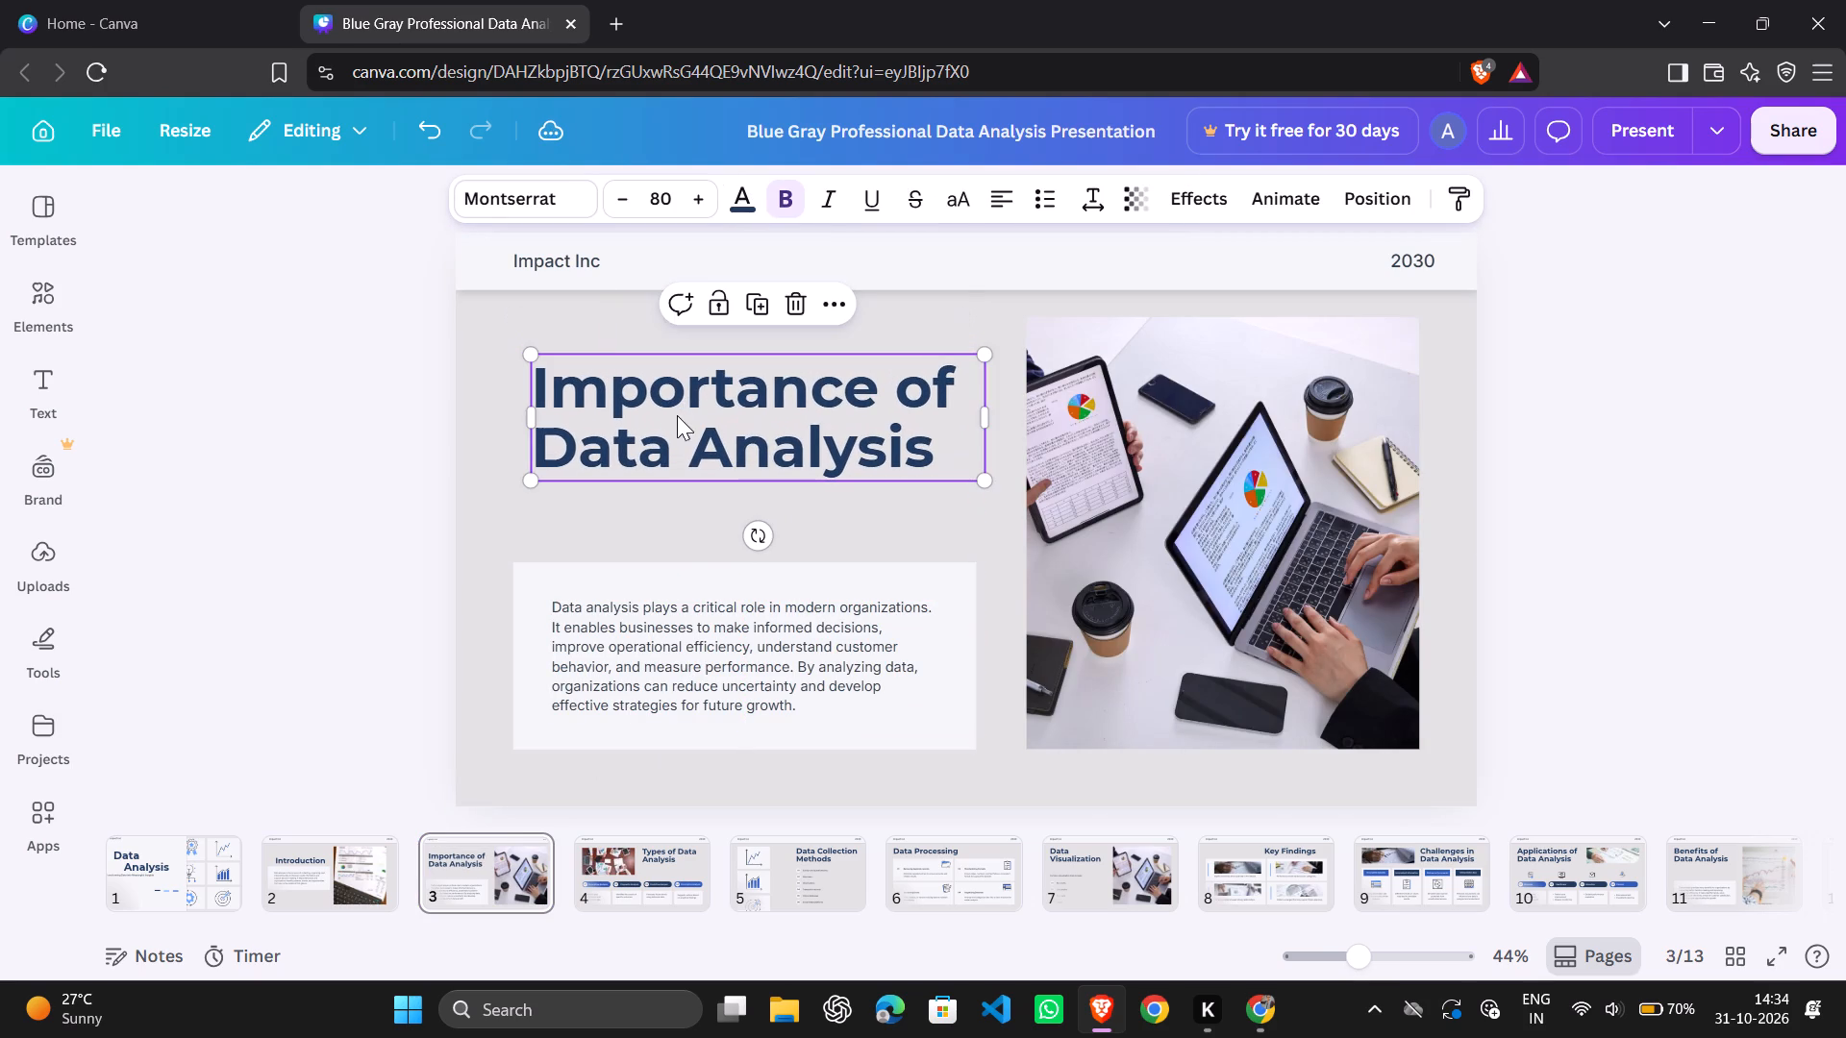
drag(681, 565, 678, 497)
click(679, 621)
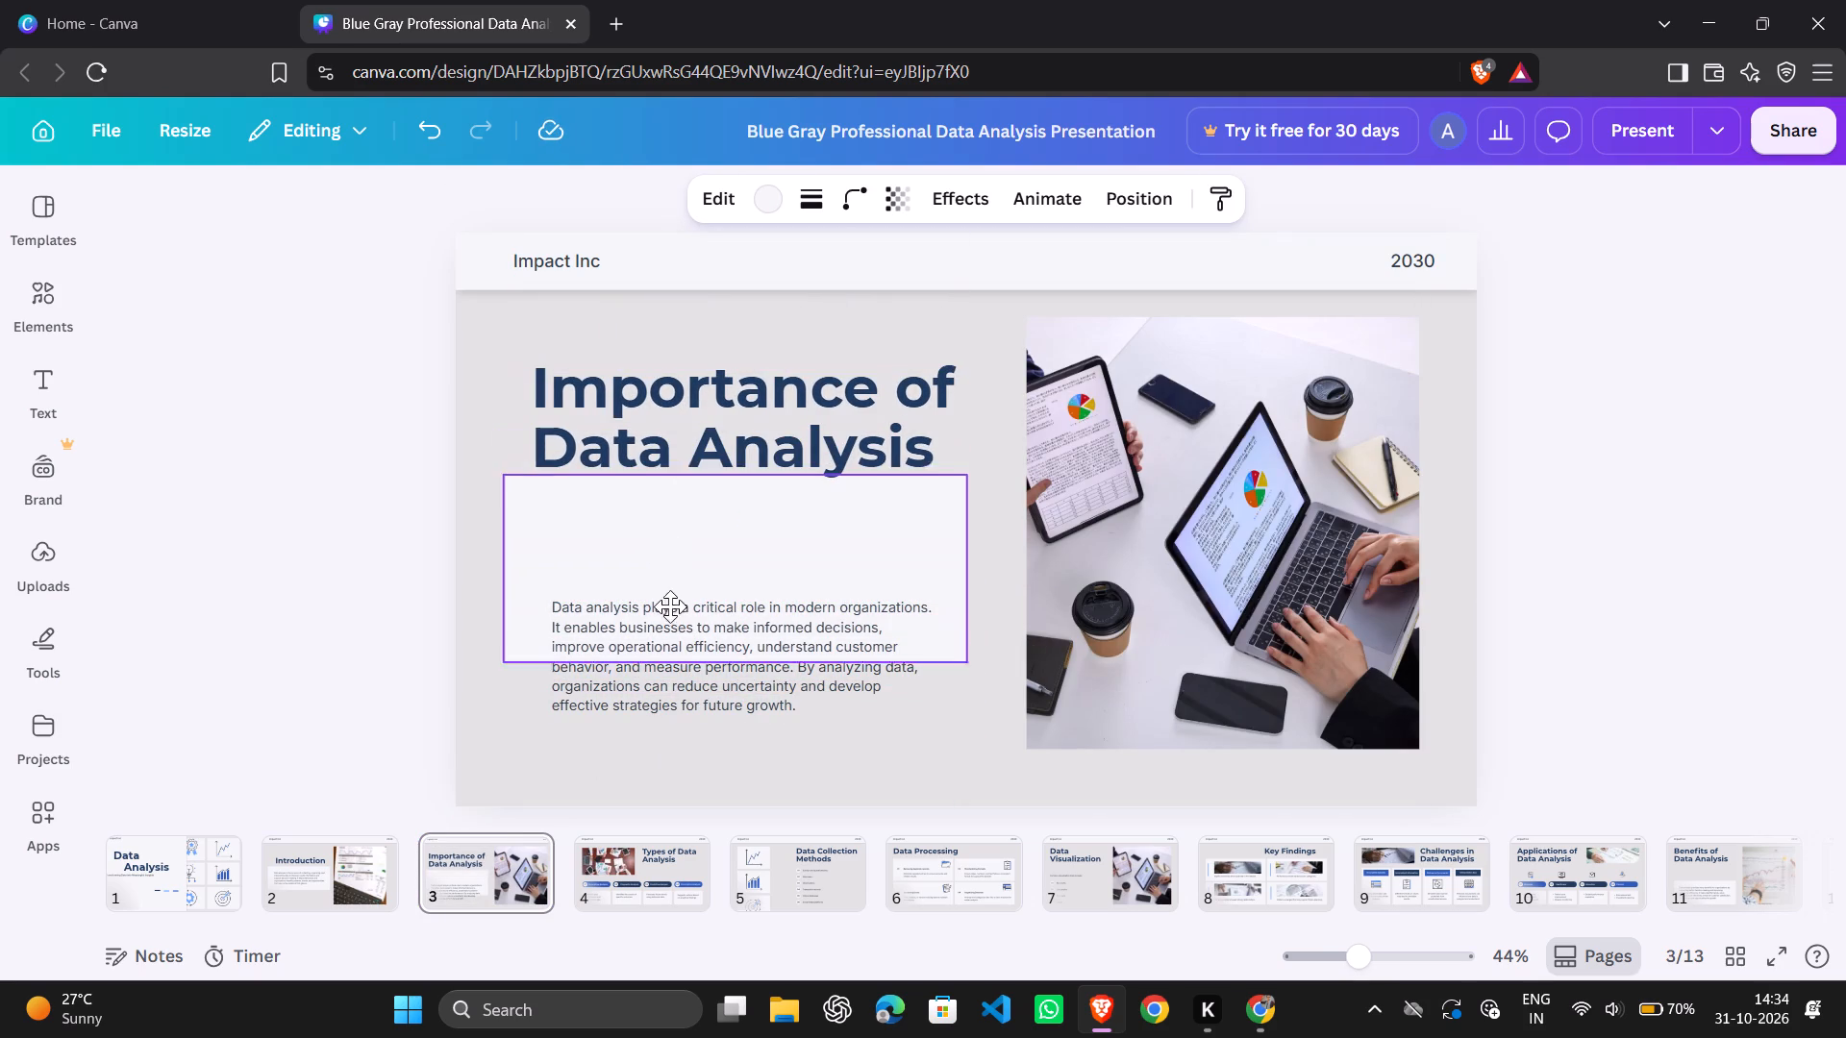
drag(704, 624, 695, 598)
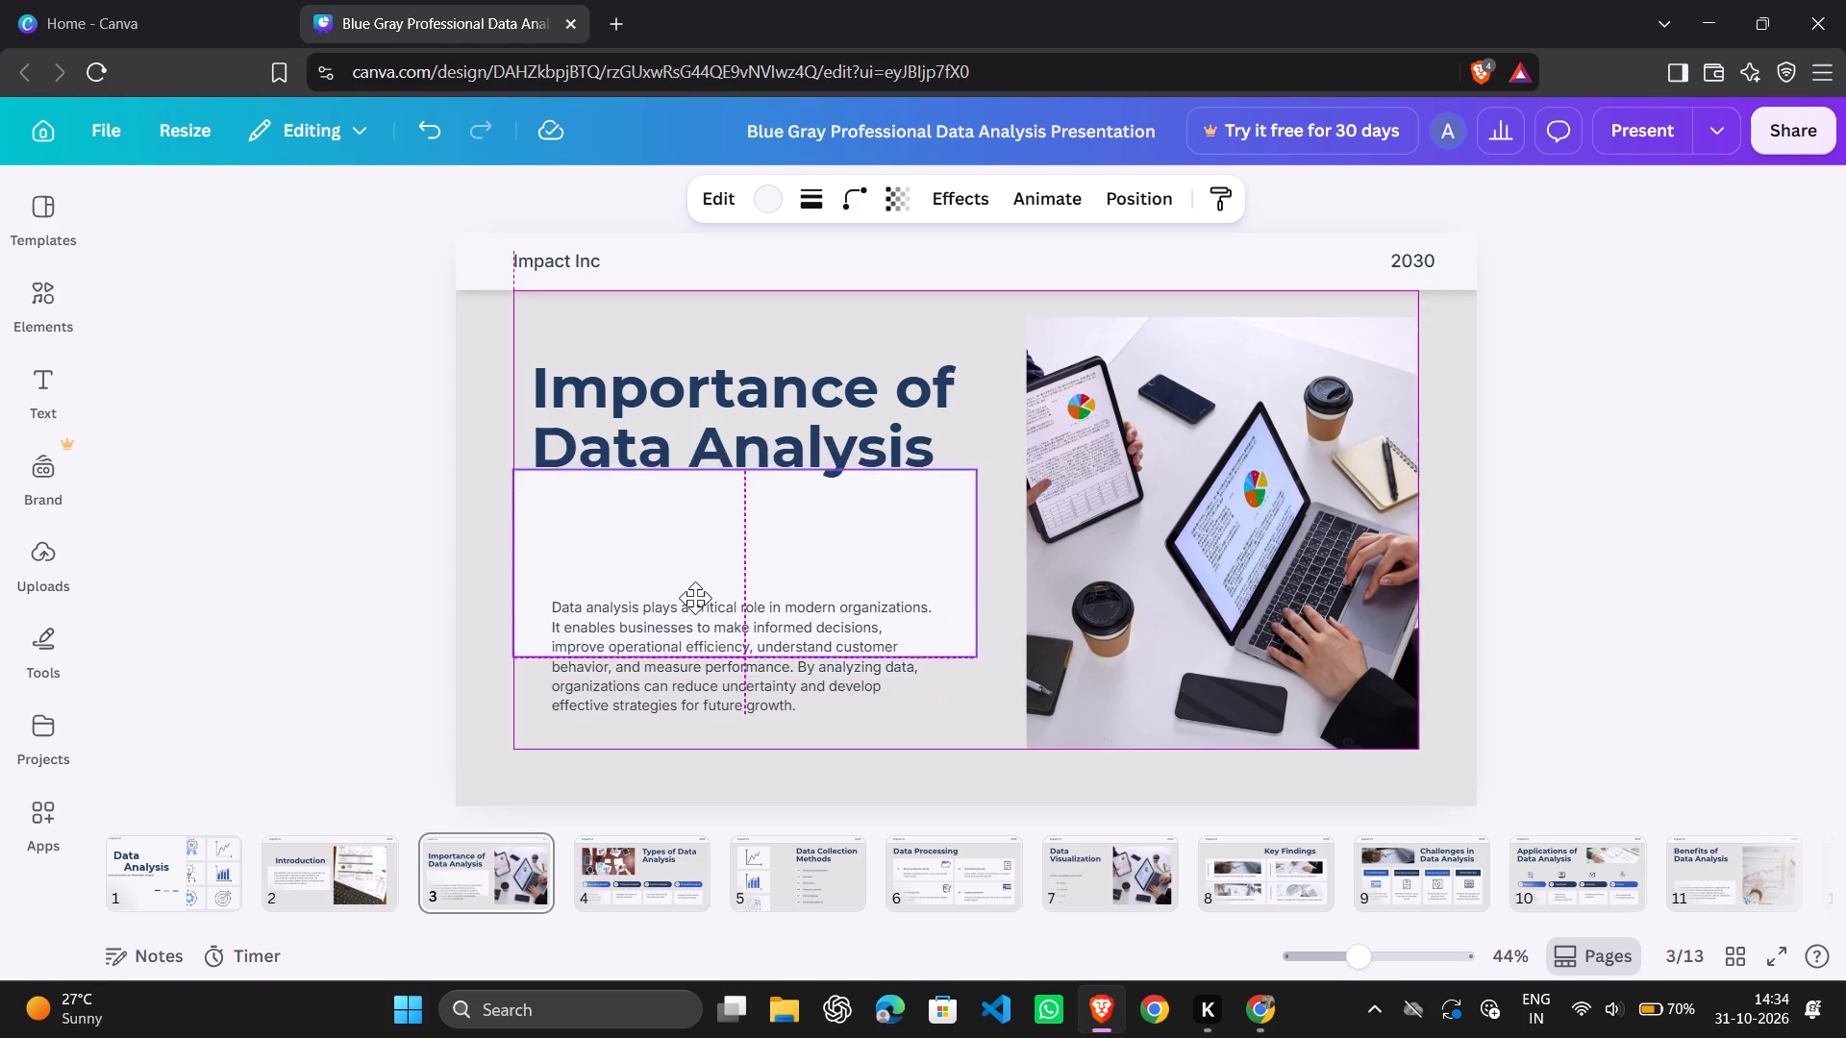
drag(695, 598, 691, 618)
drag(696, 714, 696, 712)
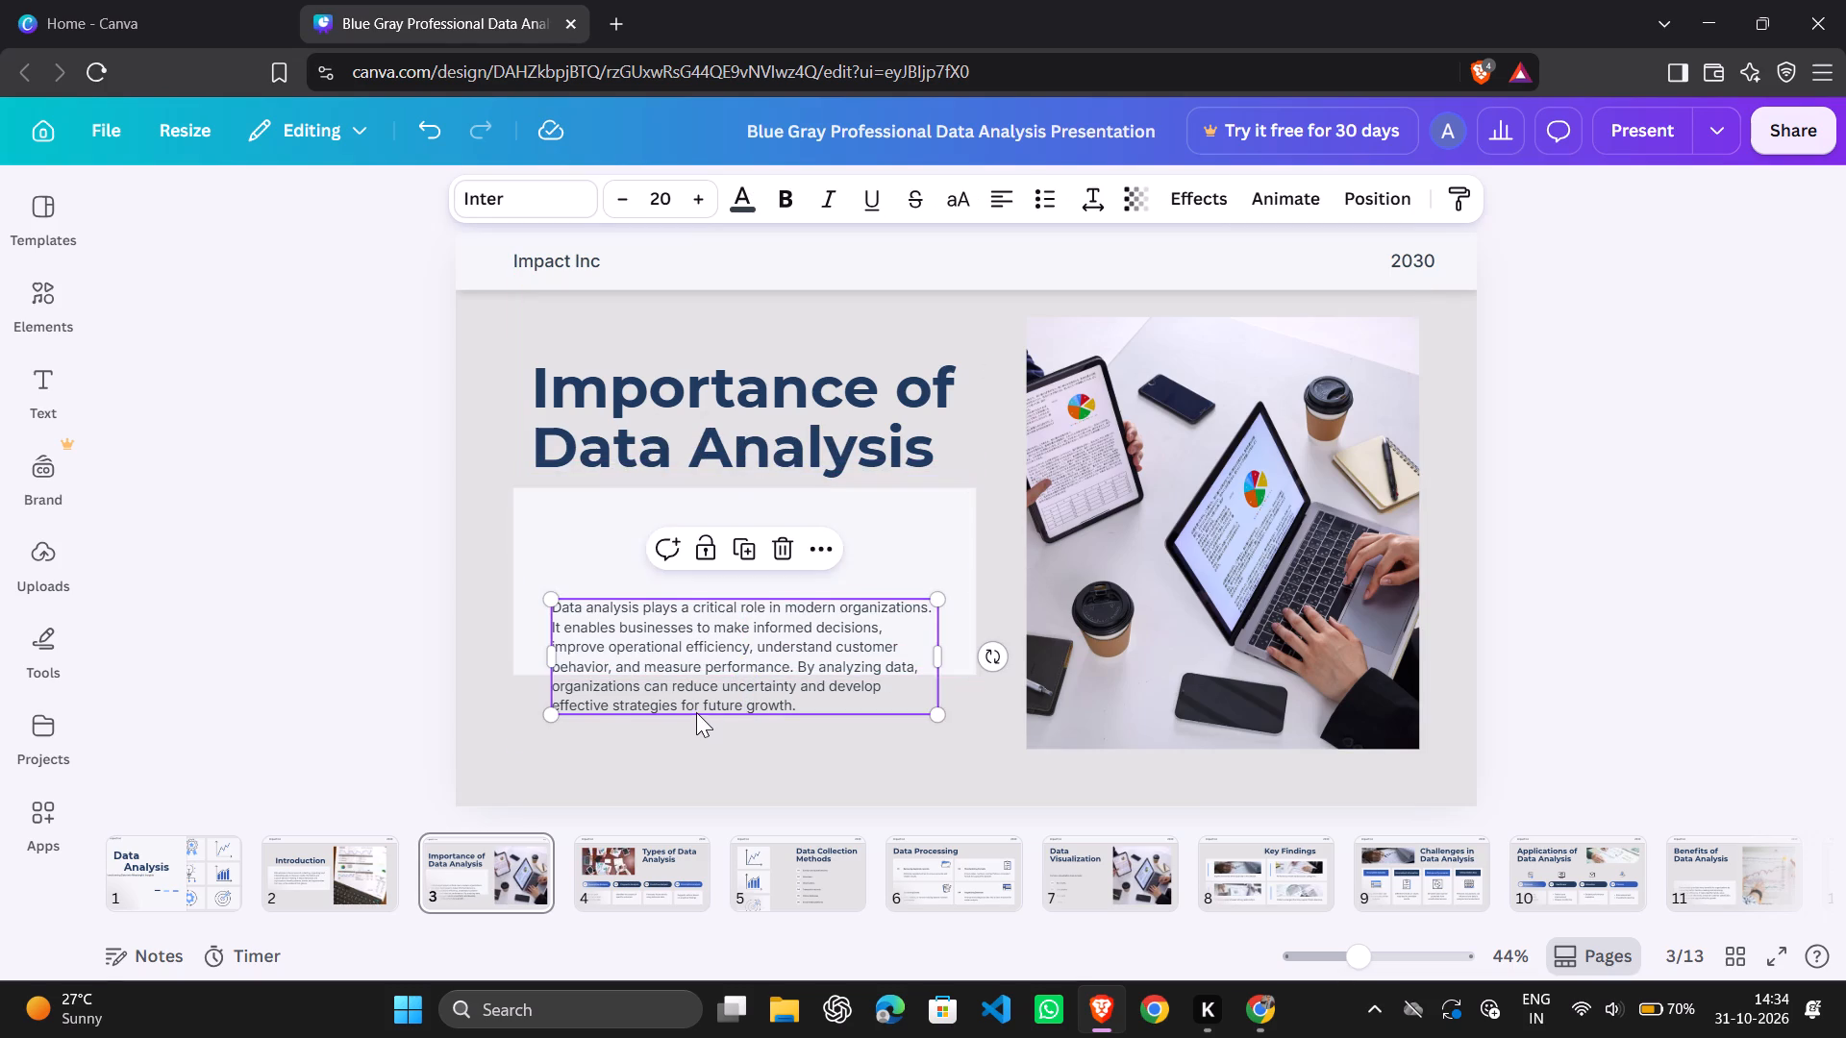
drag(696, 712, 685, 670)
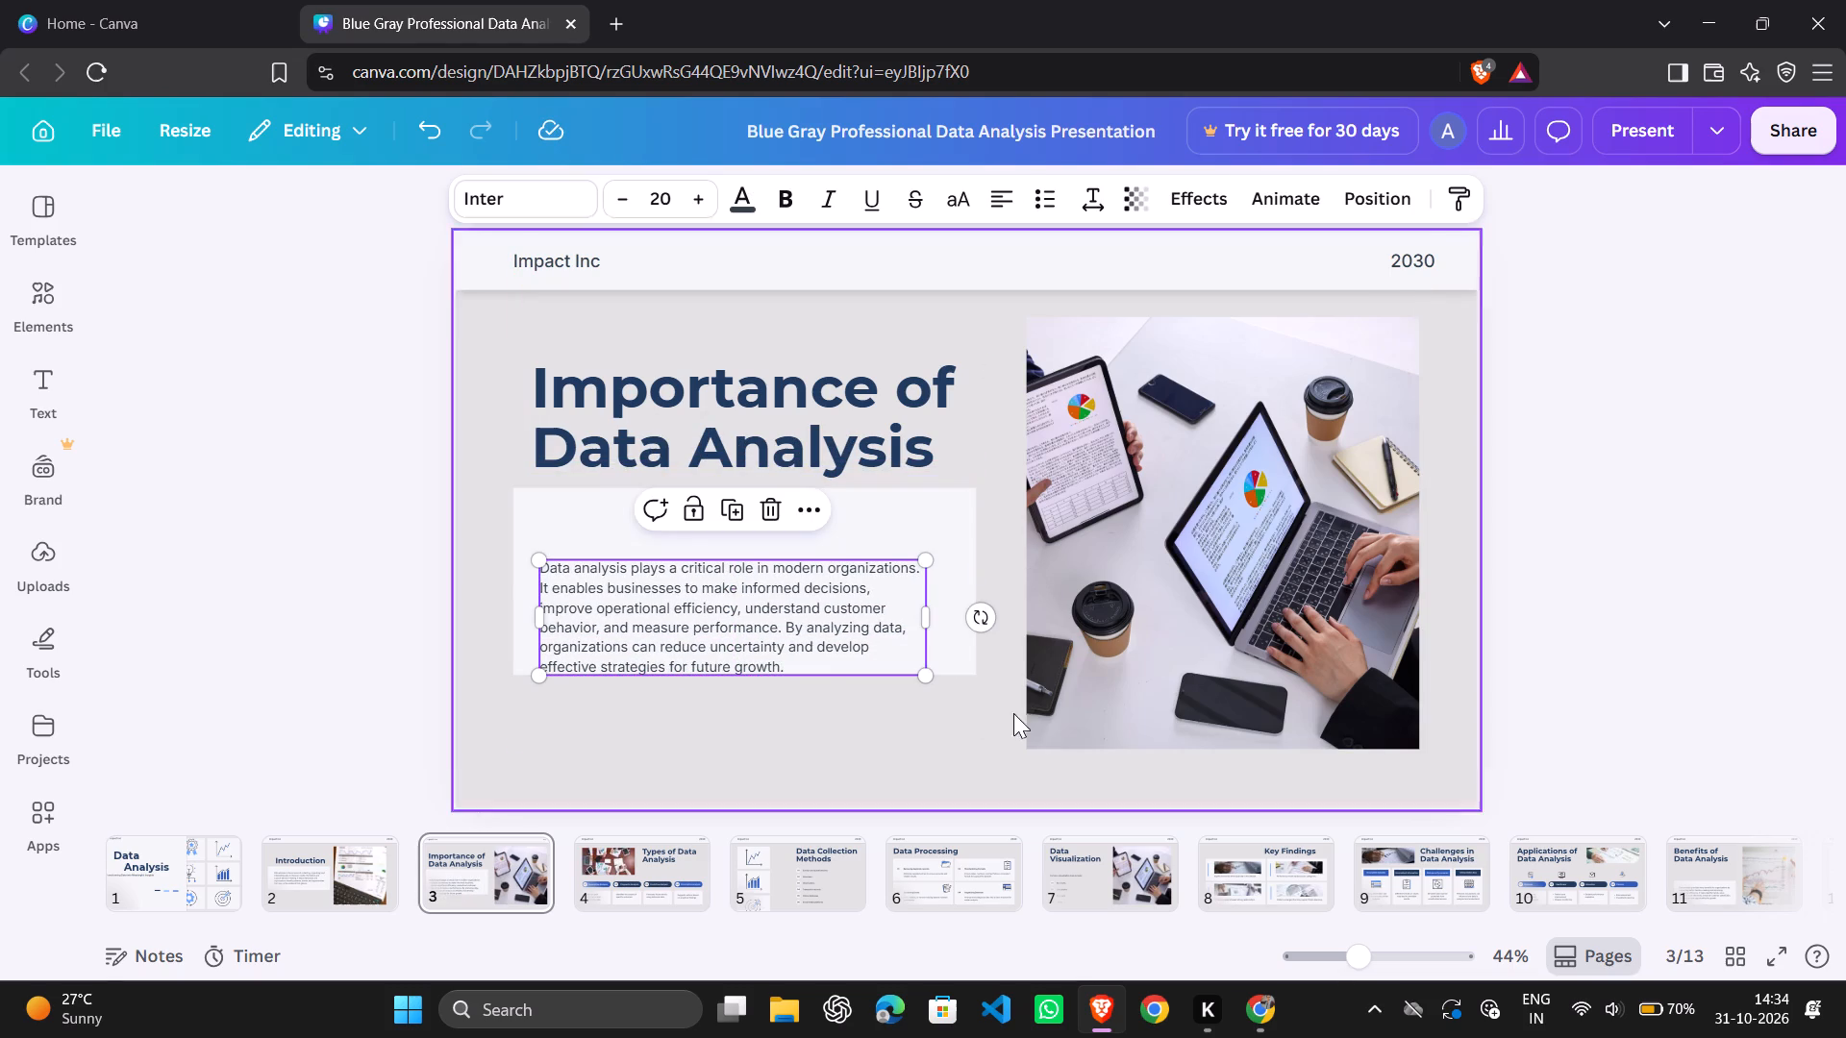
Shift the laptop photo on page 3 slightly down and to the left.
drag(1128, 635, 1107, 657)
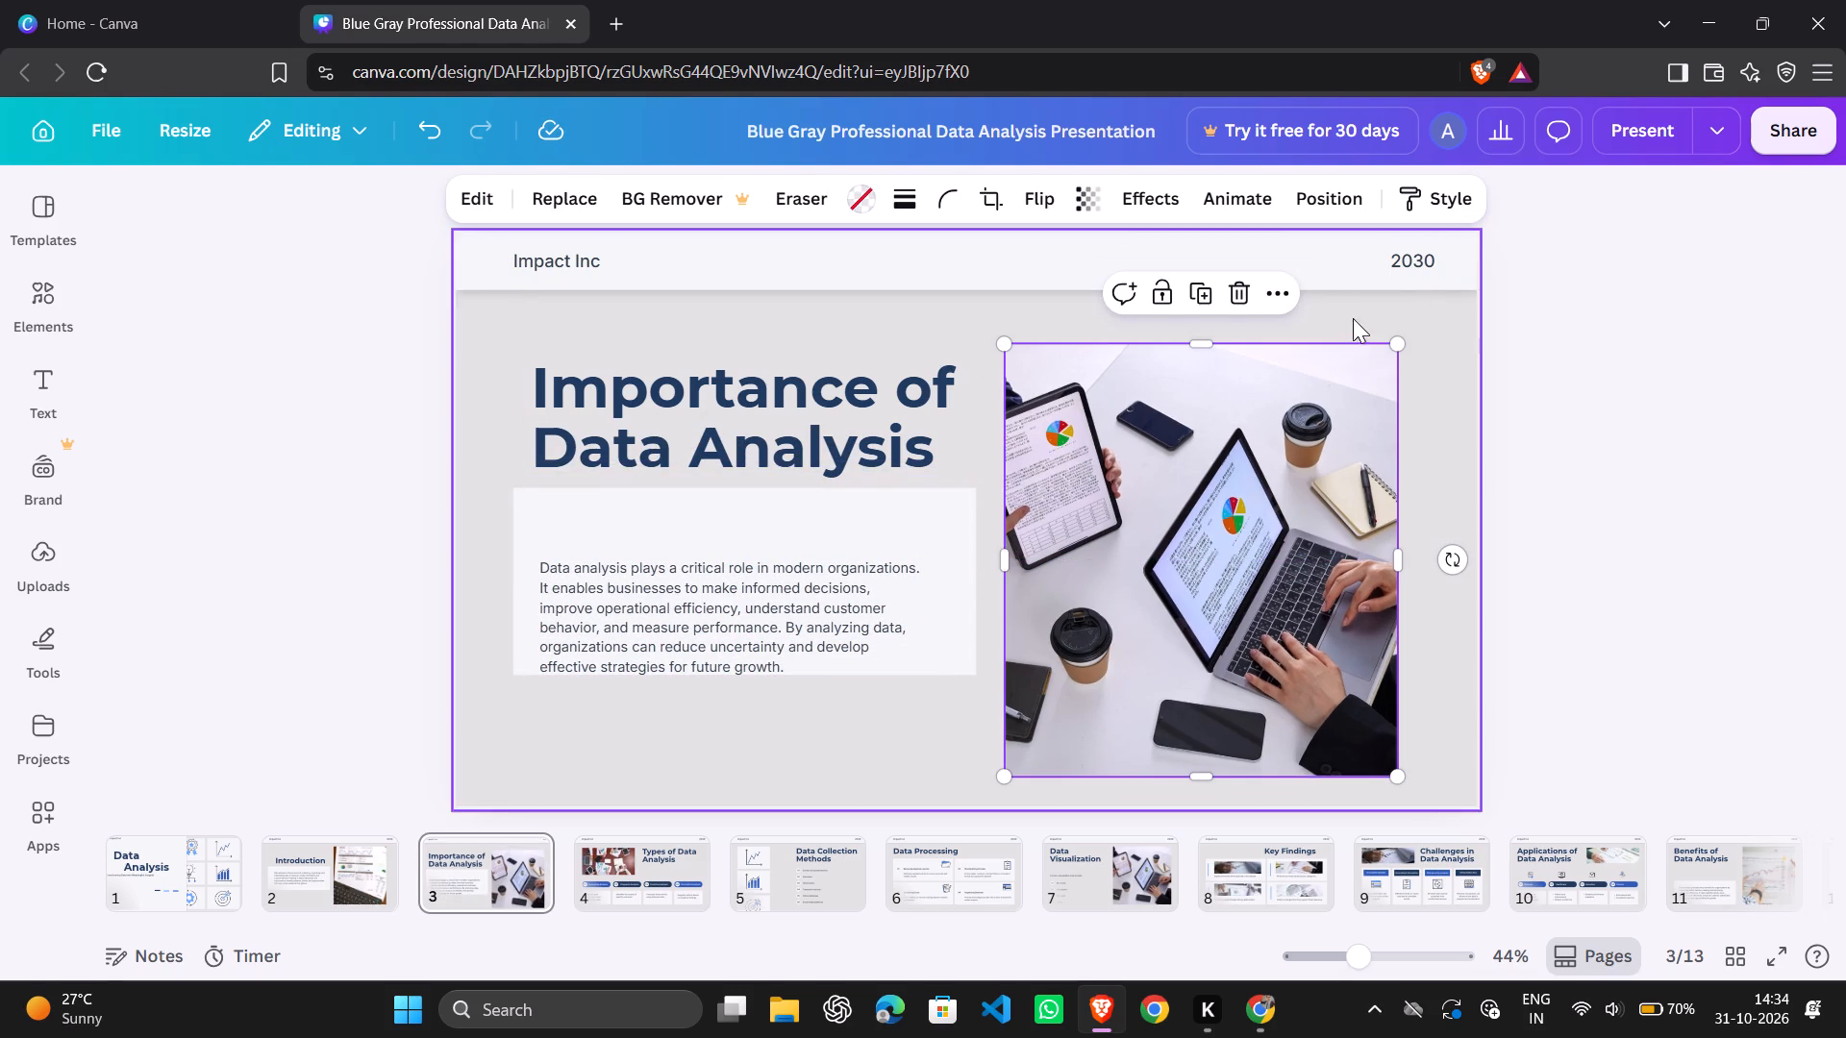
On page 3, move the "2030" text from the header to the page's bottom-right corner, below the laptop photo.
click(1433, 253)
drag(1433, 253, 1337, 261)
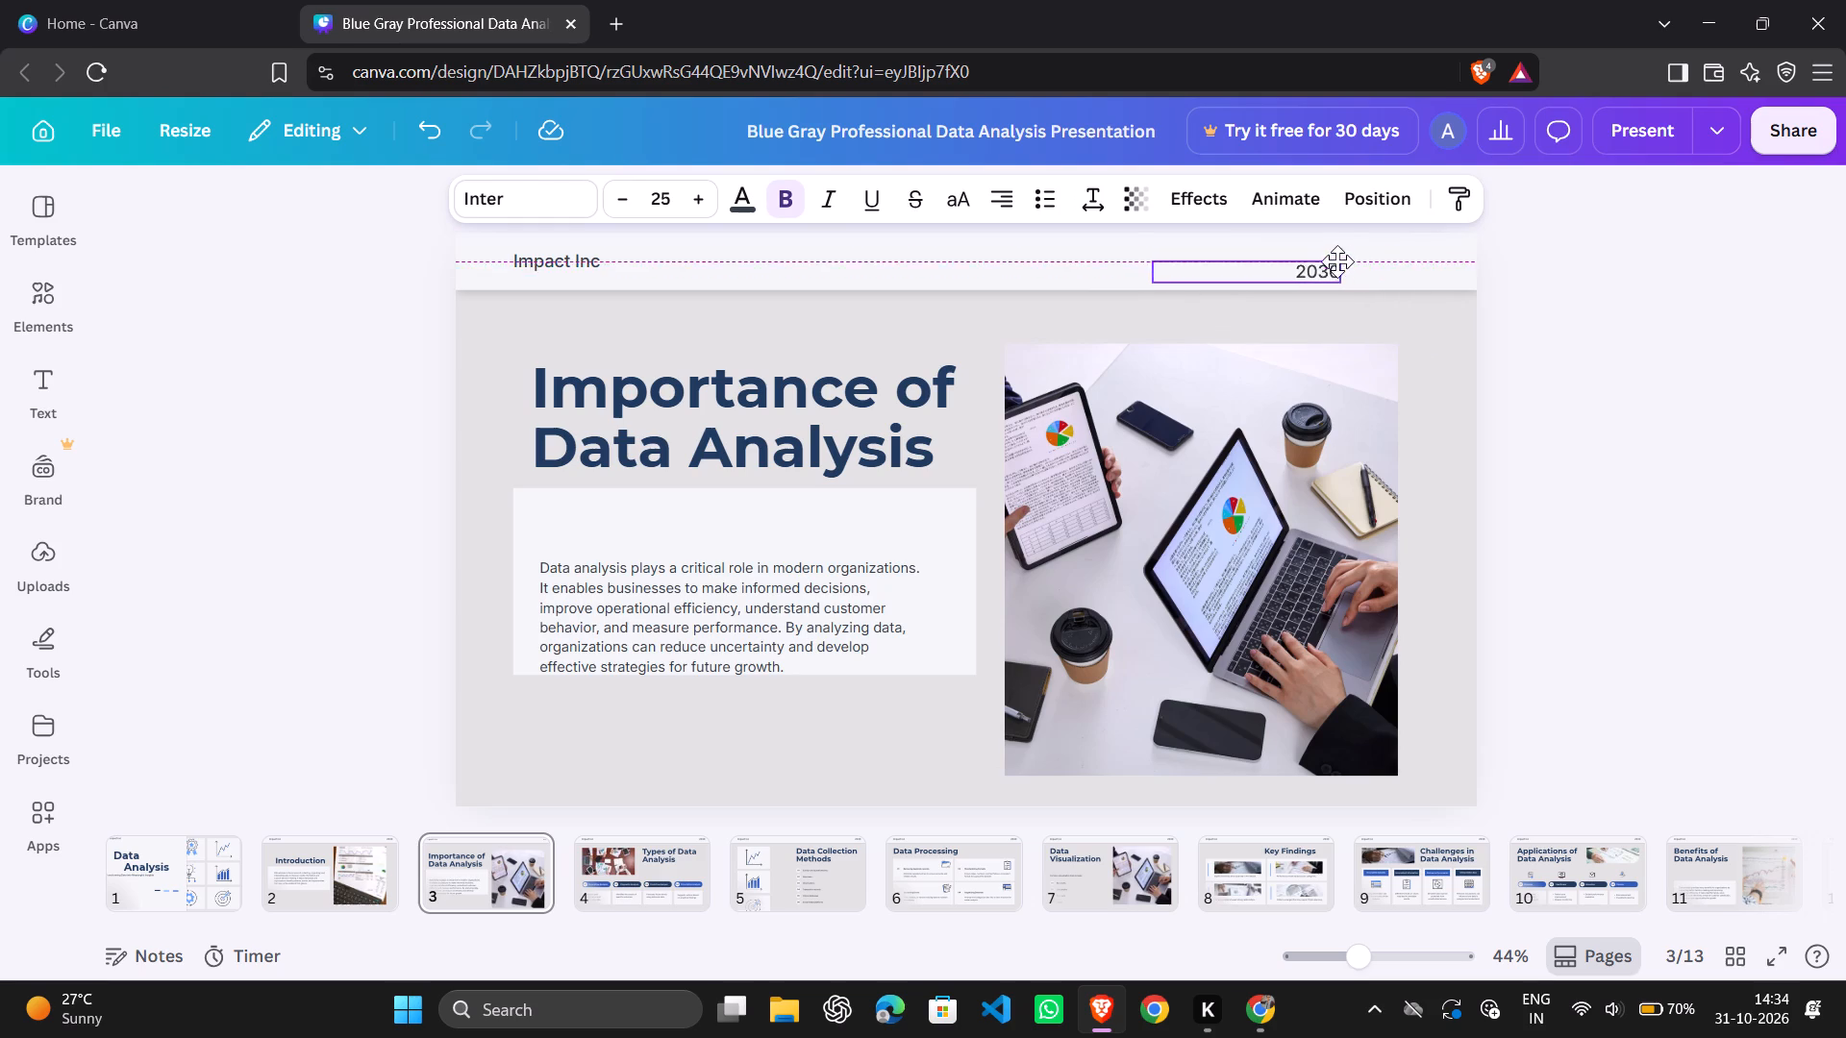
drag(1337, 261, 1327, 240)
drag(1311, 246, 1505, 650)
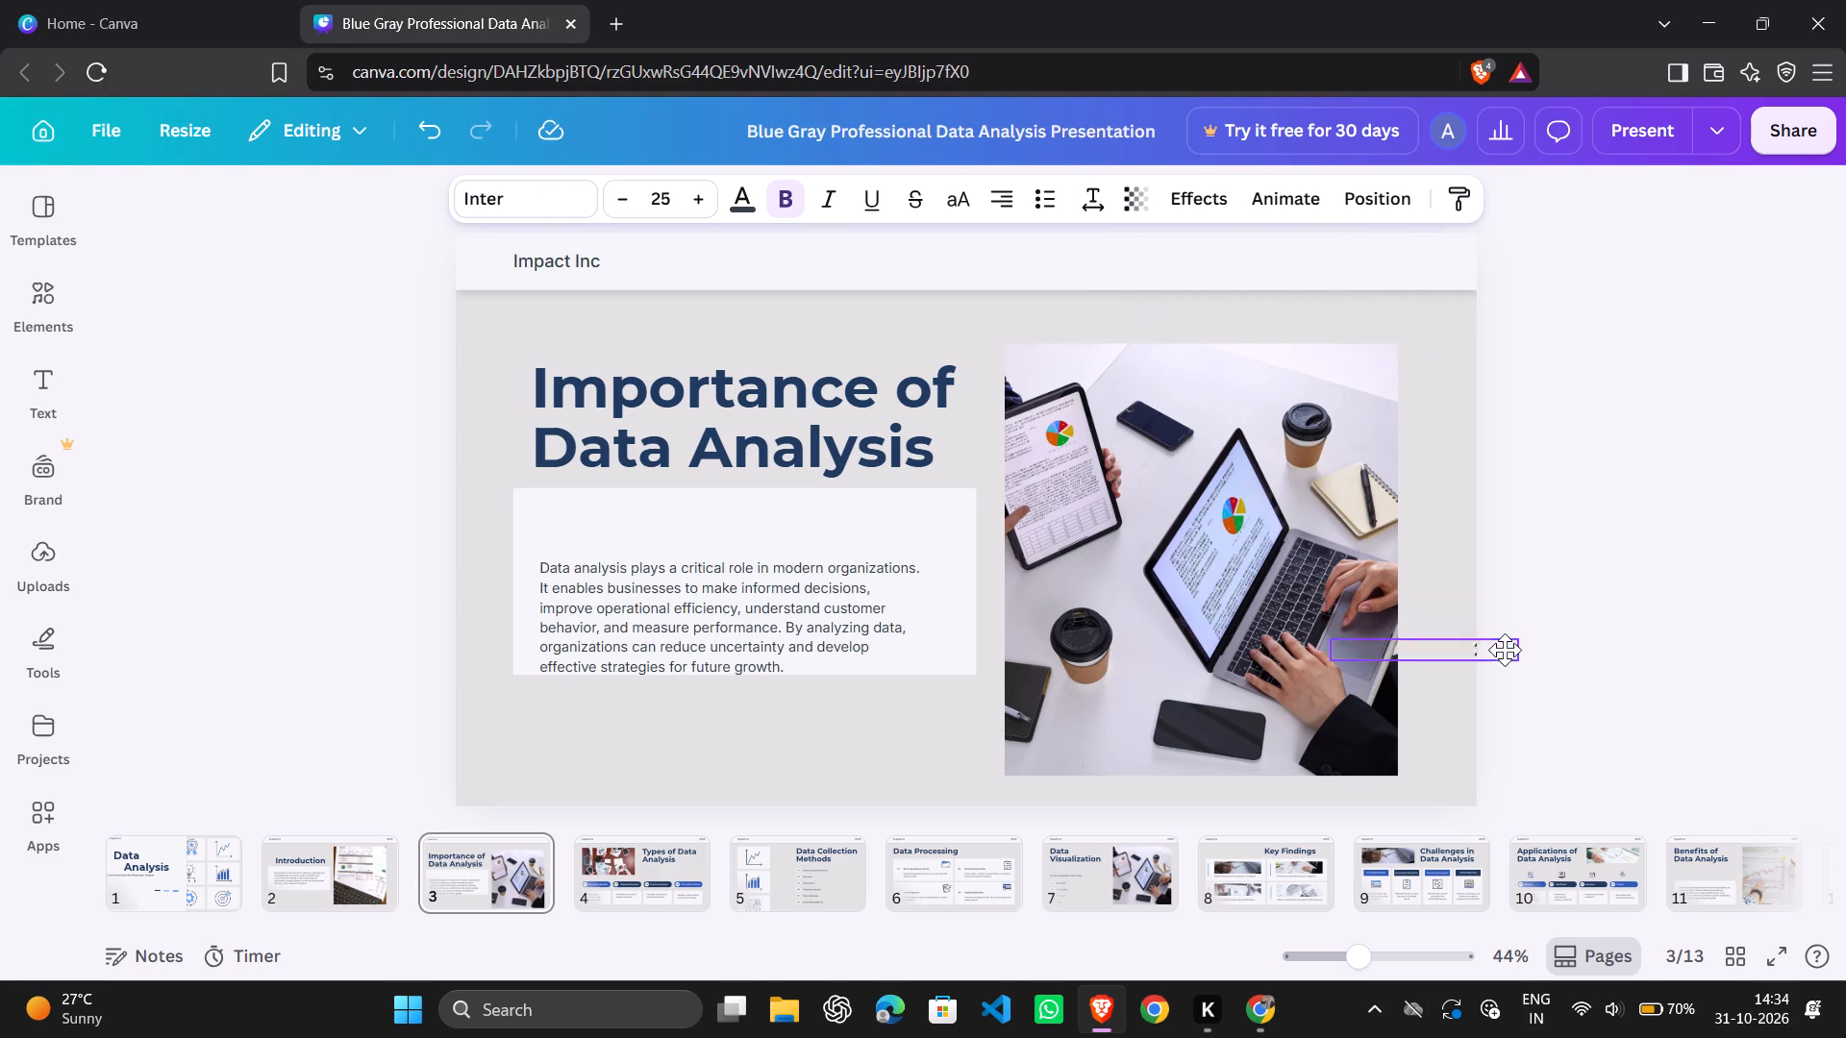
drag(1505, 650, 1438, 793)
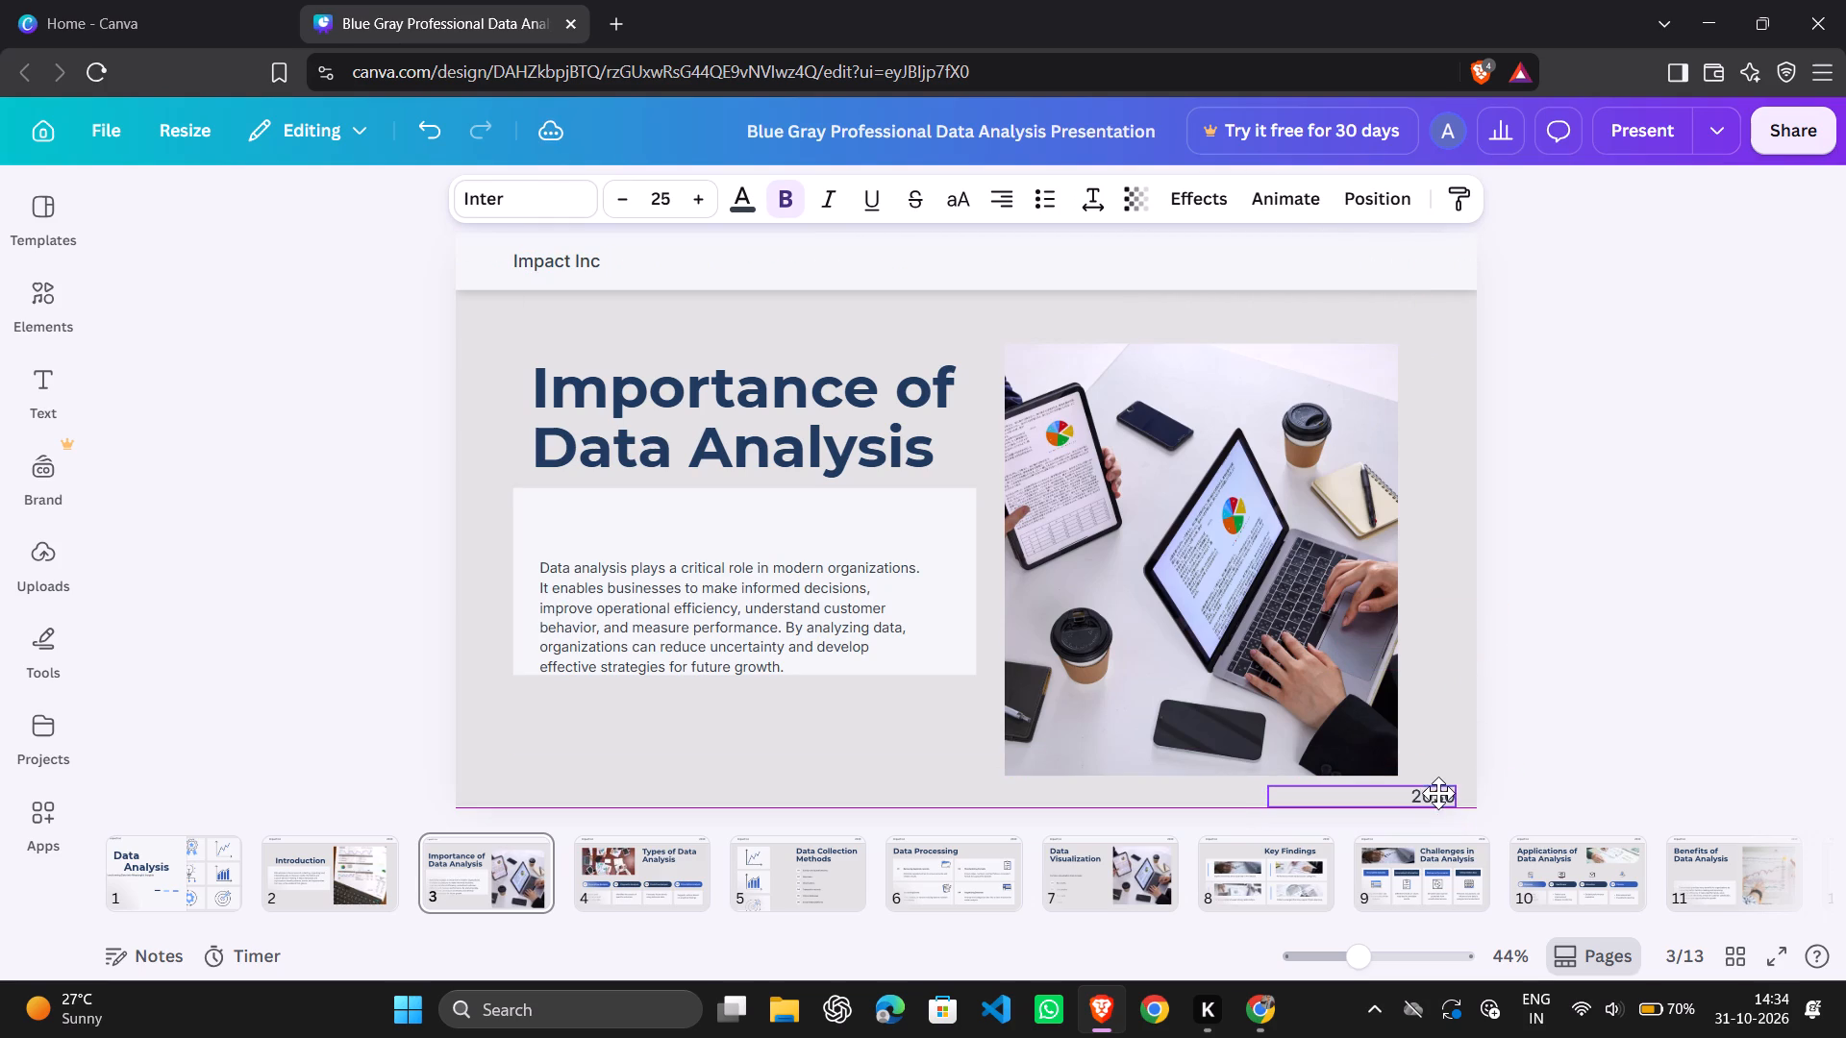
drag(1438, 793, 1438, 789)
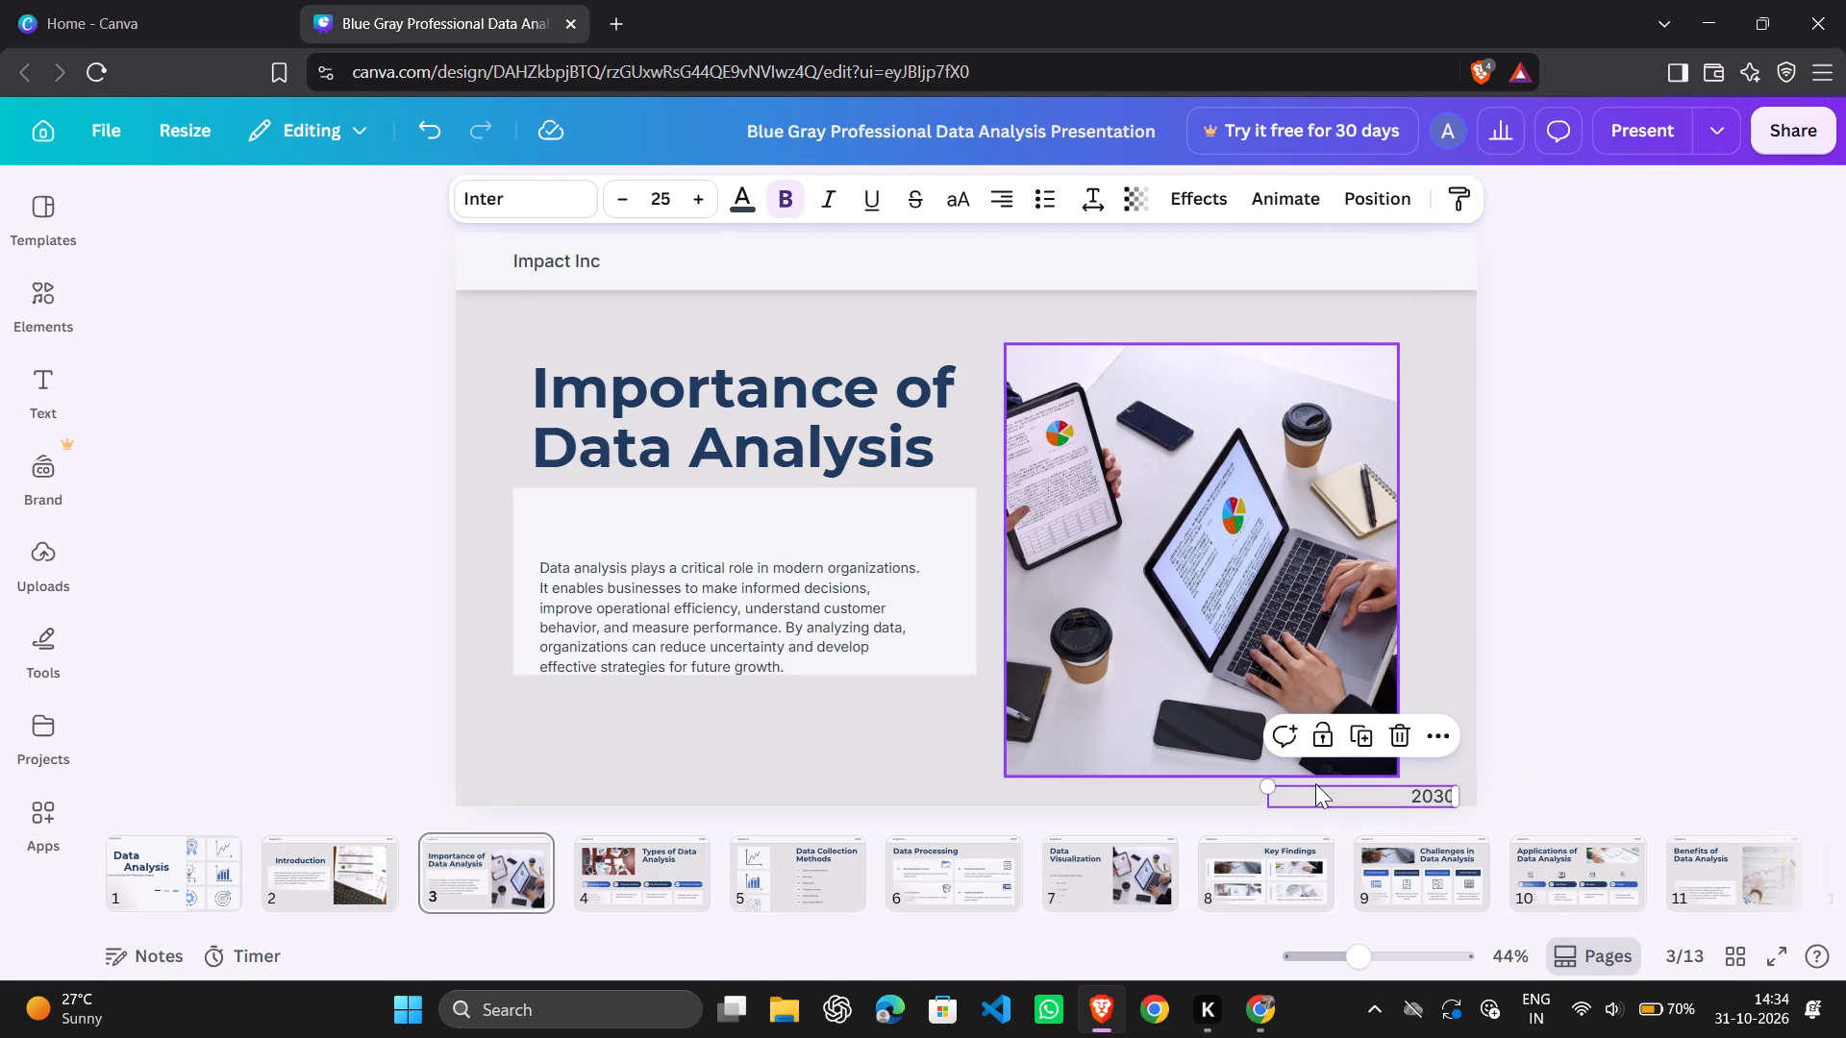
click(1185, 795)
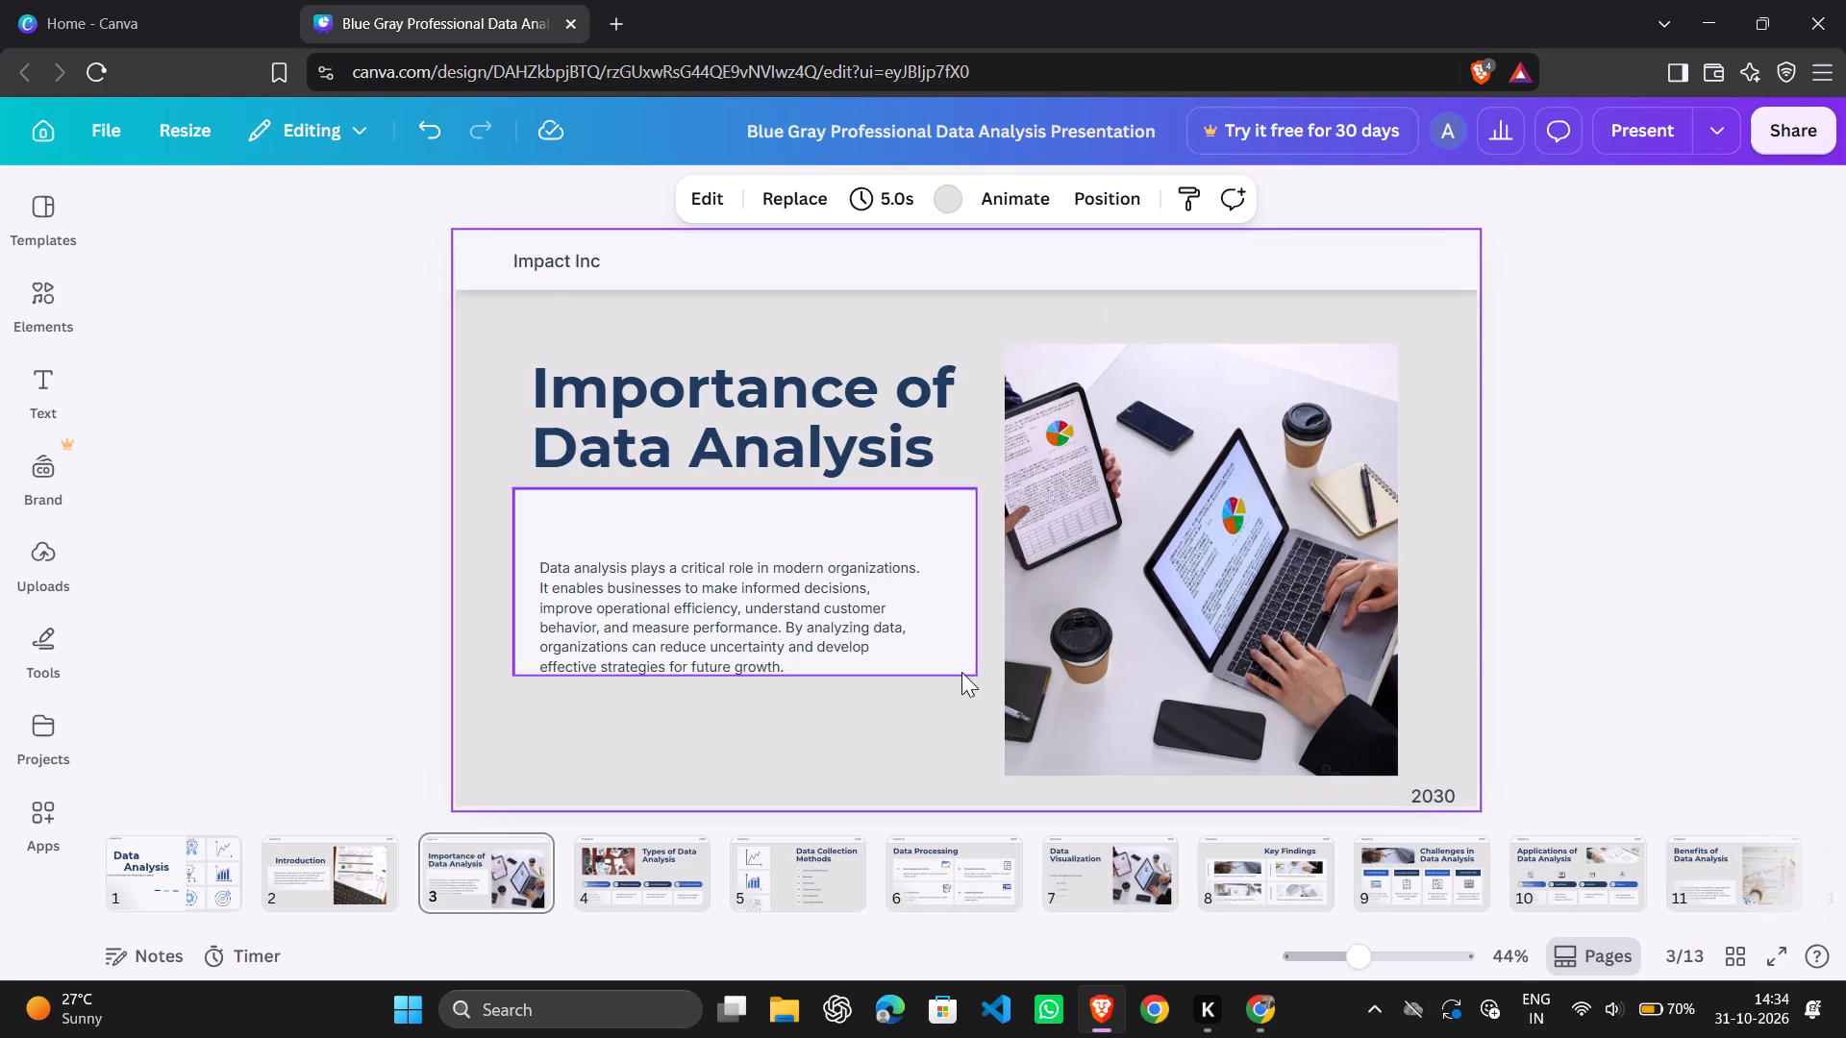
On page 4, shift the meeting photo up and left, and move the "Types of Data Analysis" heading left towards it.
click(907, 754)
key(Right)
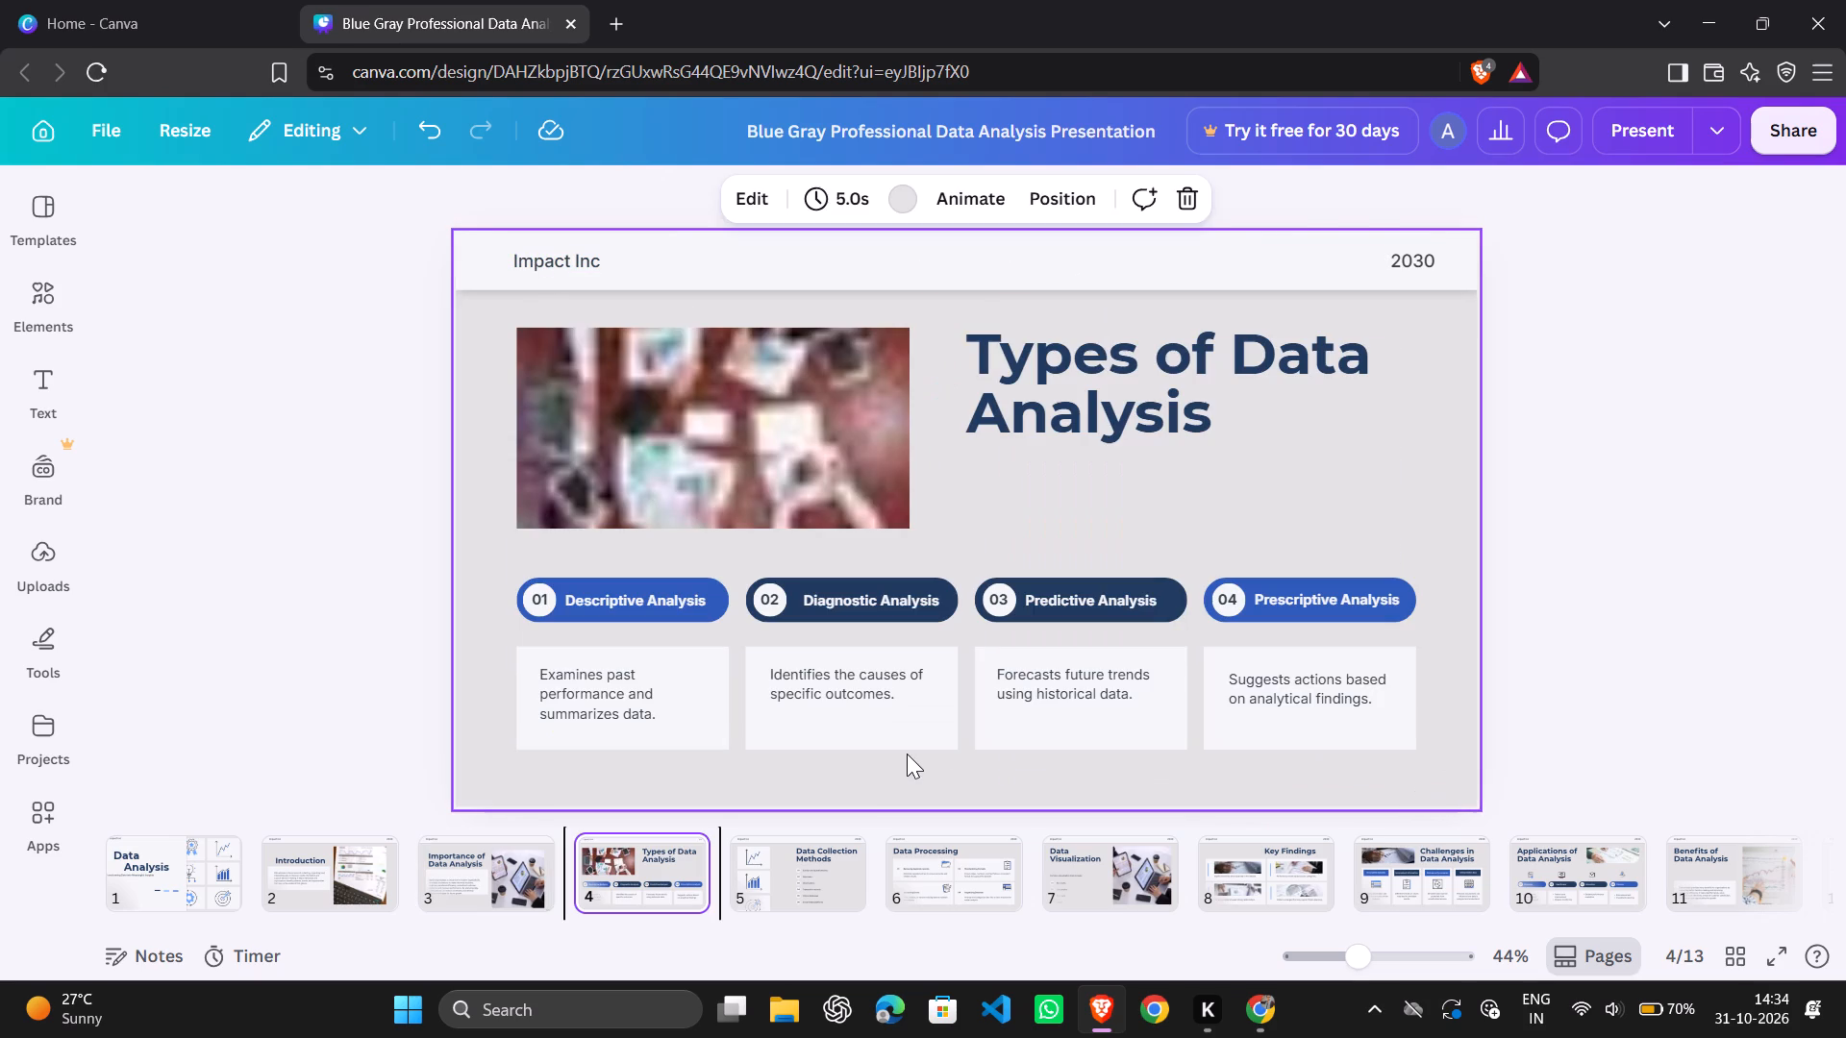
drag(766, 404, 745, 374)
drag(1114, 341, 1057, 339)
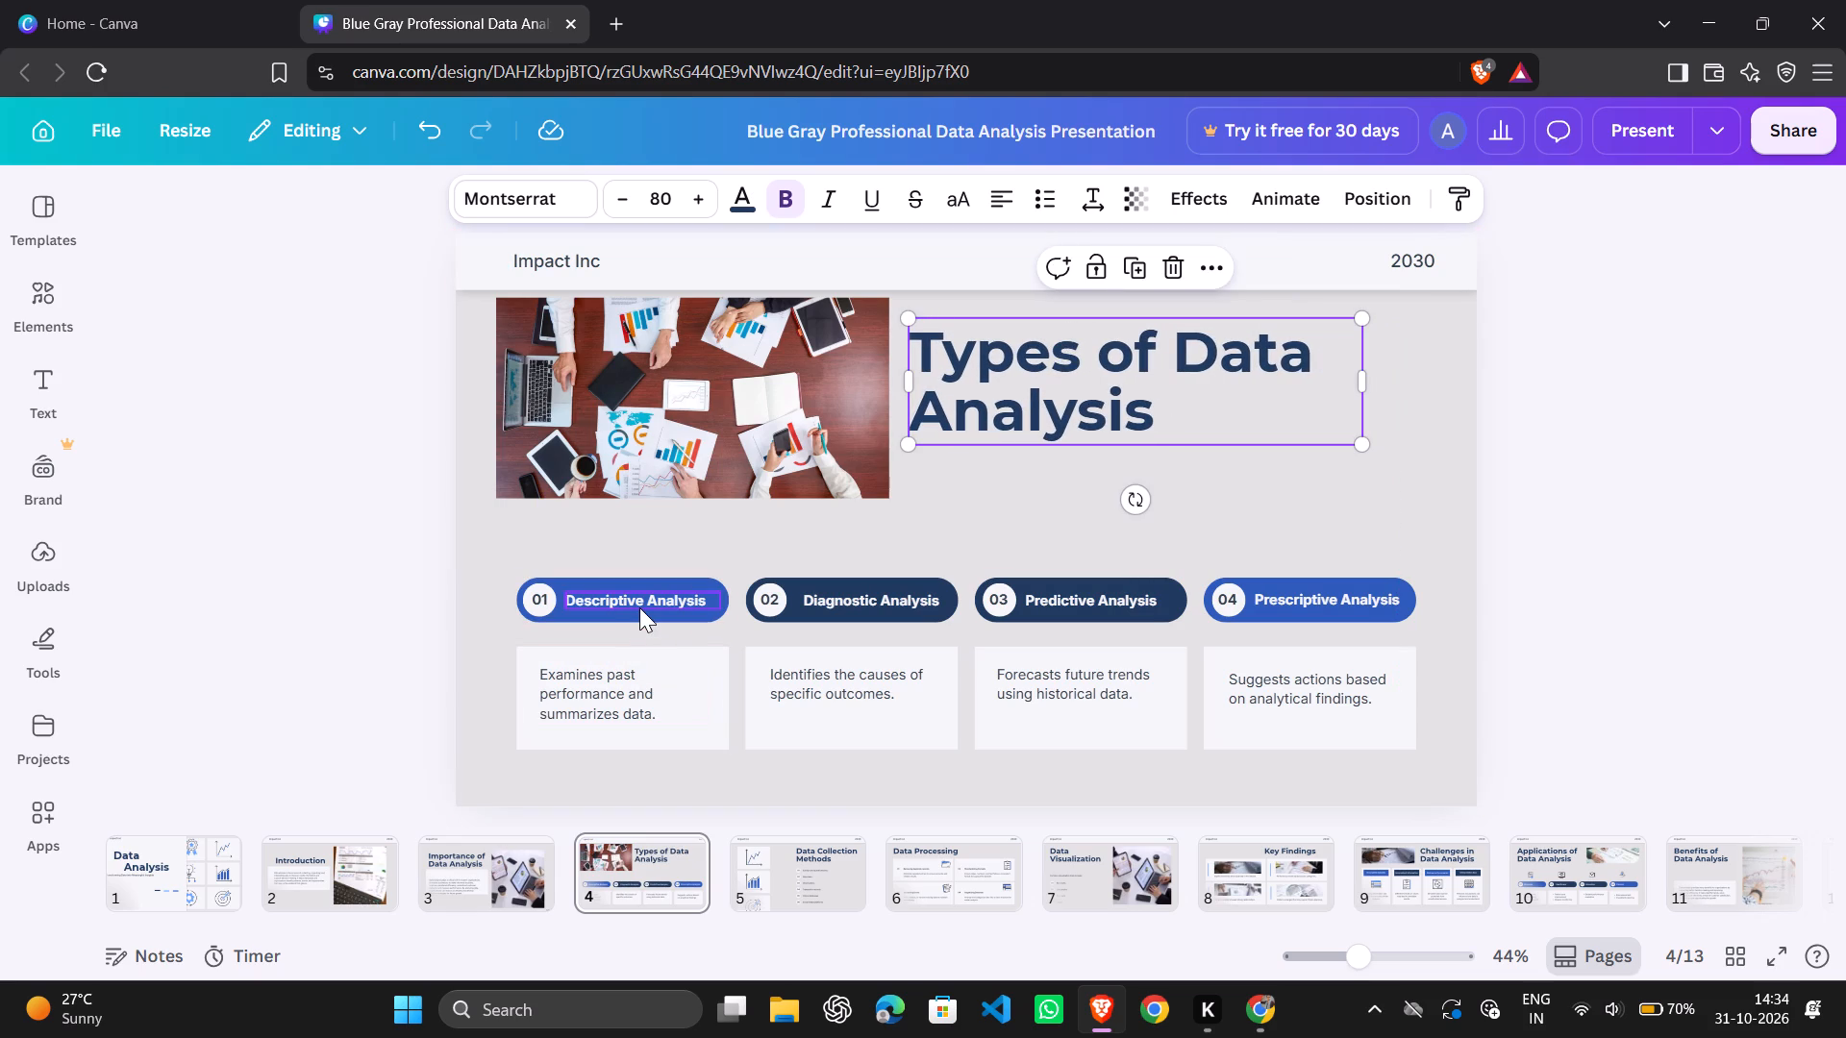
Raise the "Descriptive Analysis" label, its blue pill, the 01 number and its white circle to just below the photo on page 4.
drag(639, 607, 634, 559)
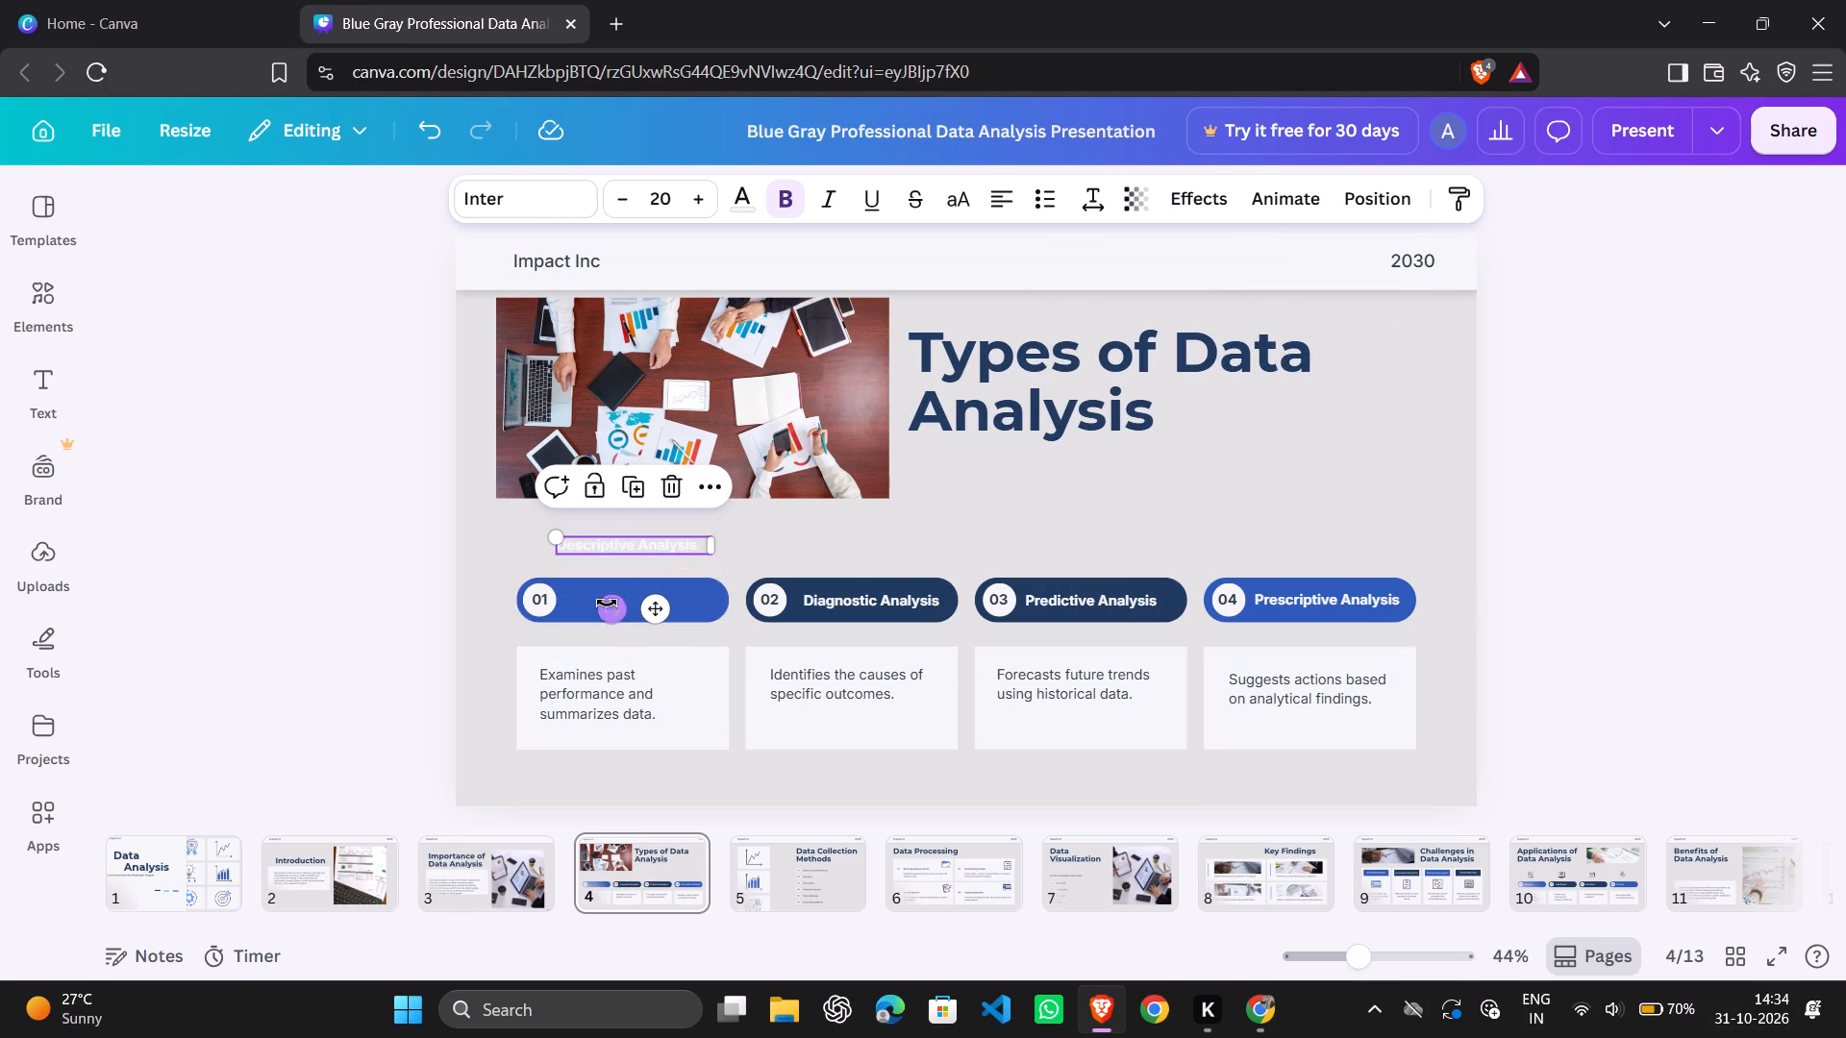
drag(592, 602, 591, 555)
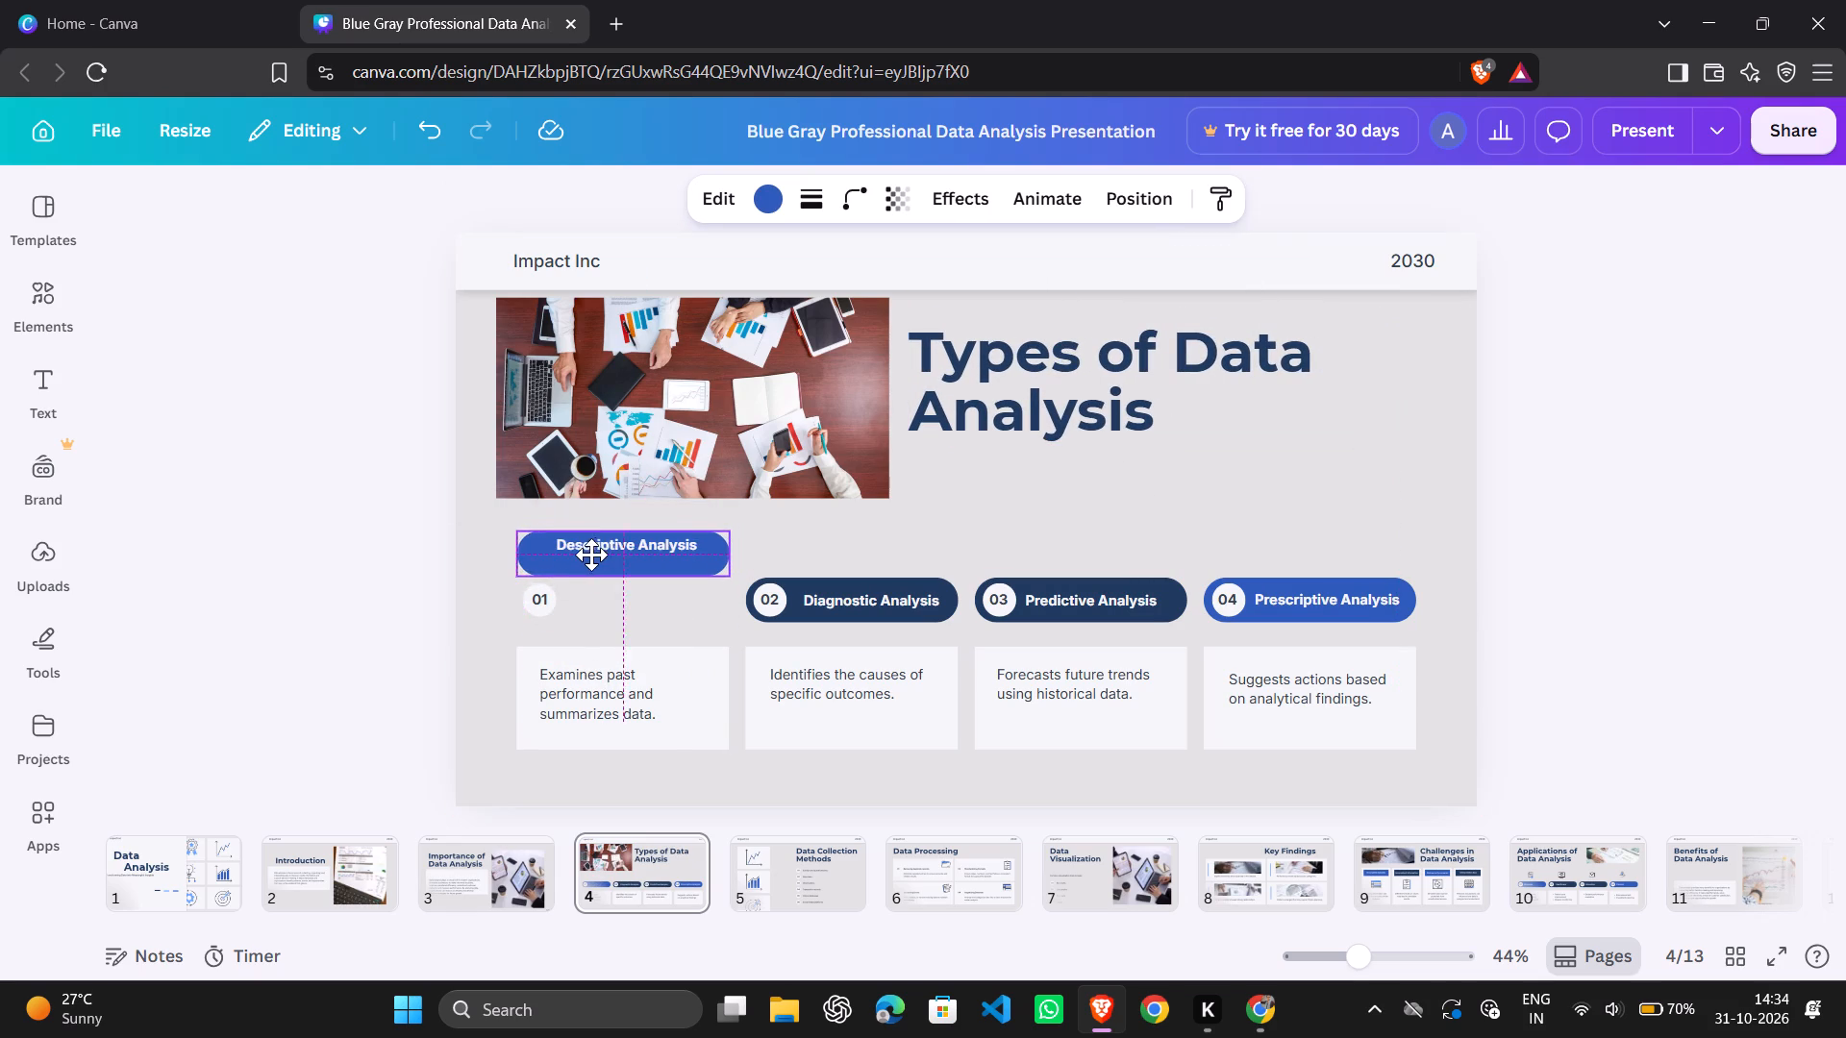
drag(591, 555, 586, 549)
drag(542, 601, 538, 544)
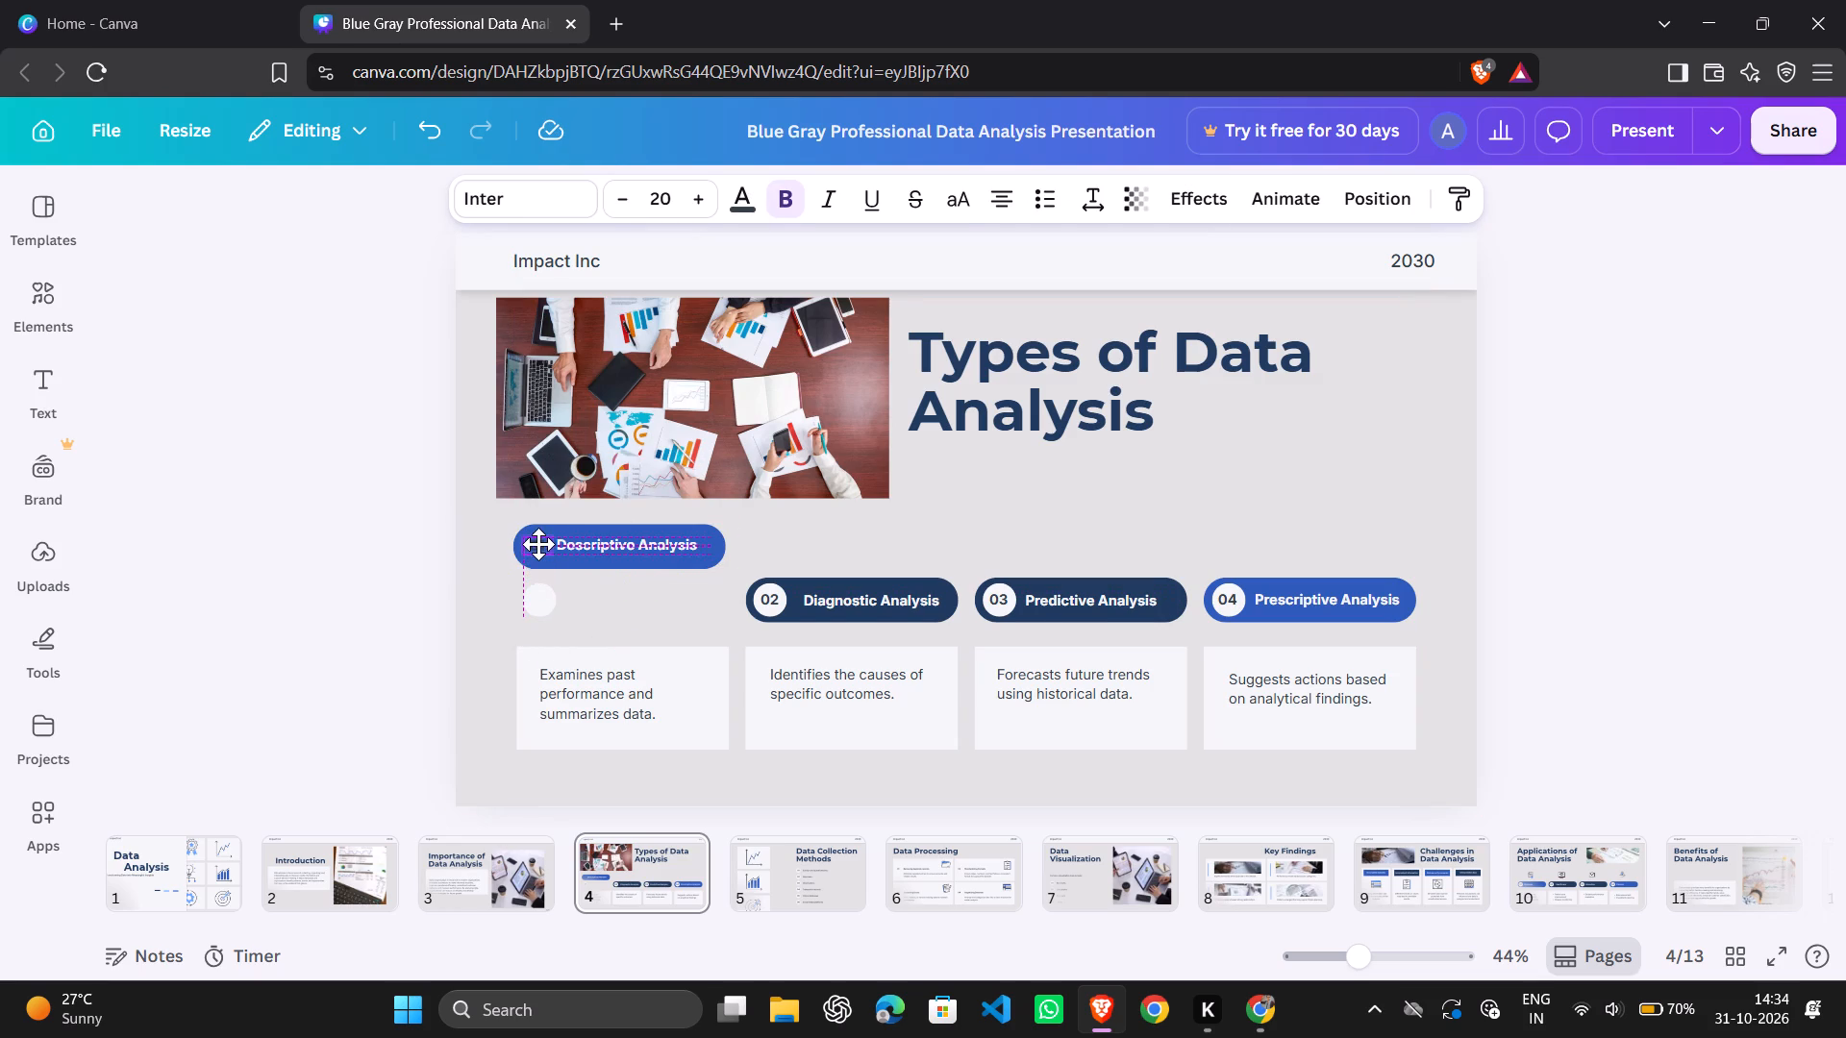
drag(538, 544, 538, 537)
click(629, 609)
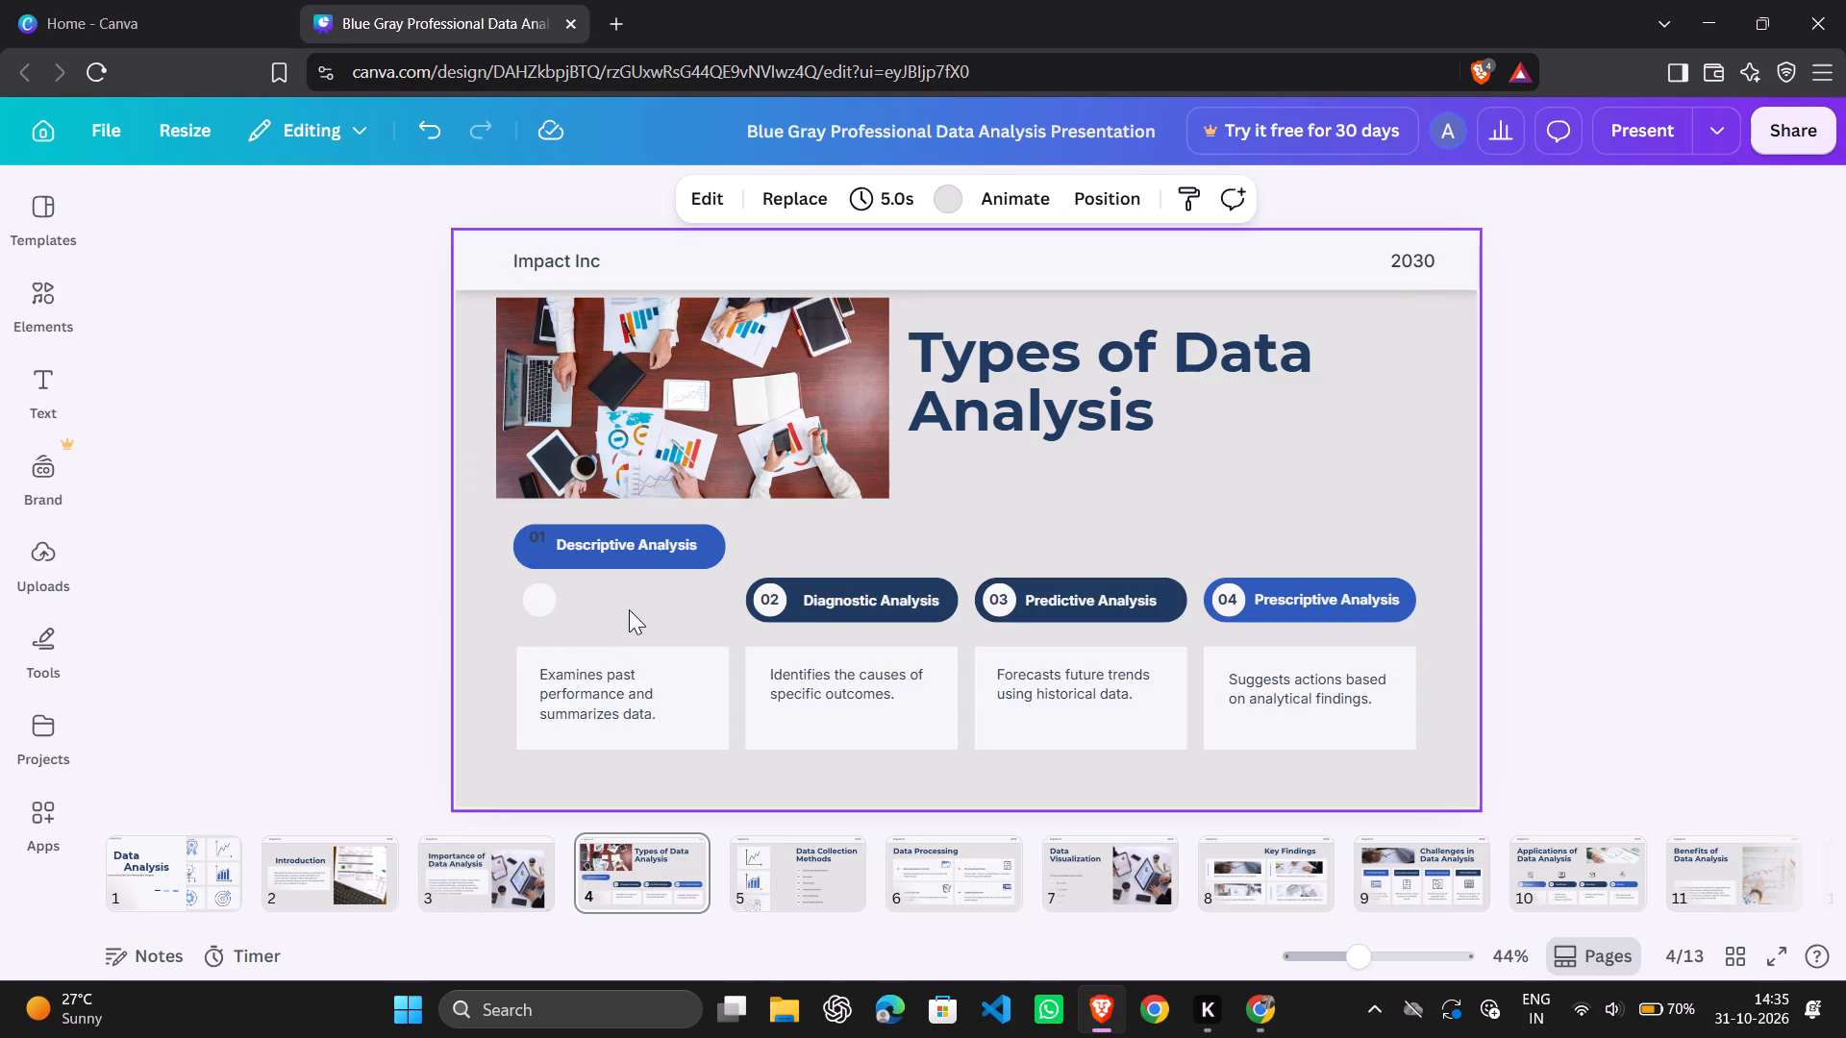
drag(536, 600, 536, 544)
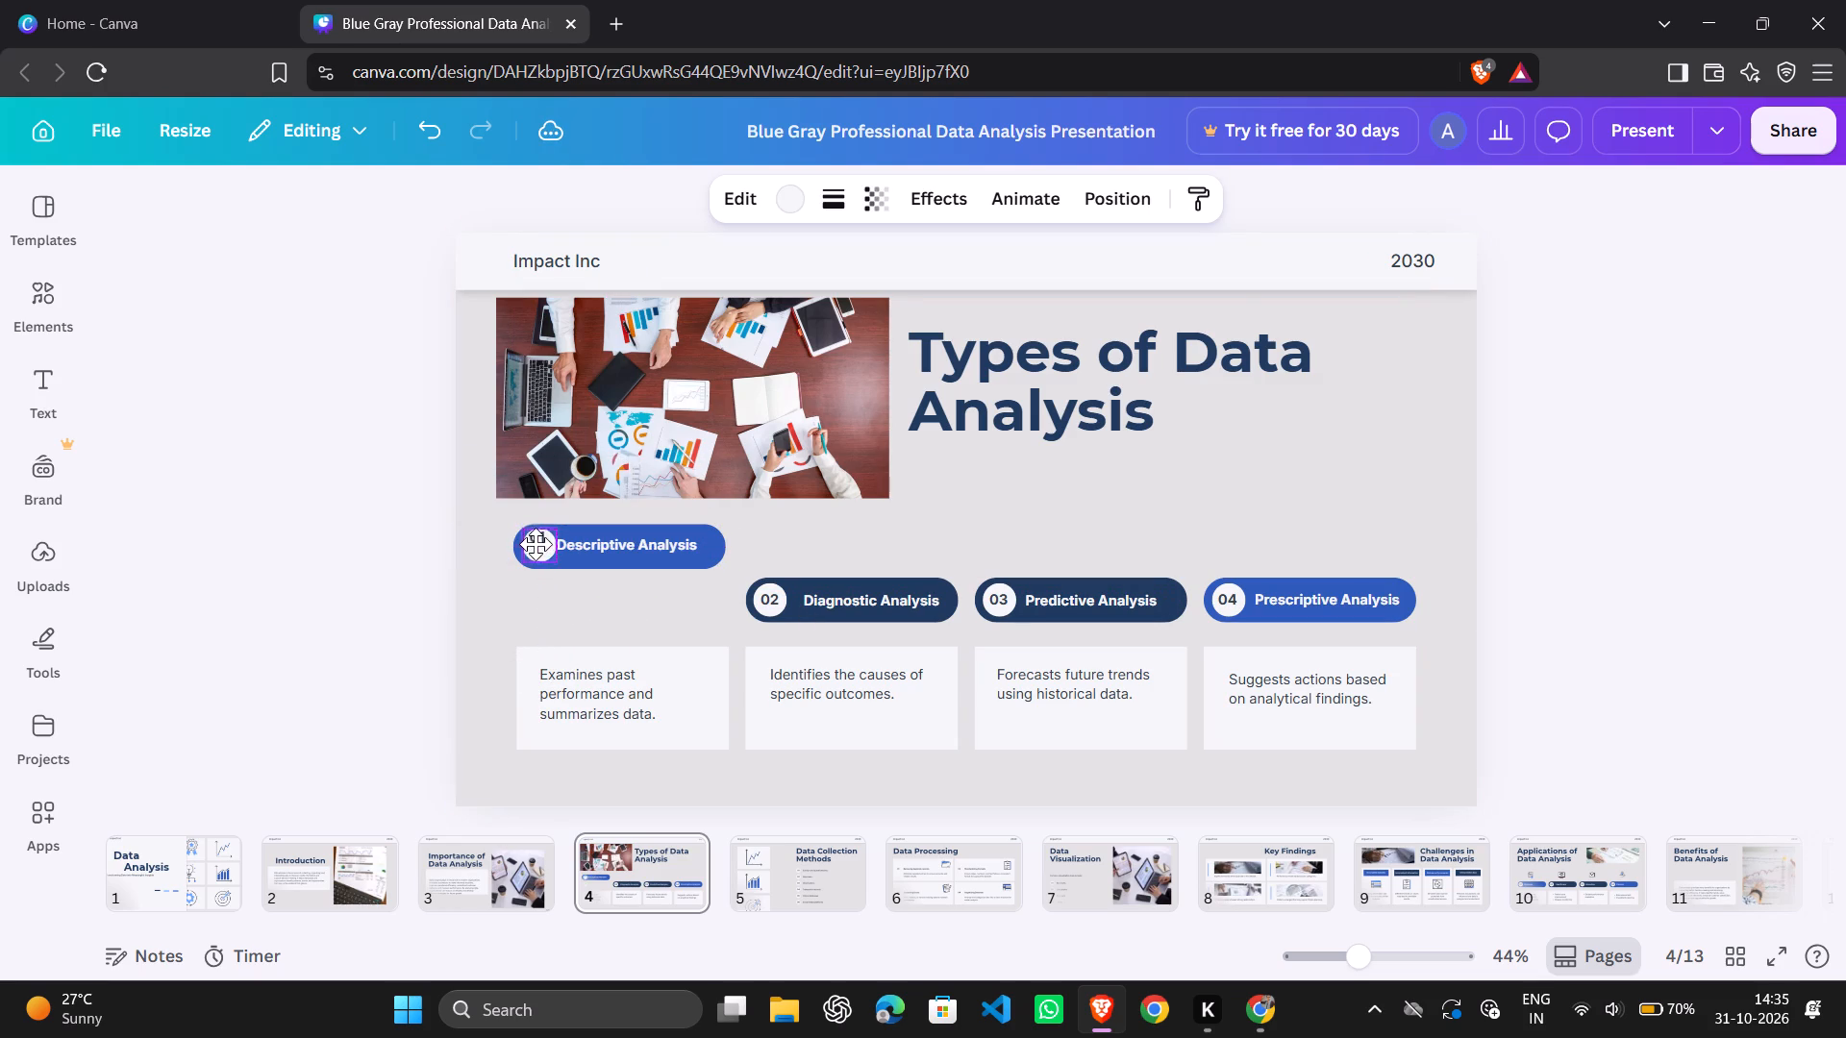
drag(536, 544, 536, 542)
click(545, 538)
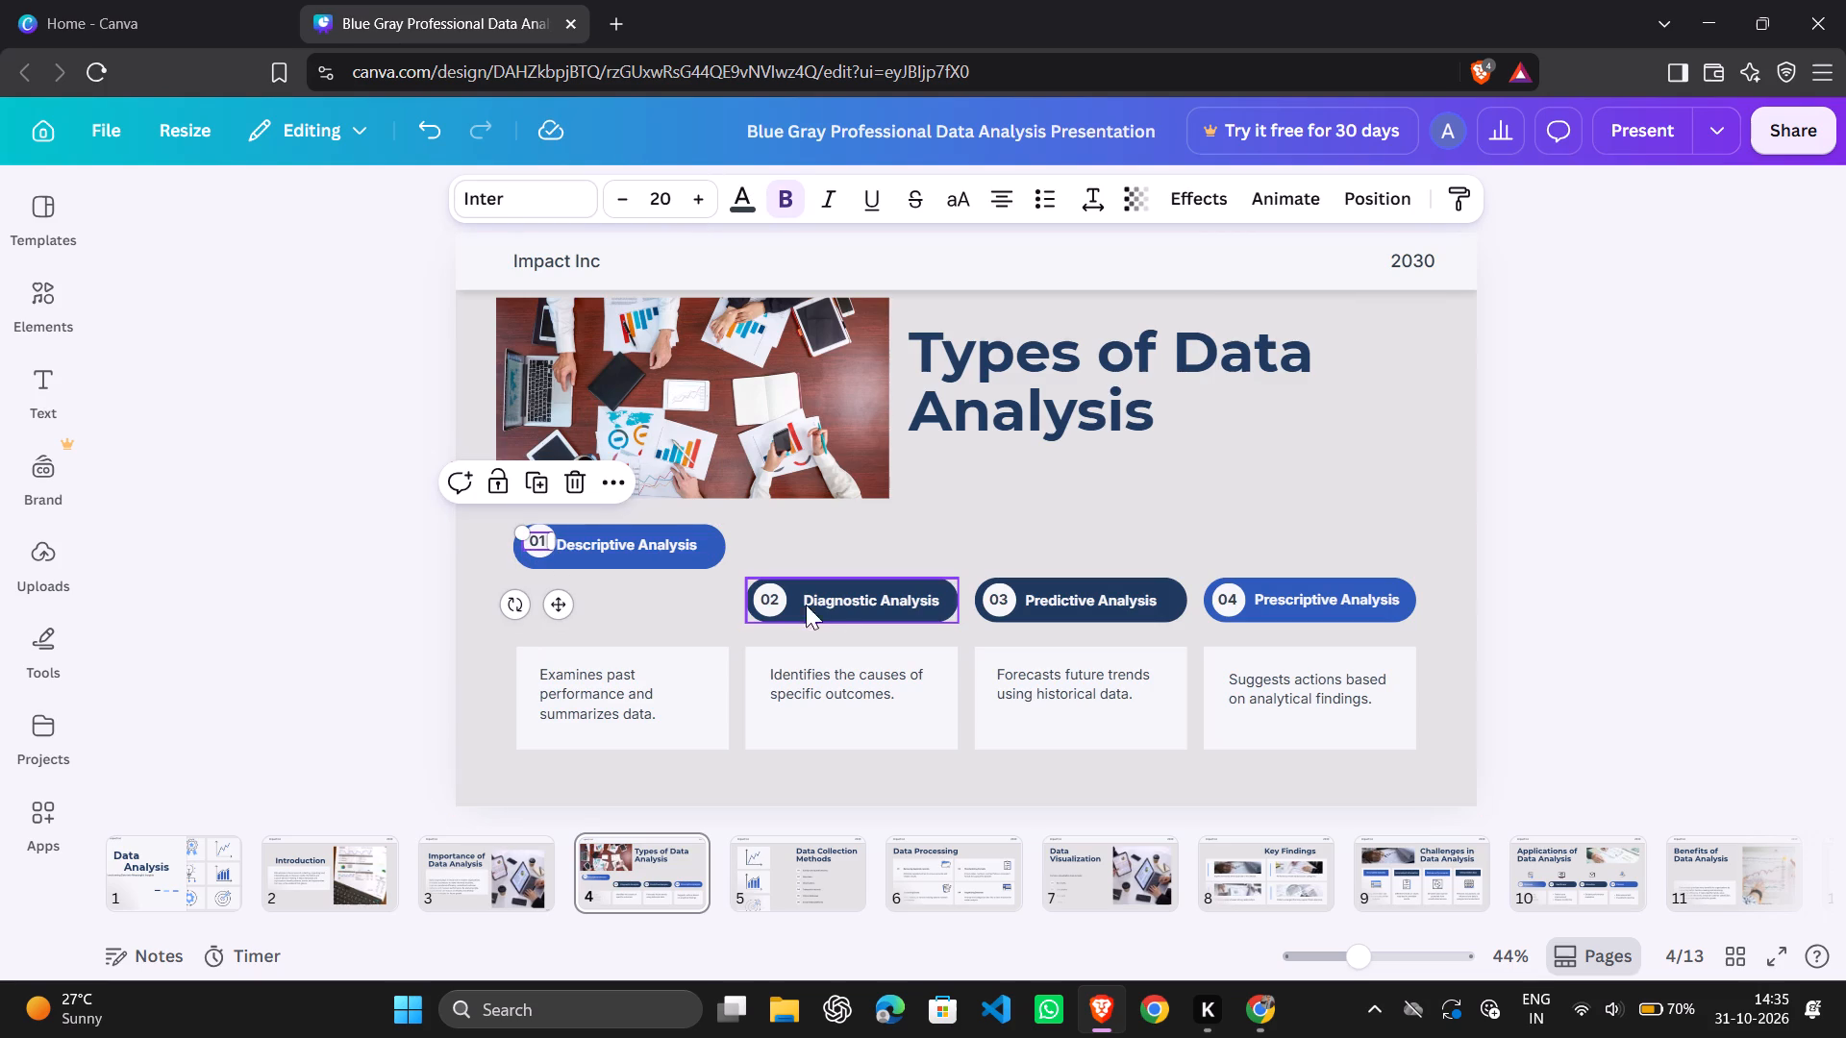
Raise the "Diagnostic Analysis" pill with its 02 number, white circle and label, roughly level with the Descriptive Analysis pill.
drag(799, 585, 800, 529)
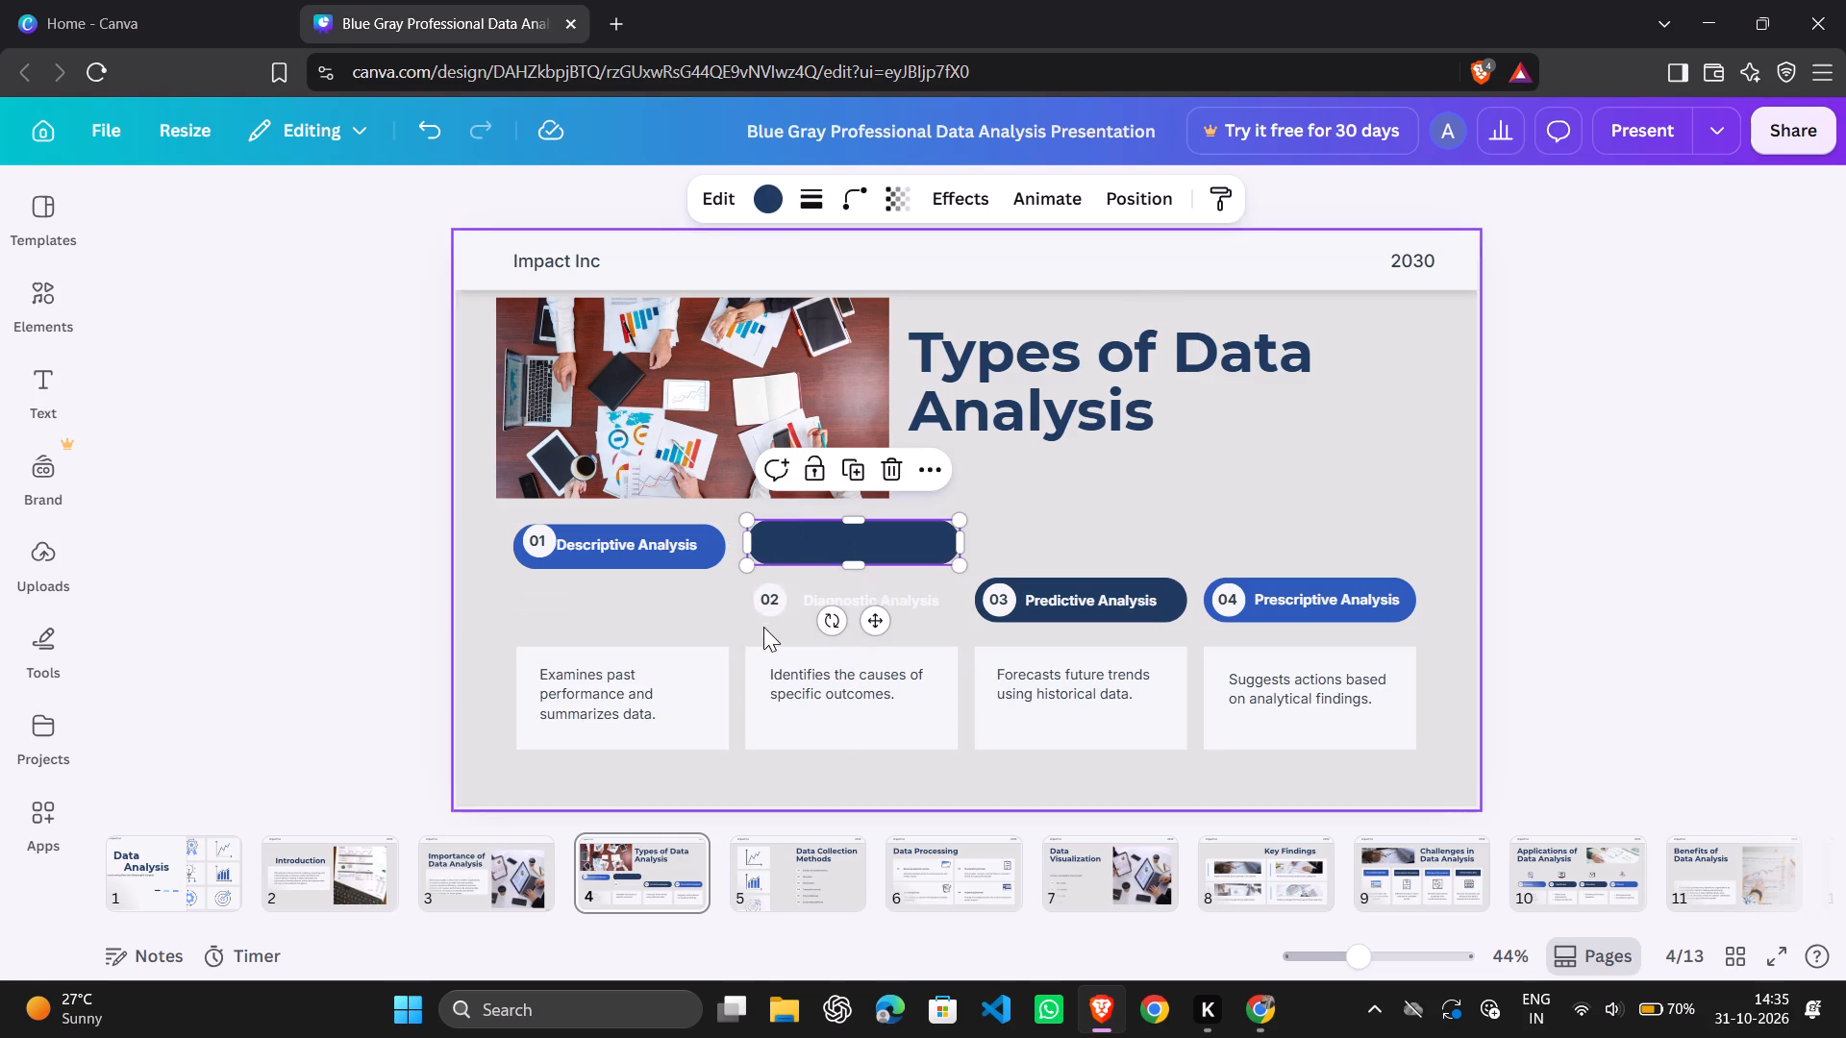
drag(769, 605, 765, 556)
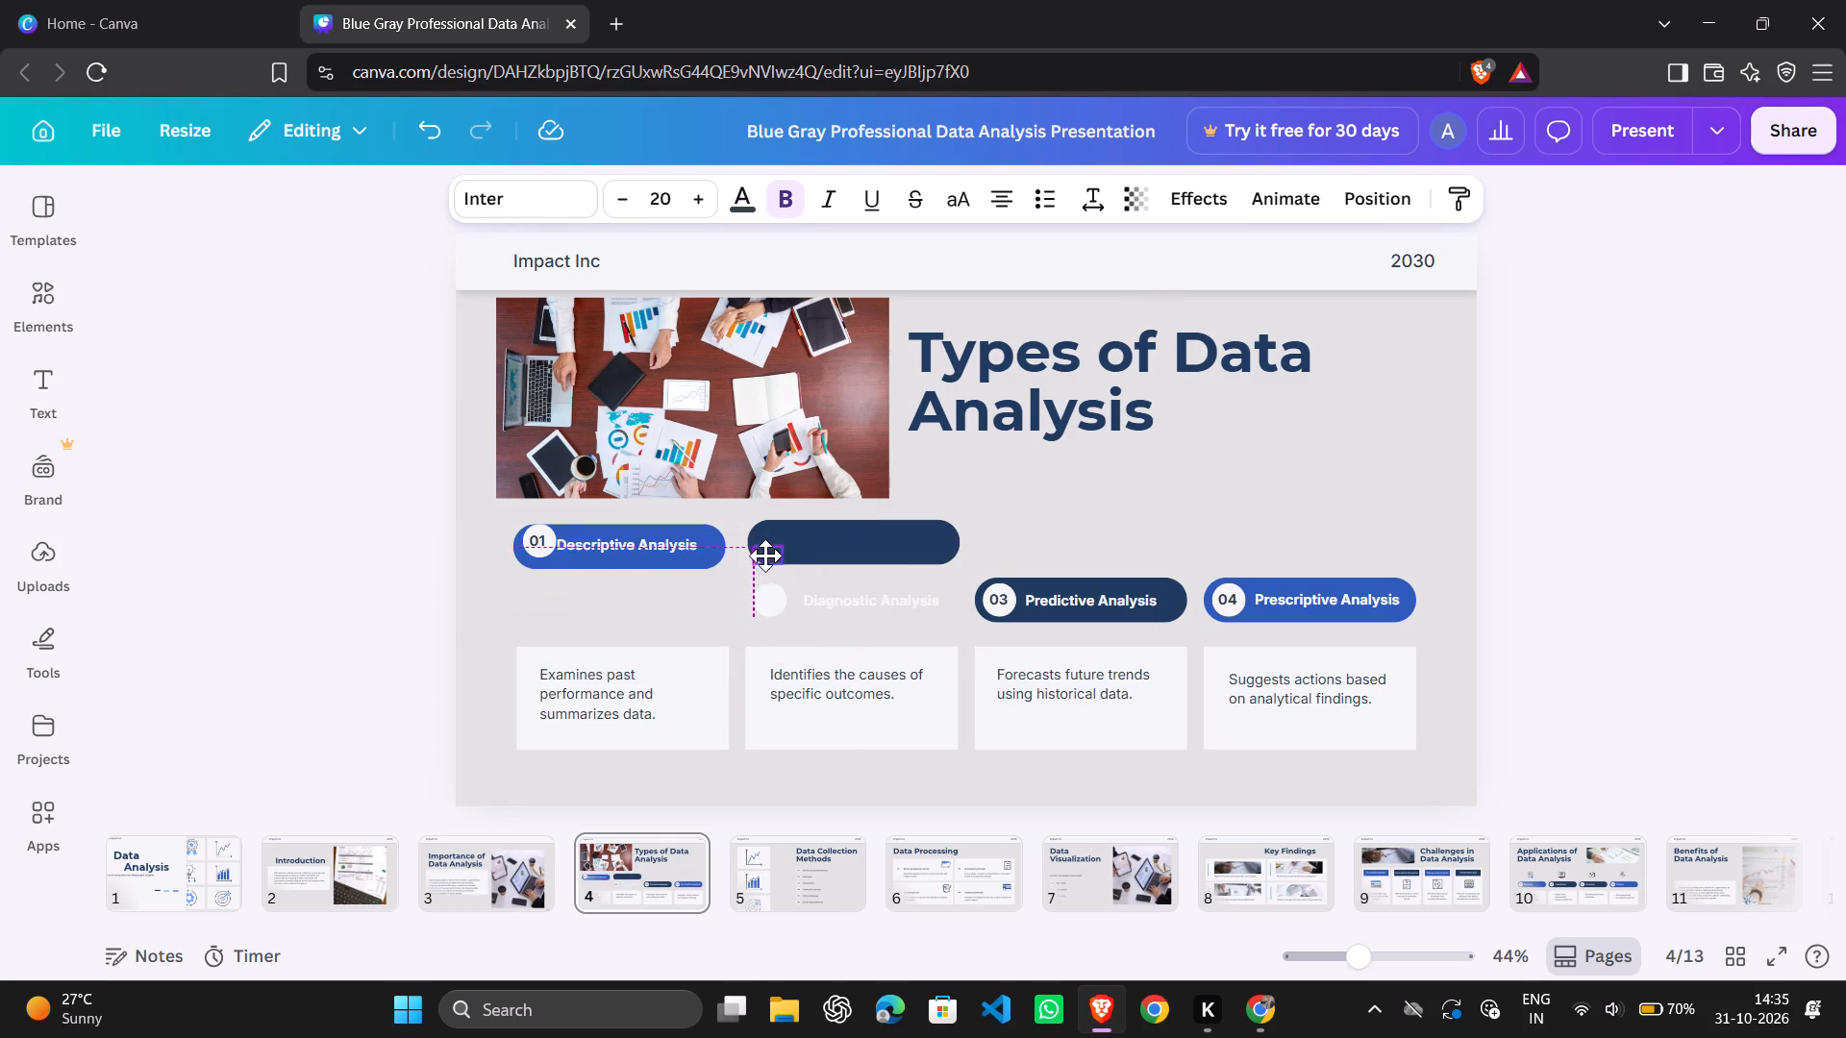
drag(765, 556, 767, 544)
drag(765, 593, 768, 532)
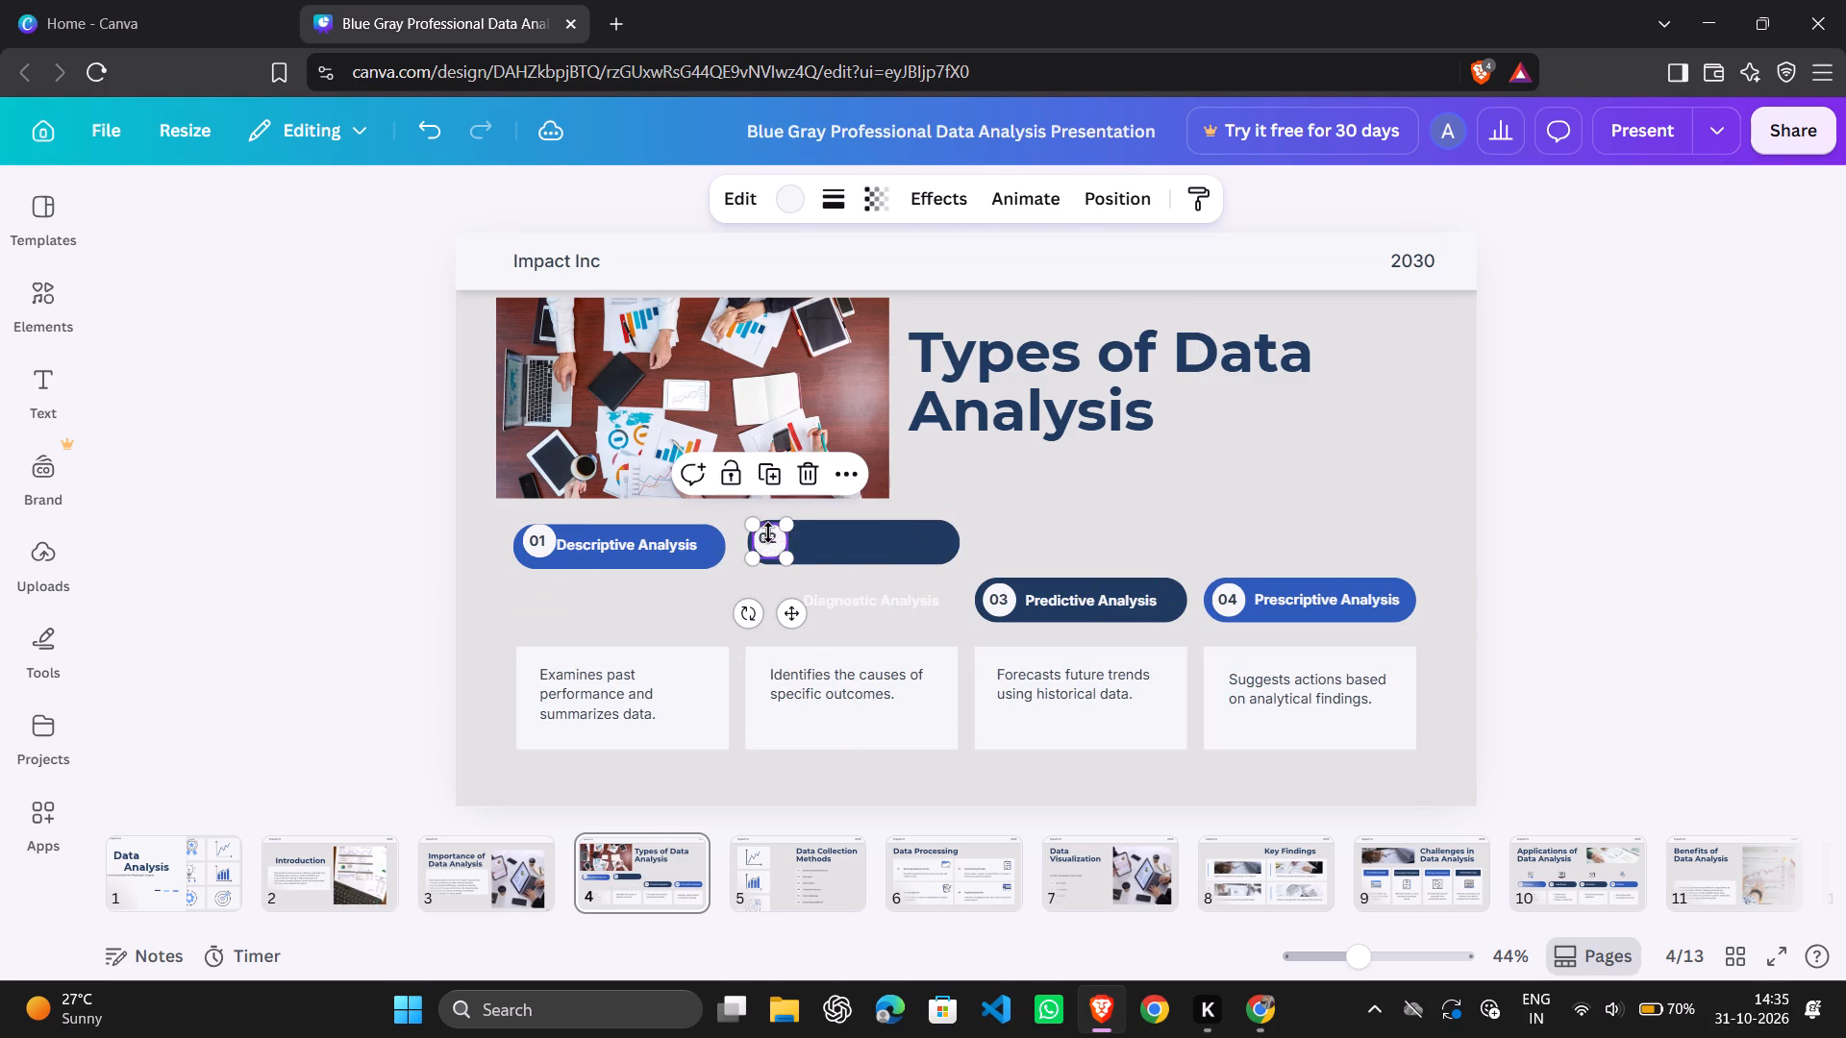
drag(904, 597, 891, 550)
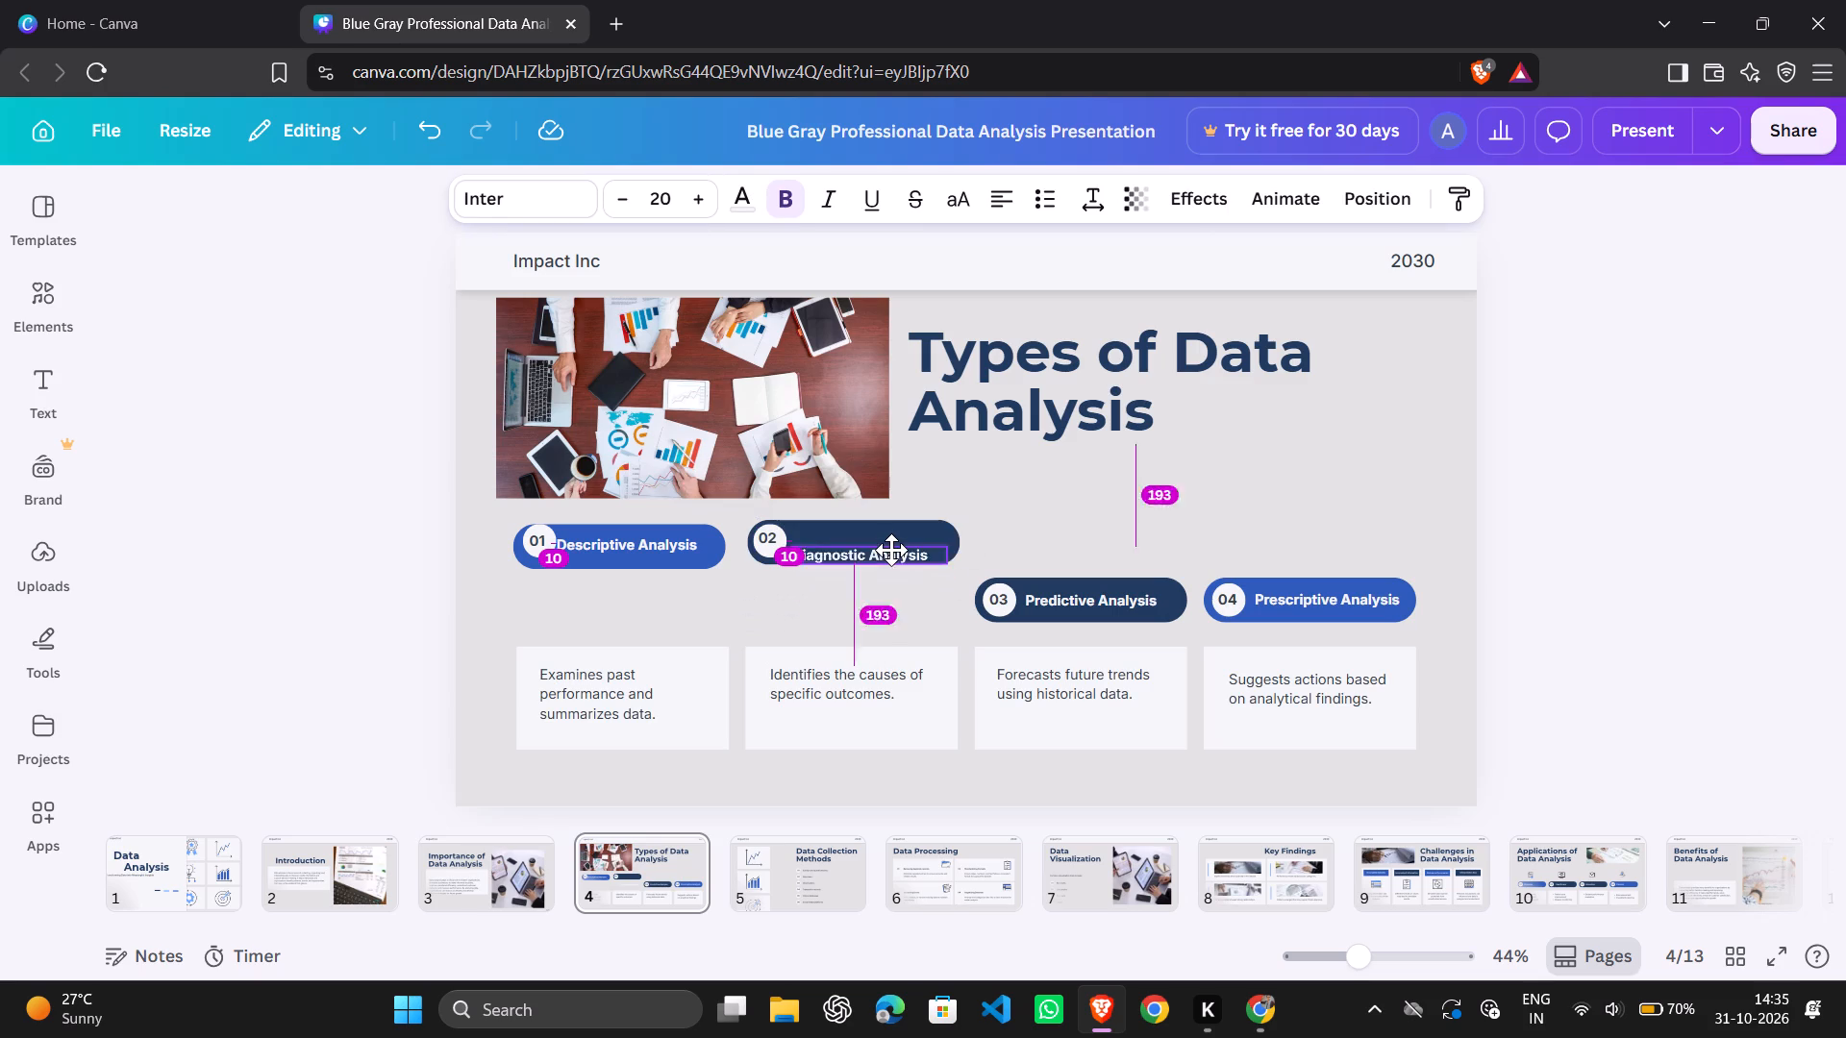
drag(891, 550, 892, 535)
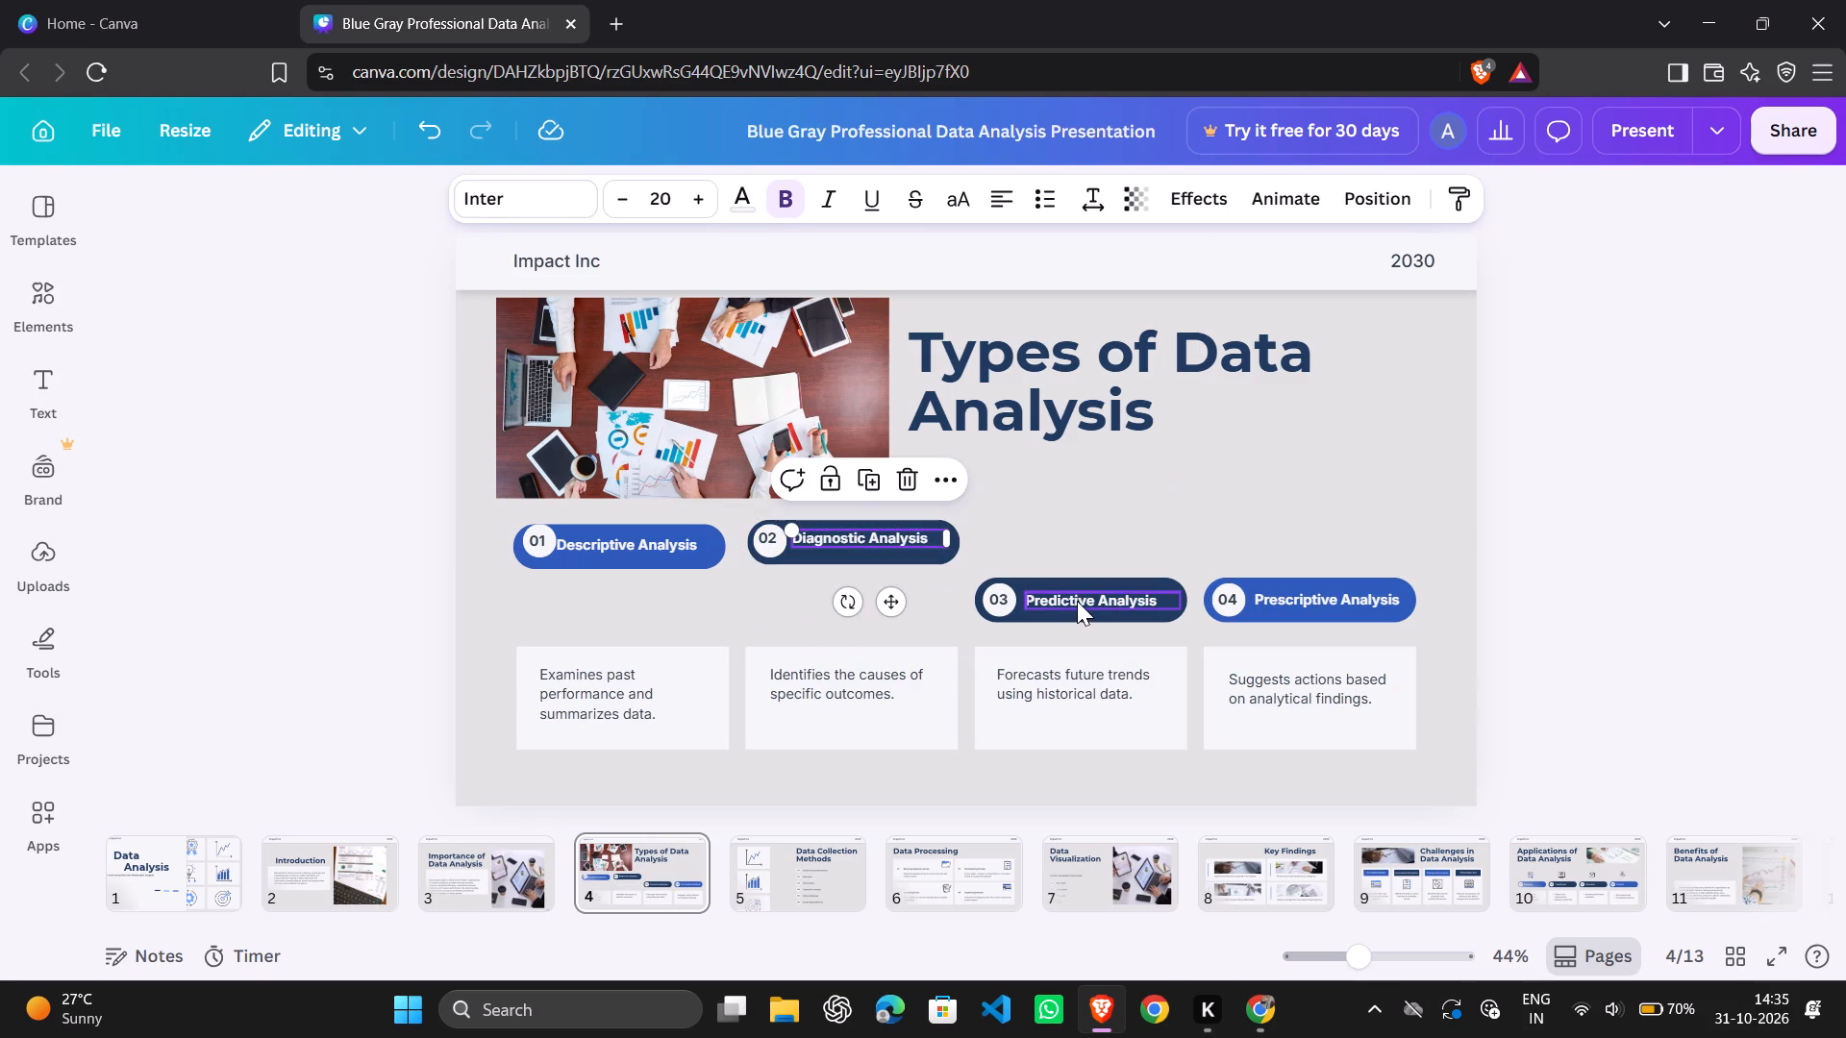
Raise the "Predictive Analysis" pill with its label, 03 number and white circle, placing it beside the Diagnostic Analysis pill.
drag(1075, 583, 1064, 521)
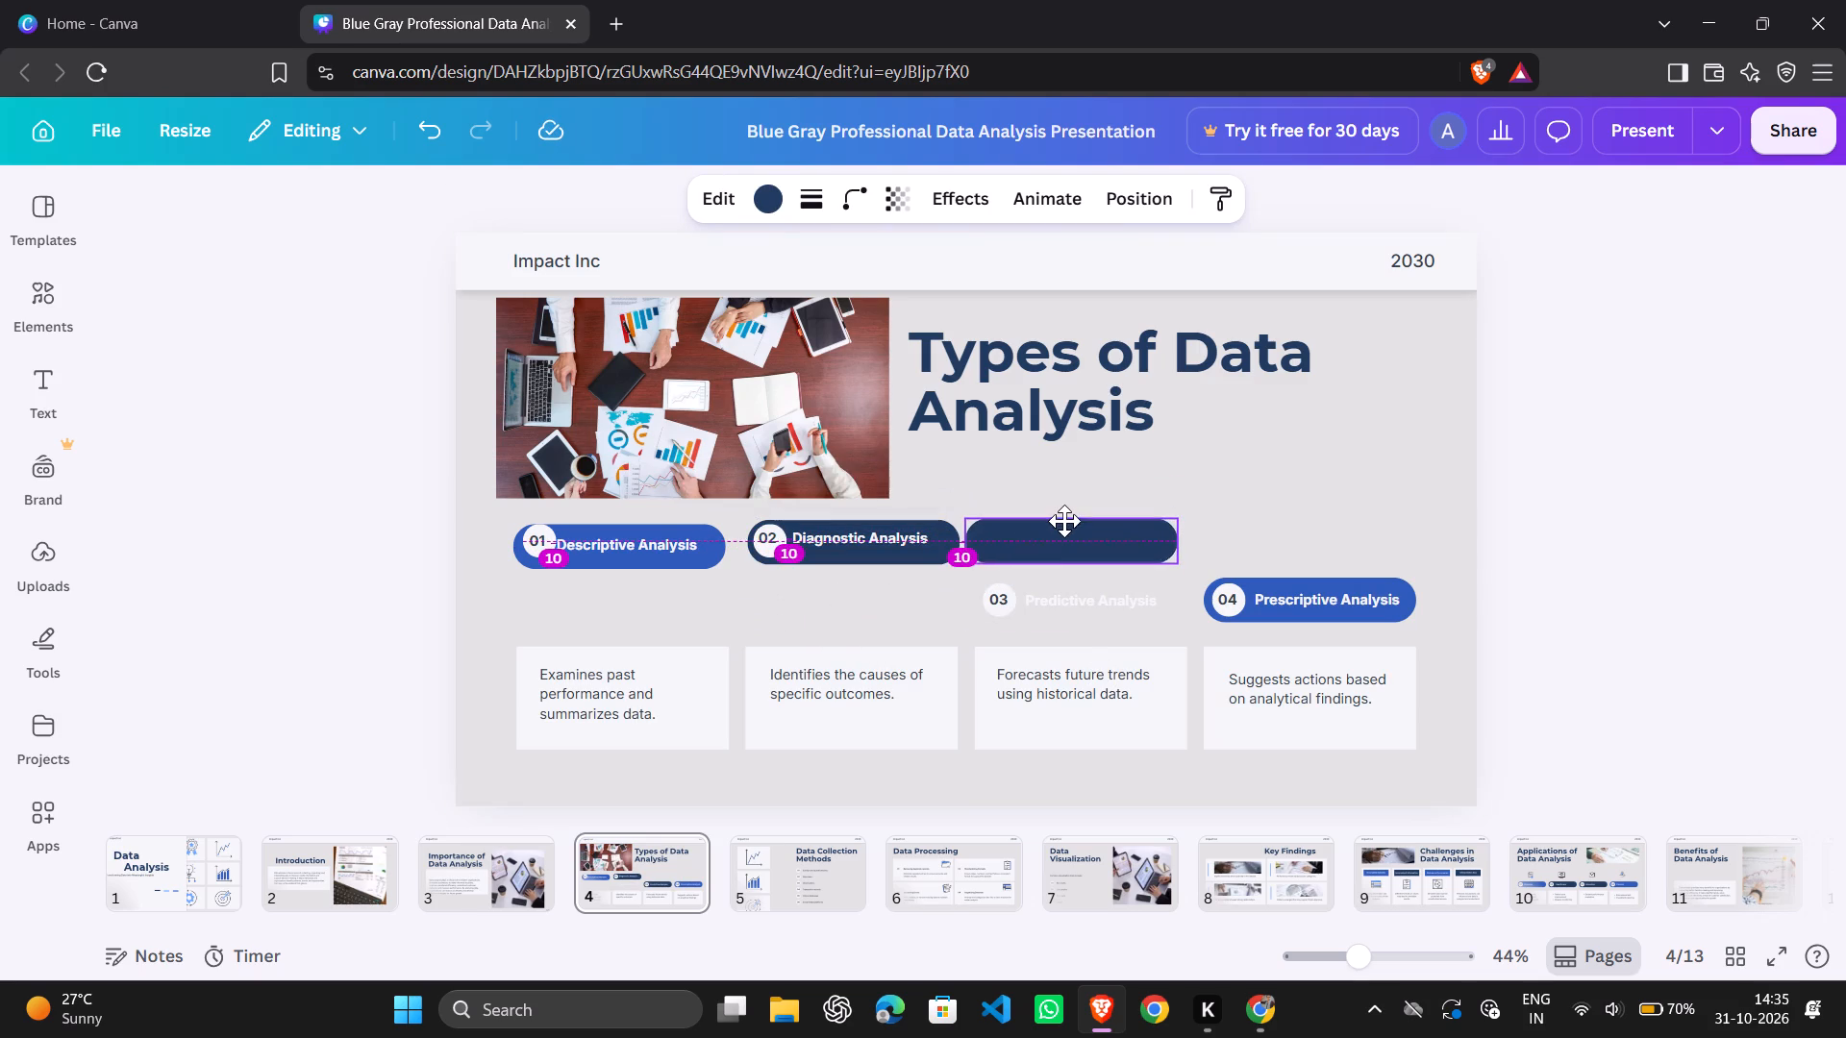
drag(1064, 521, 1070, 521)
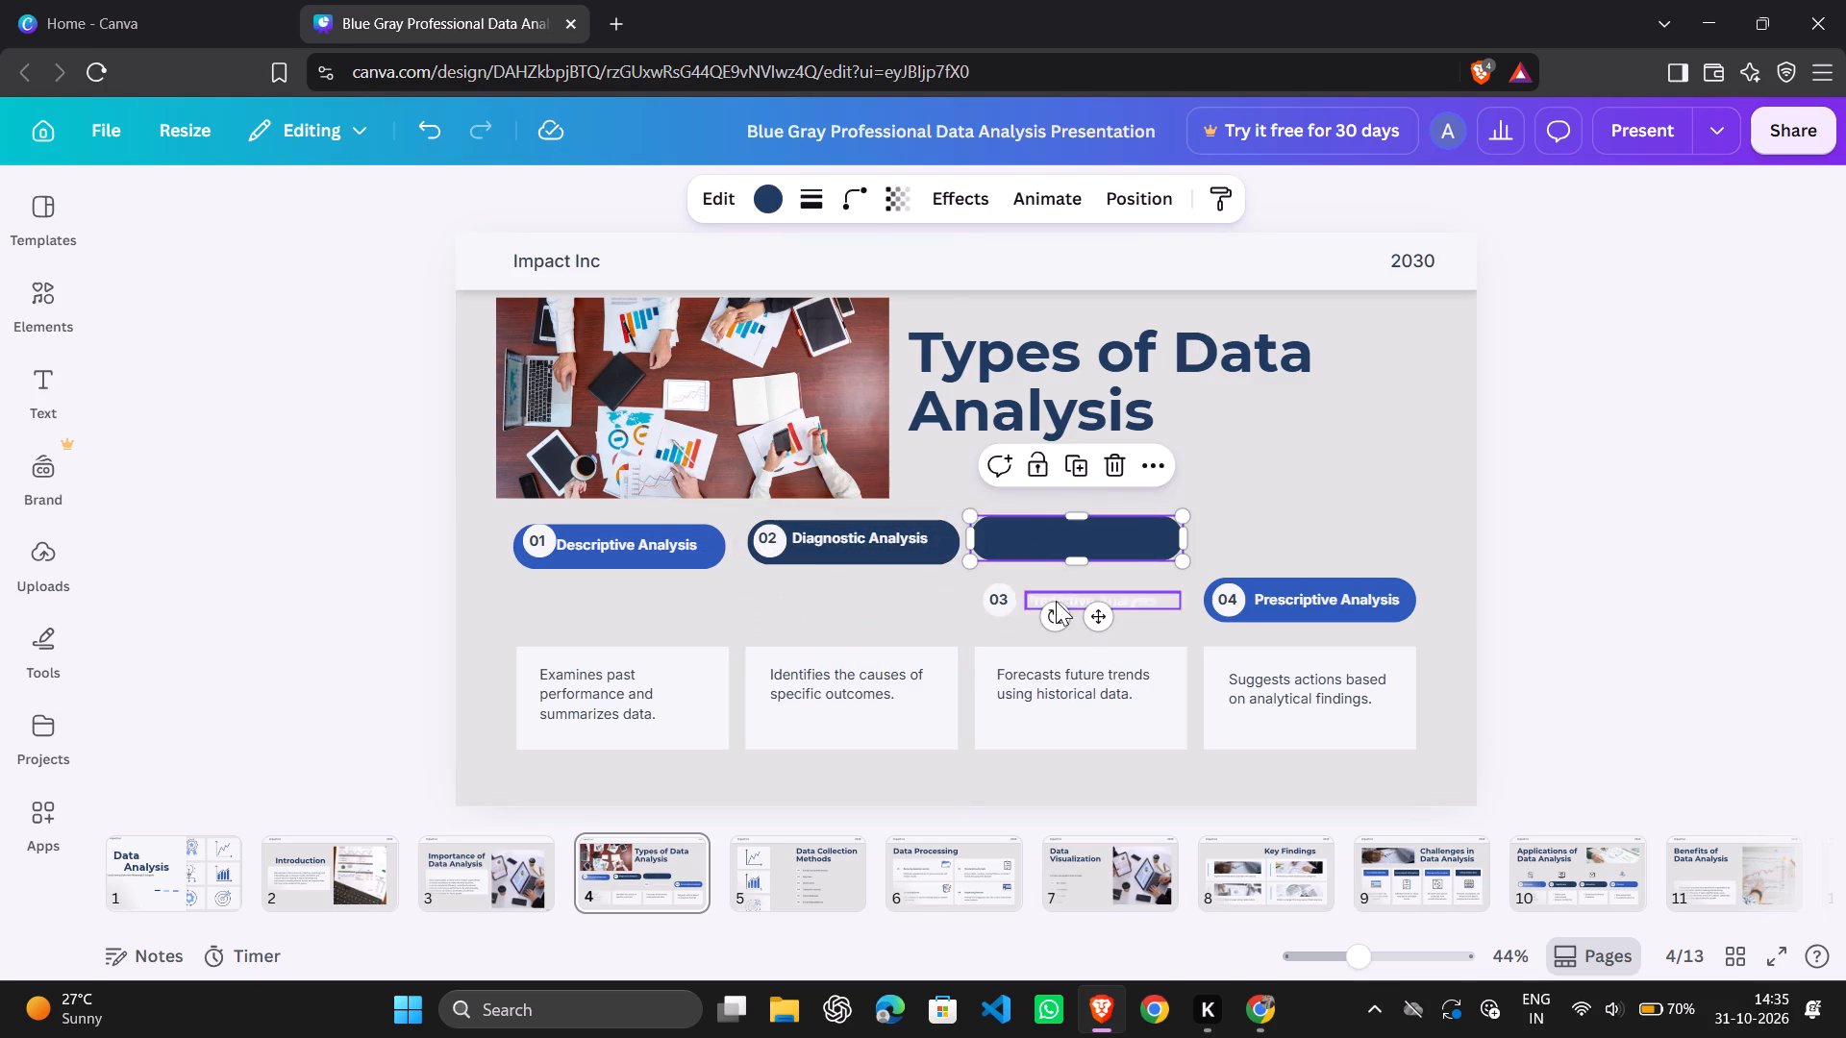
drag(1073, 593, 1049, 558)
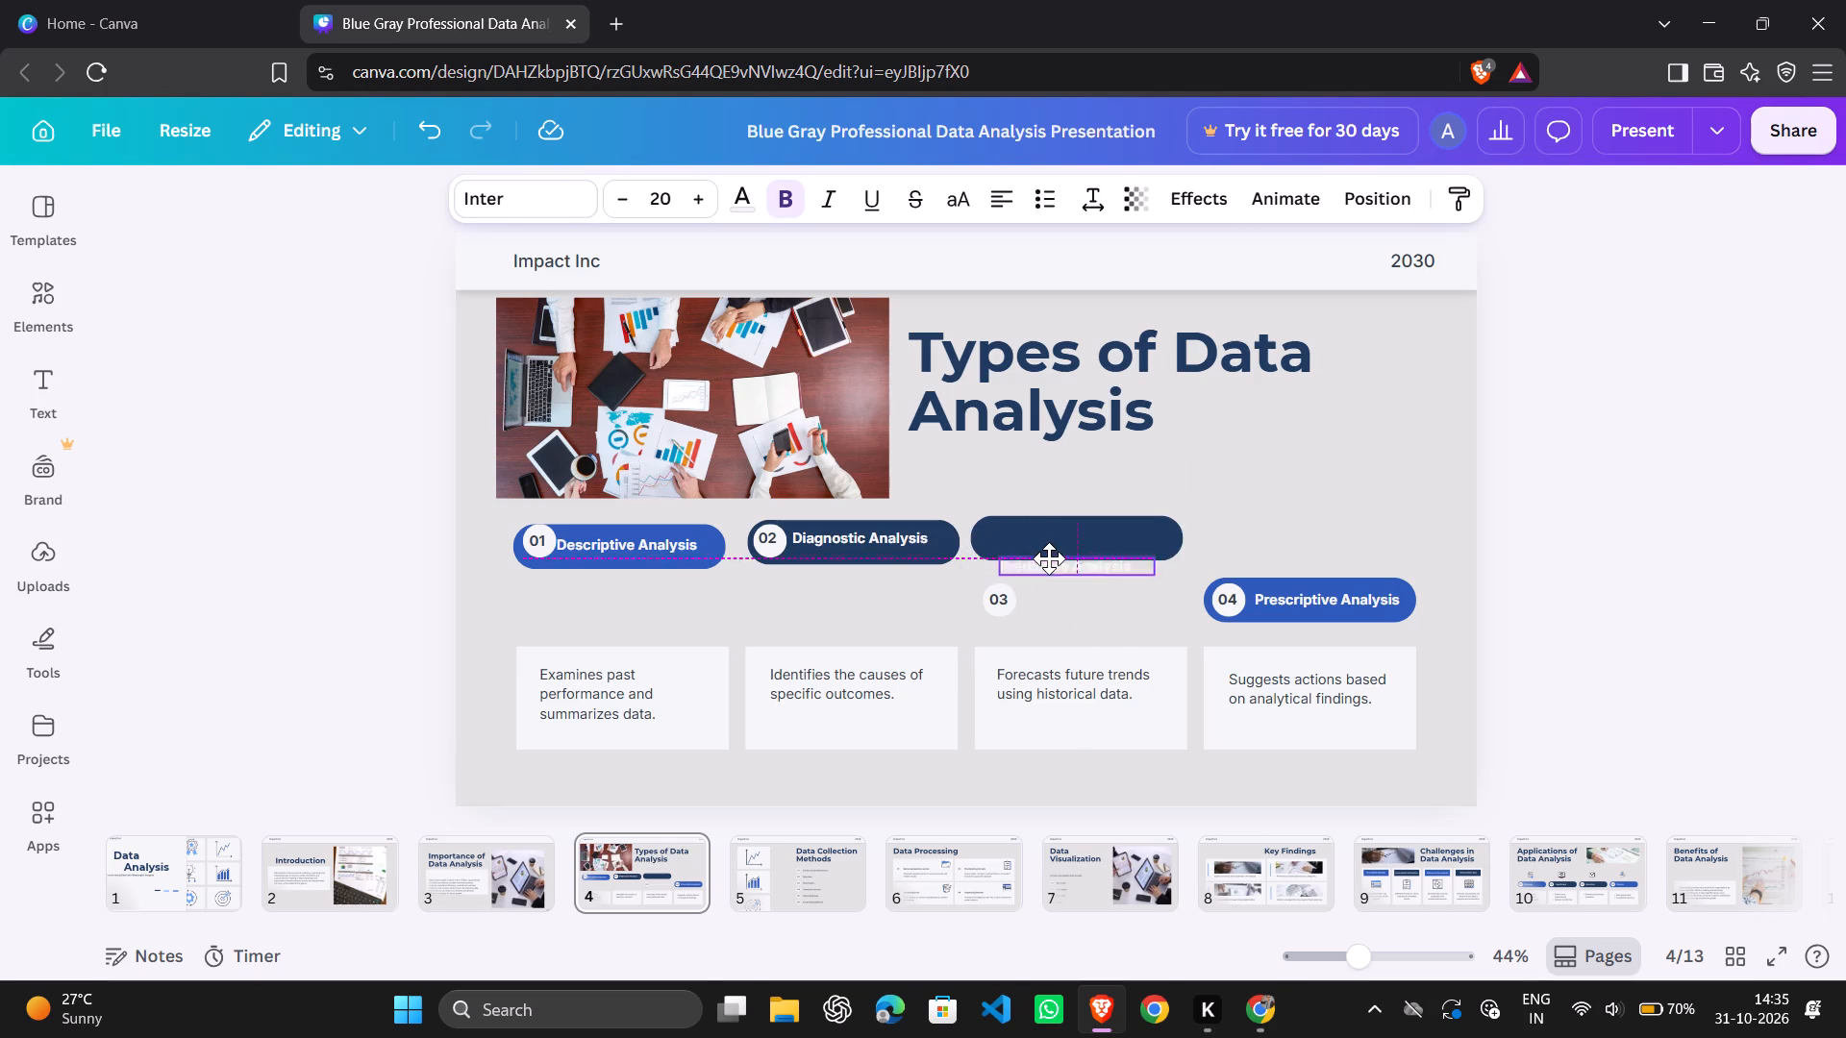
drag(1049, 558, 1058, 529)
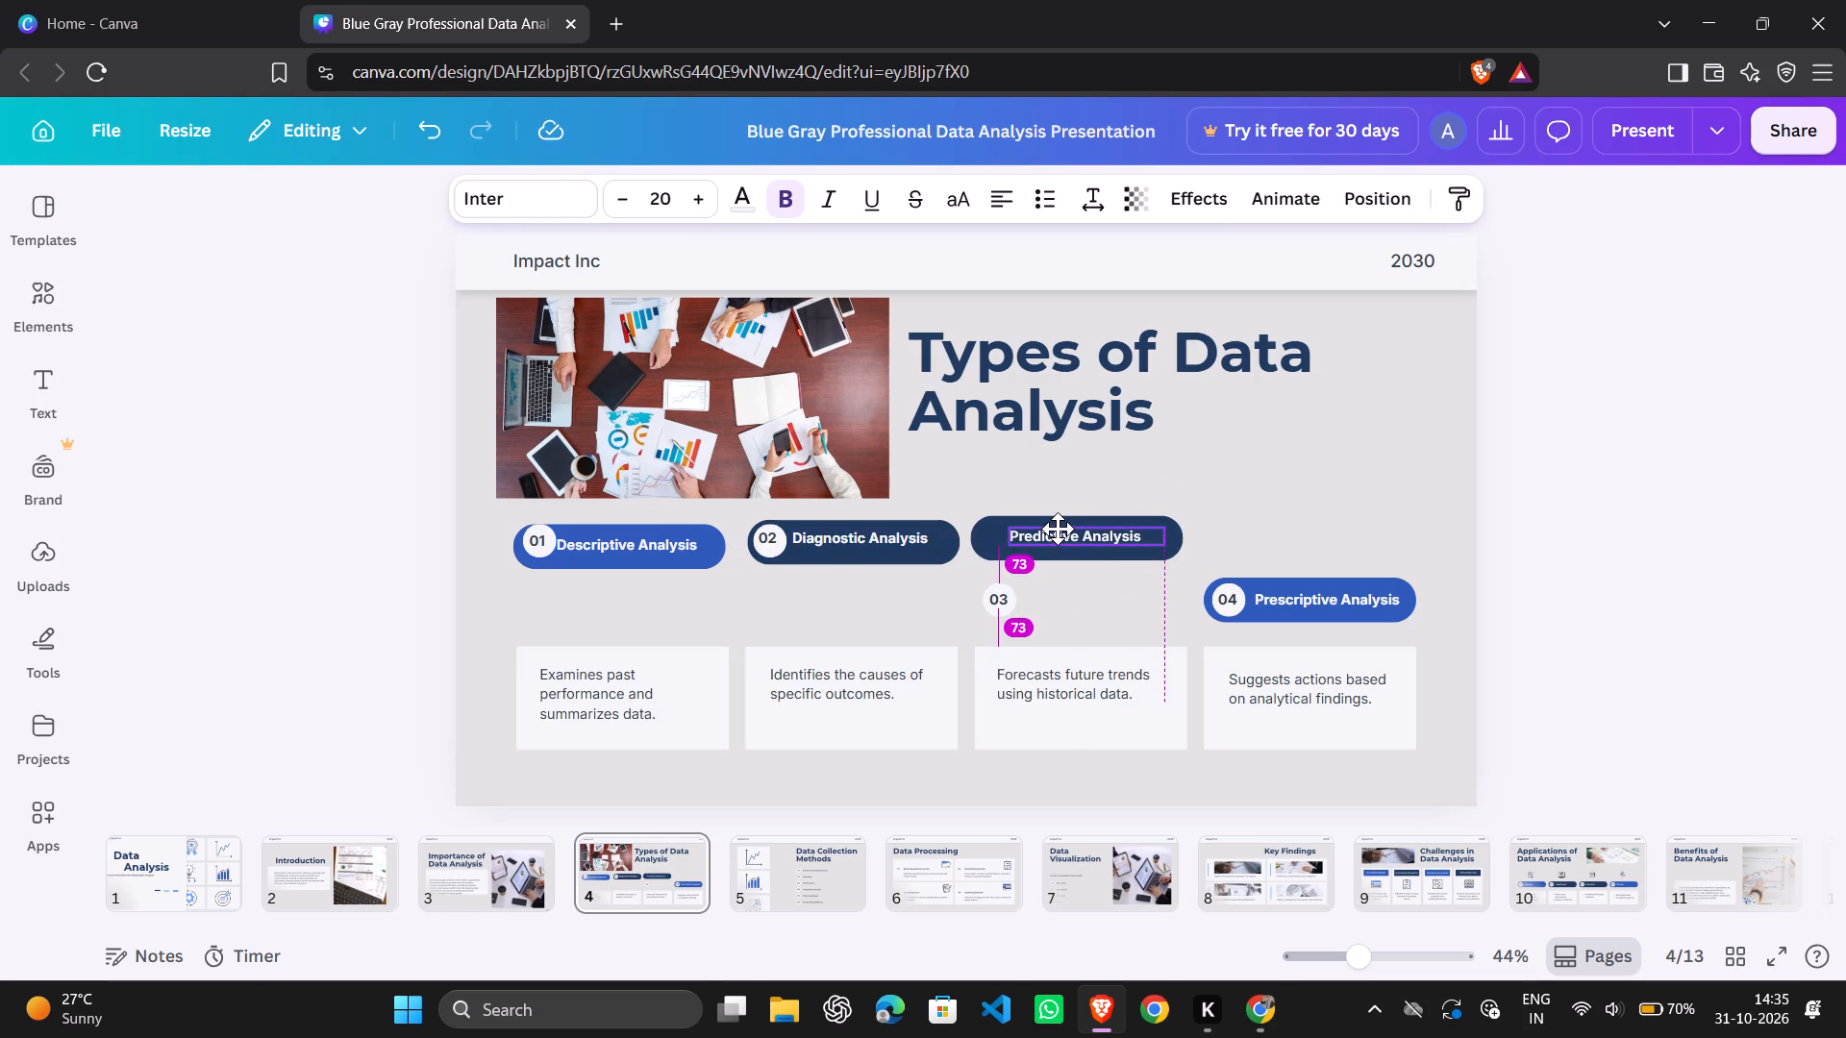
drag(1058, 529, 1063, 529)
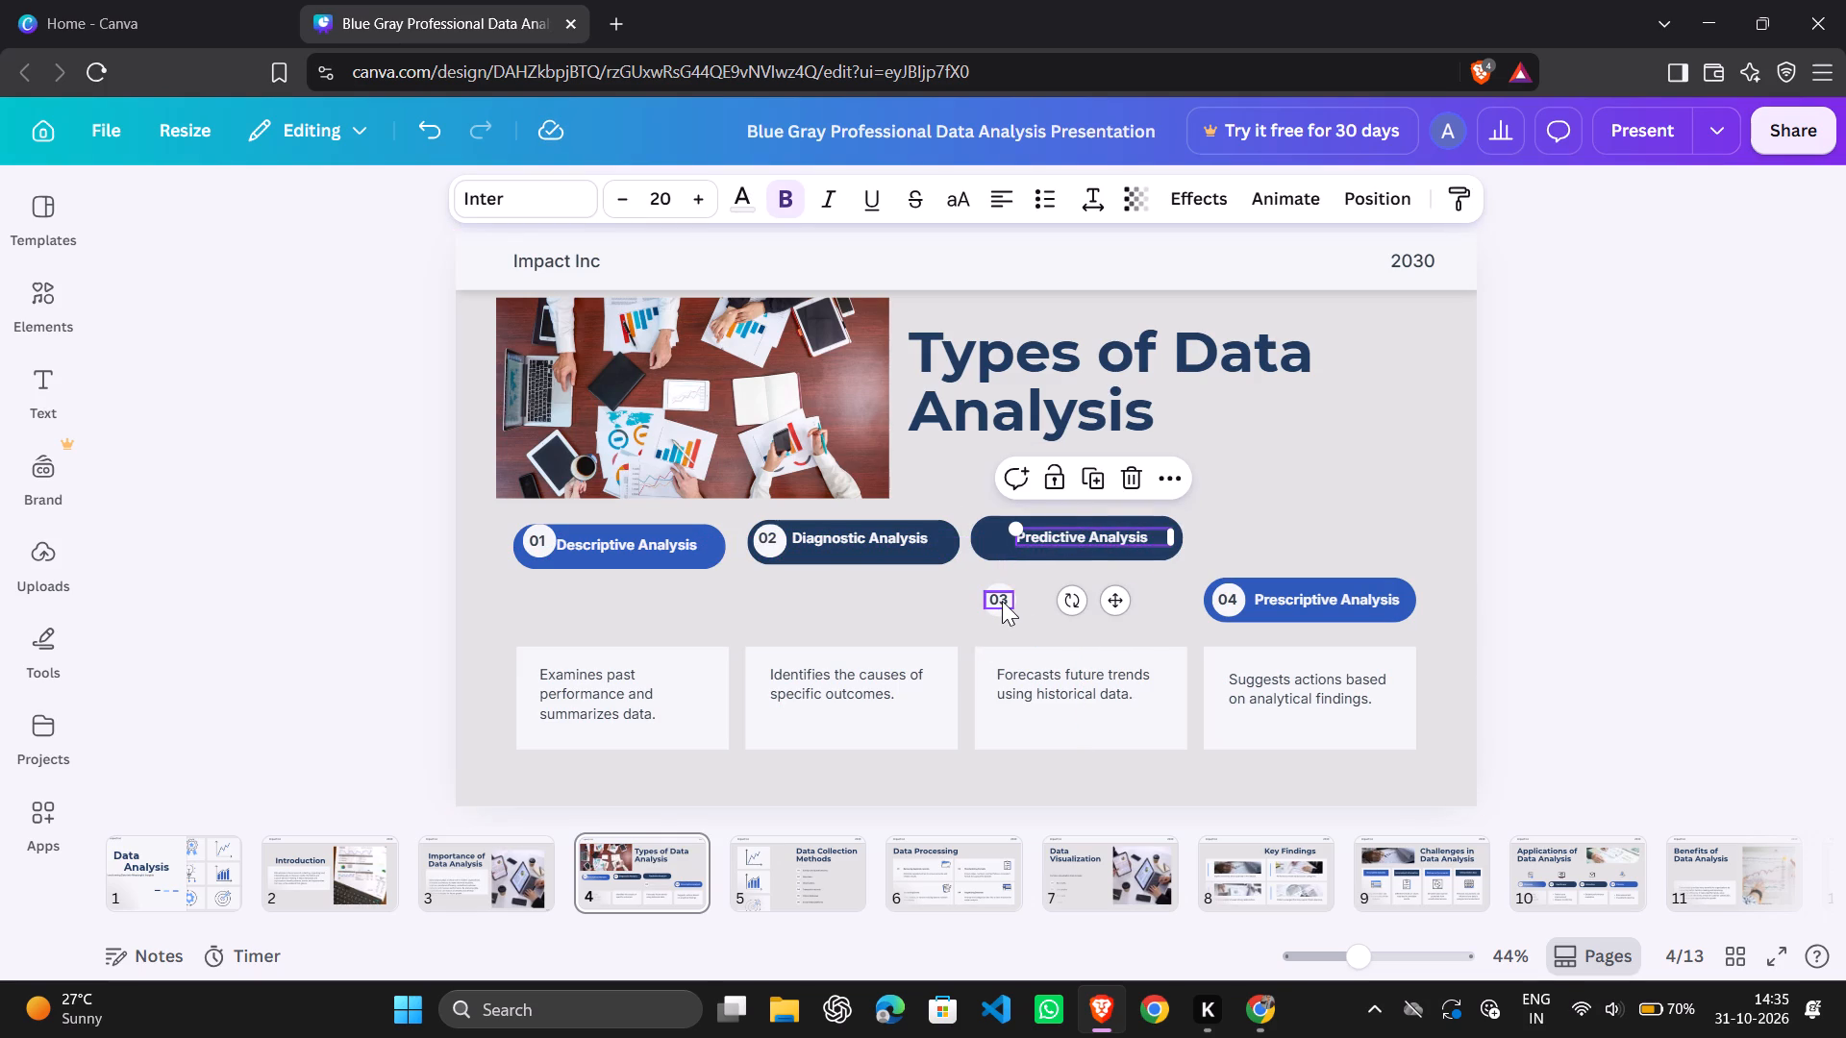
drag(1002, 601, 1009, 540)
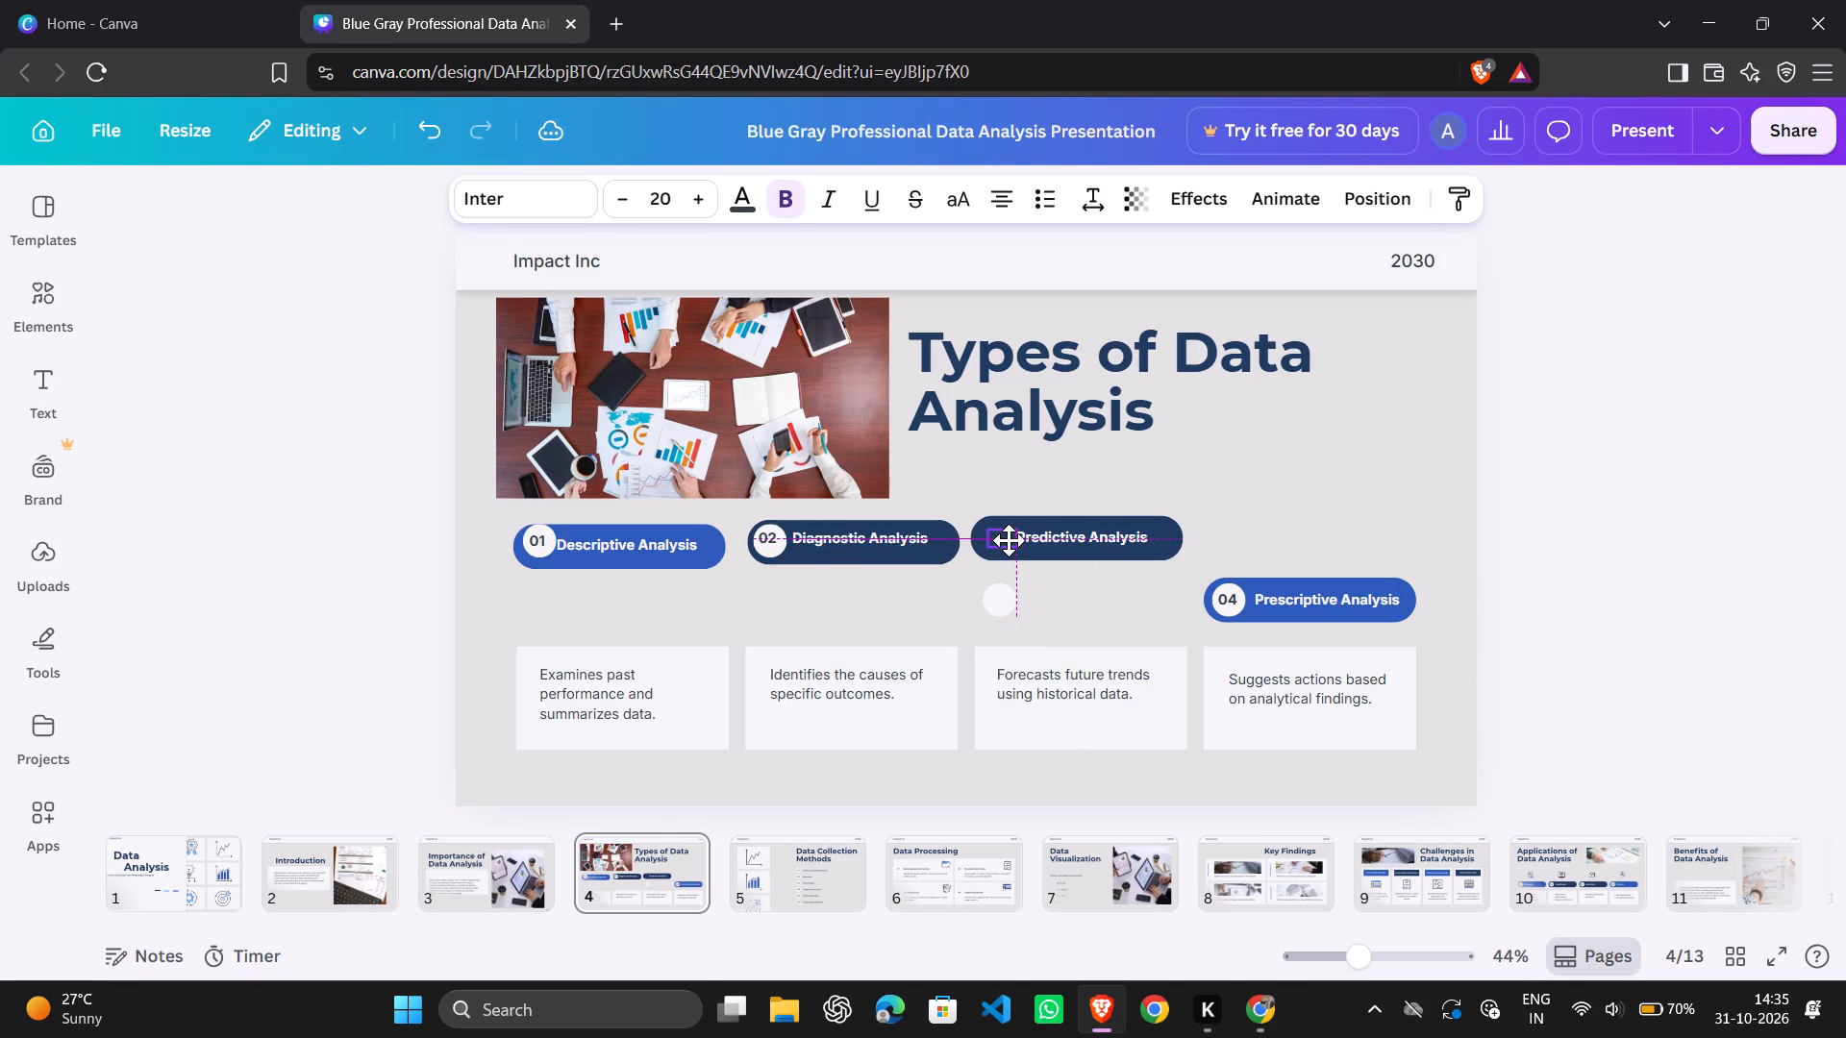
drag(1009, 540, 1002, 542)
drag(1002, 542, 999, 535)
drag(998, 601, 996, 534)
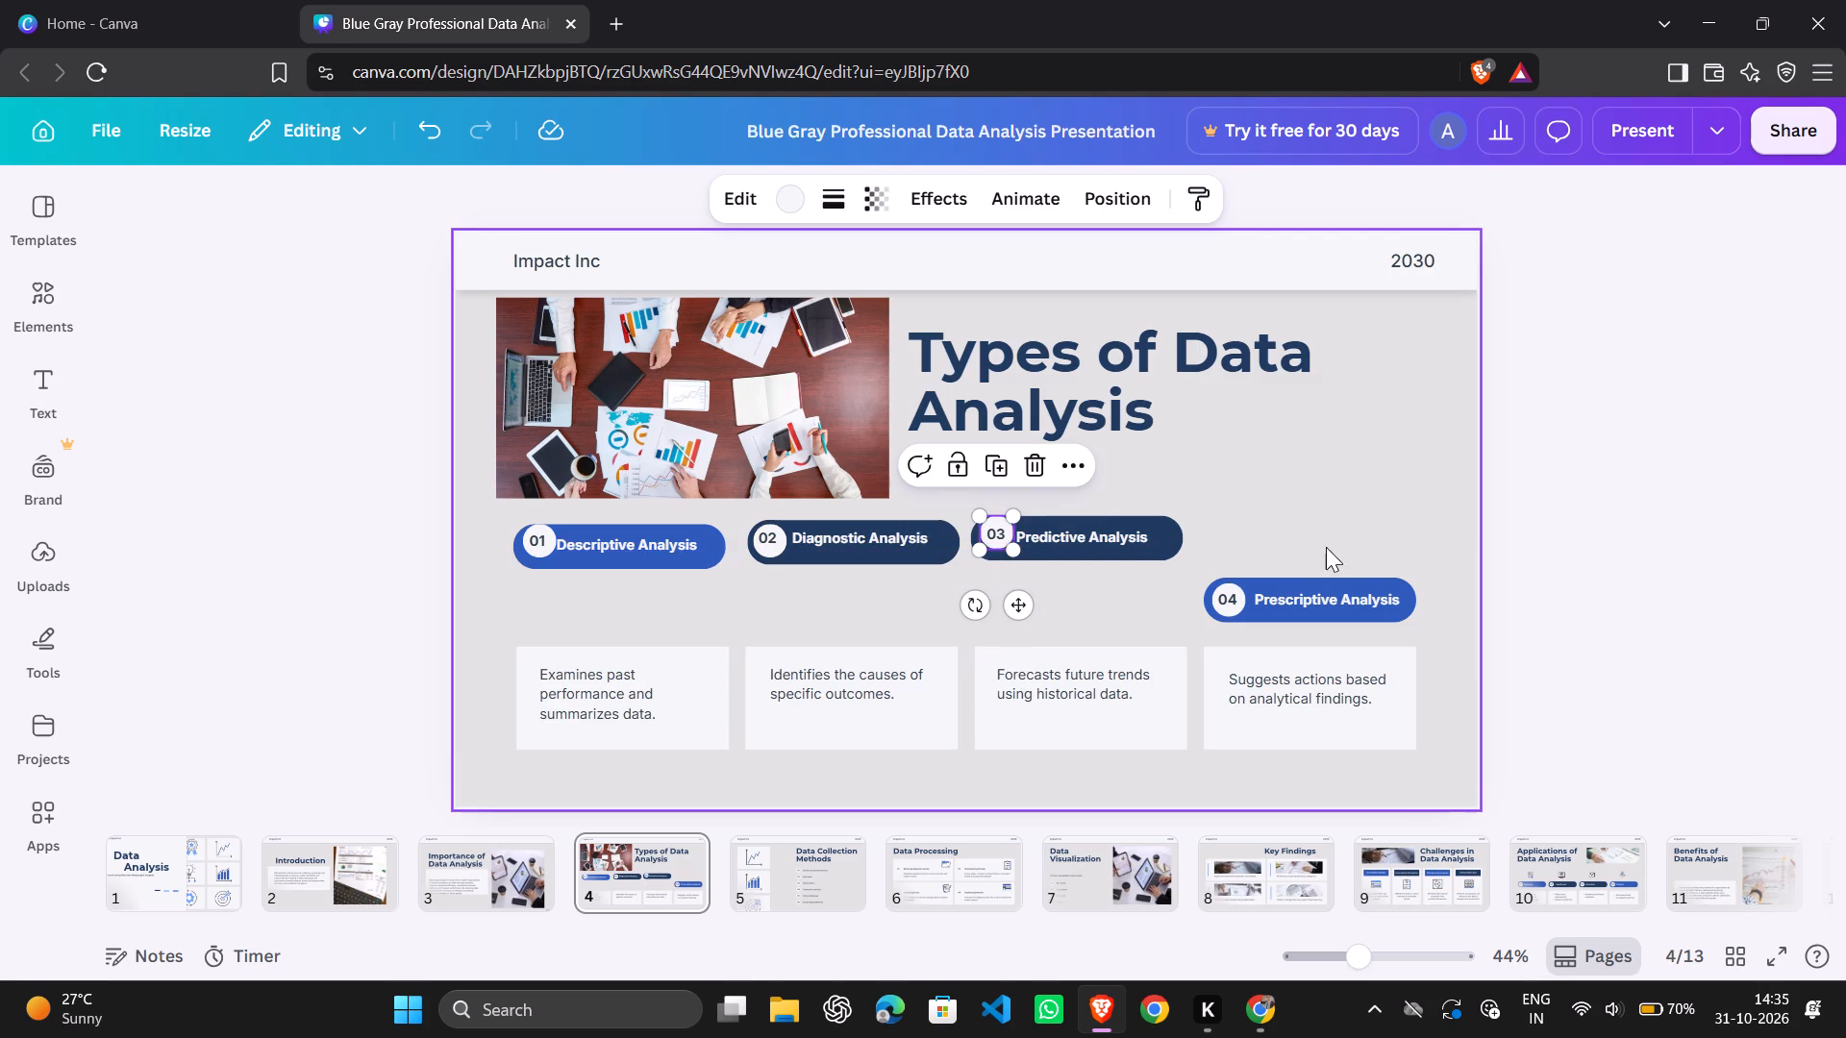
Raise the "Prescriptive Analysis" label, its blue pill, the 04 number and its white circle, placing them beside the Predictive Analysis pill.
drag(1322, 589, 1302, 540)
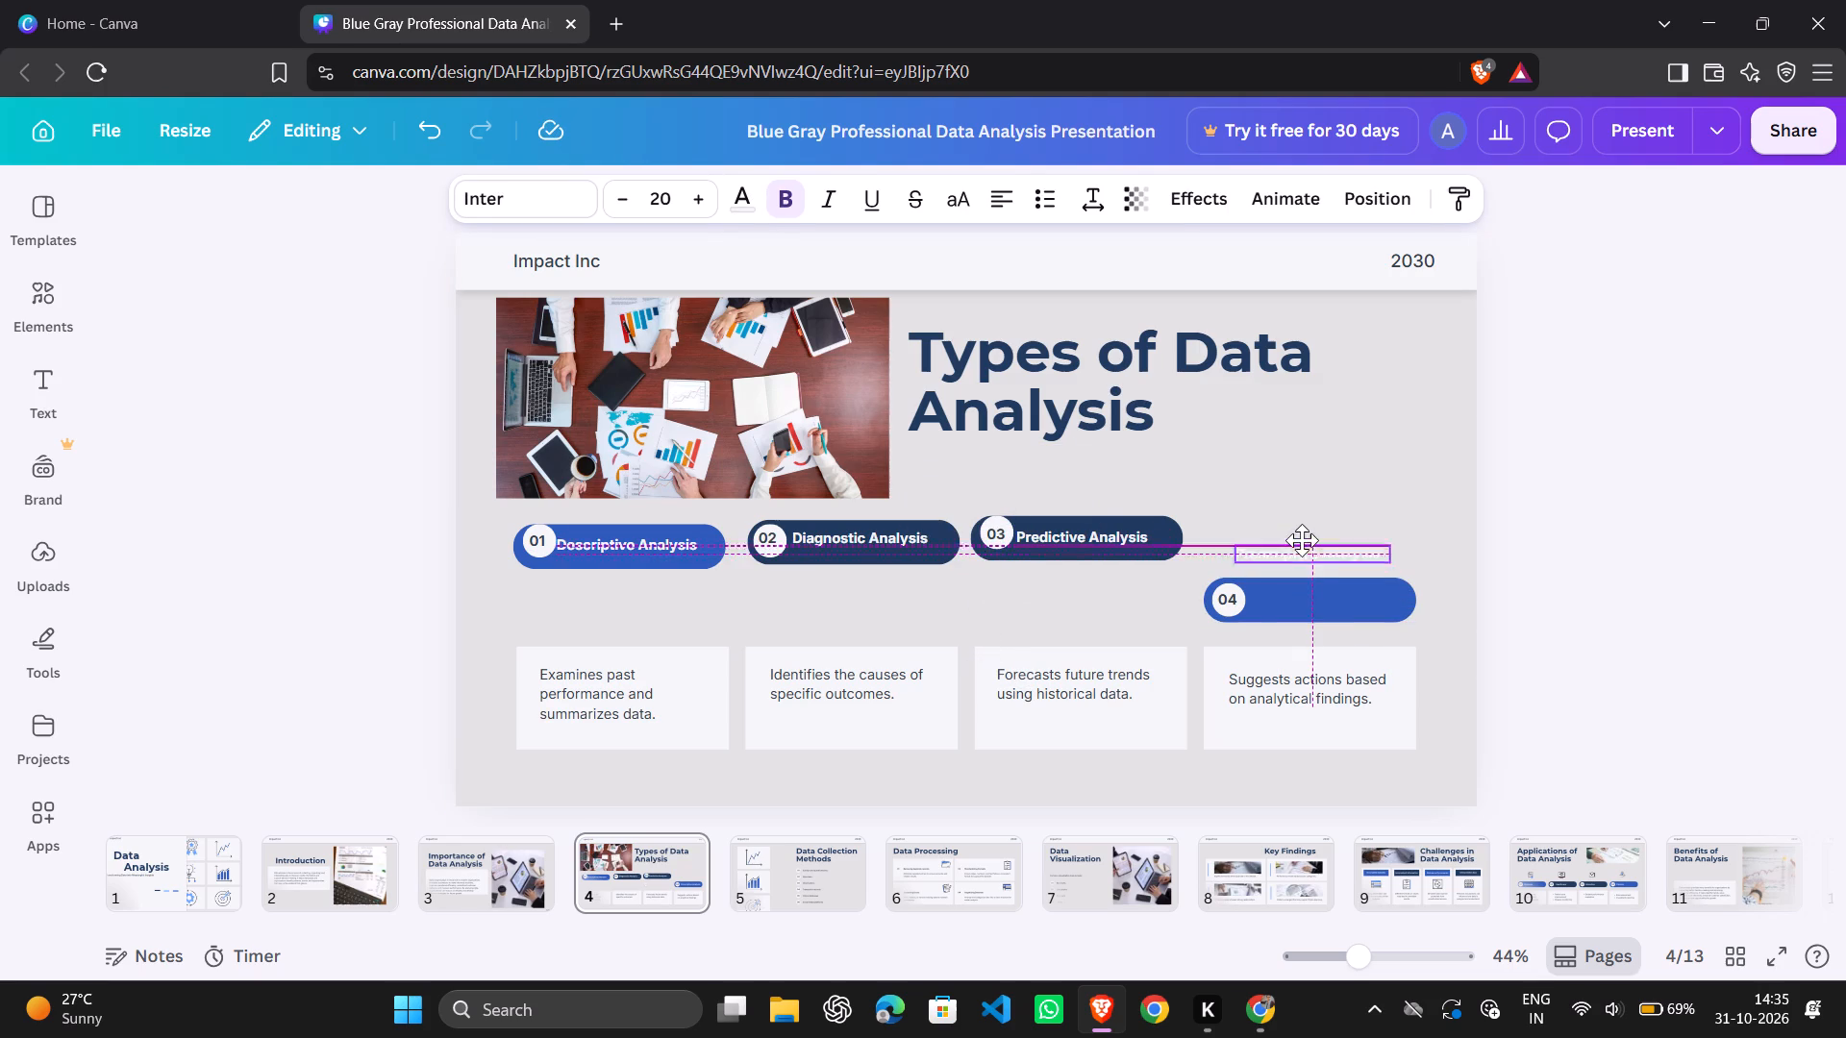
drag(1302, 540, 1301, 523)
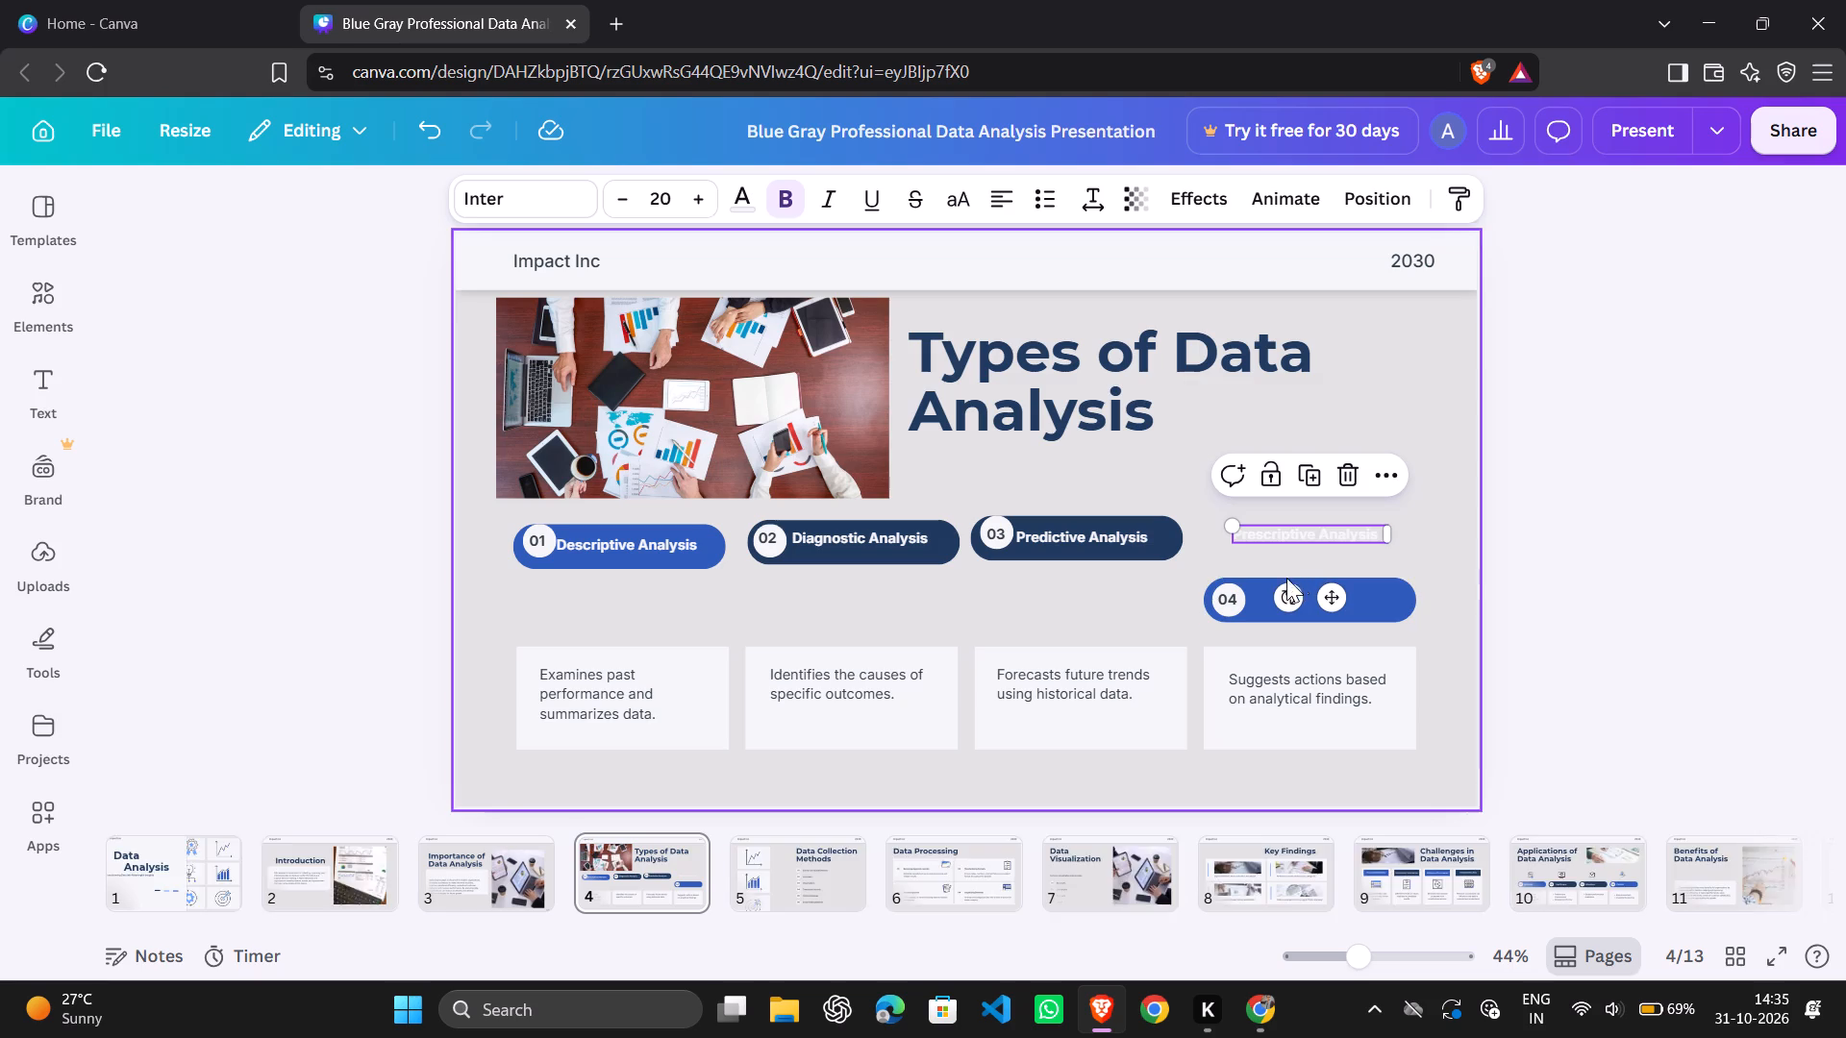
drag(1271, 581, 1259, 525)
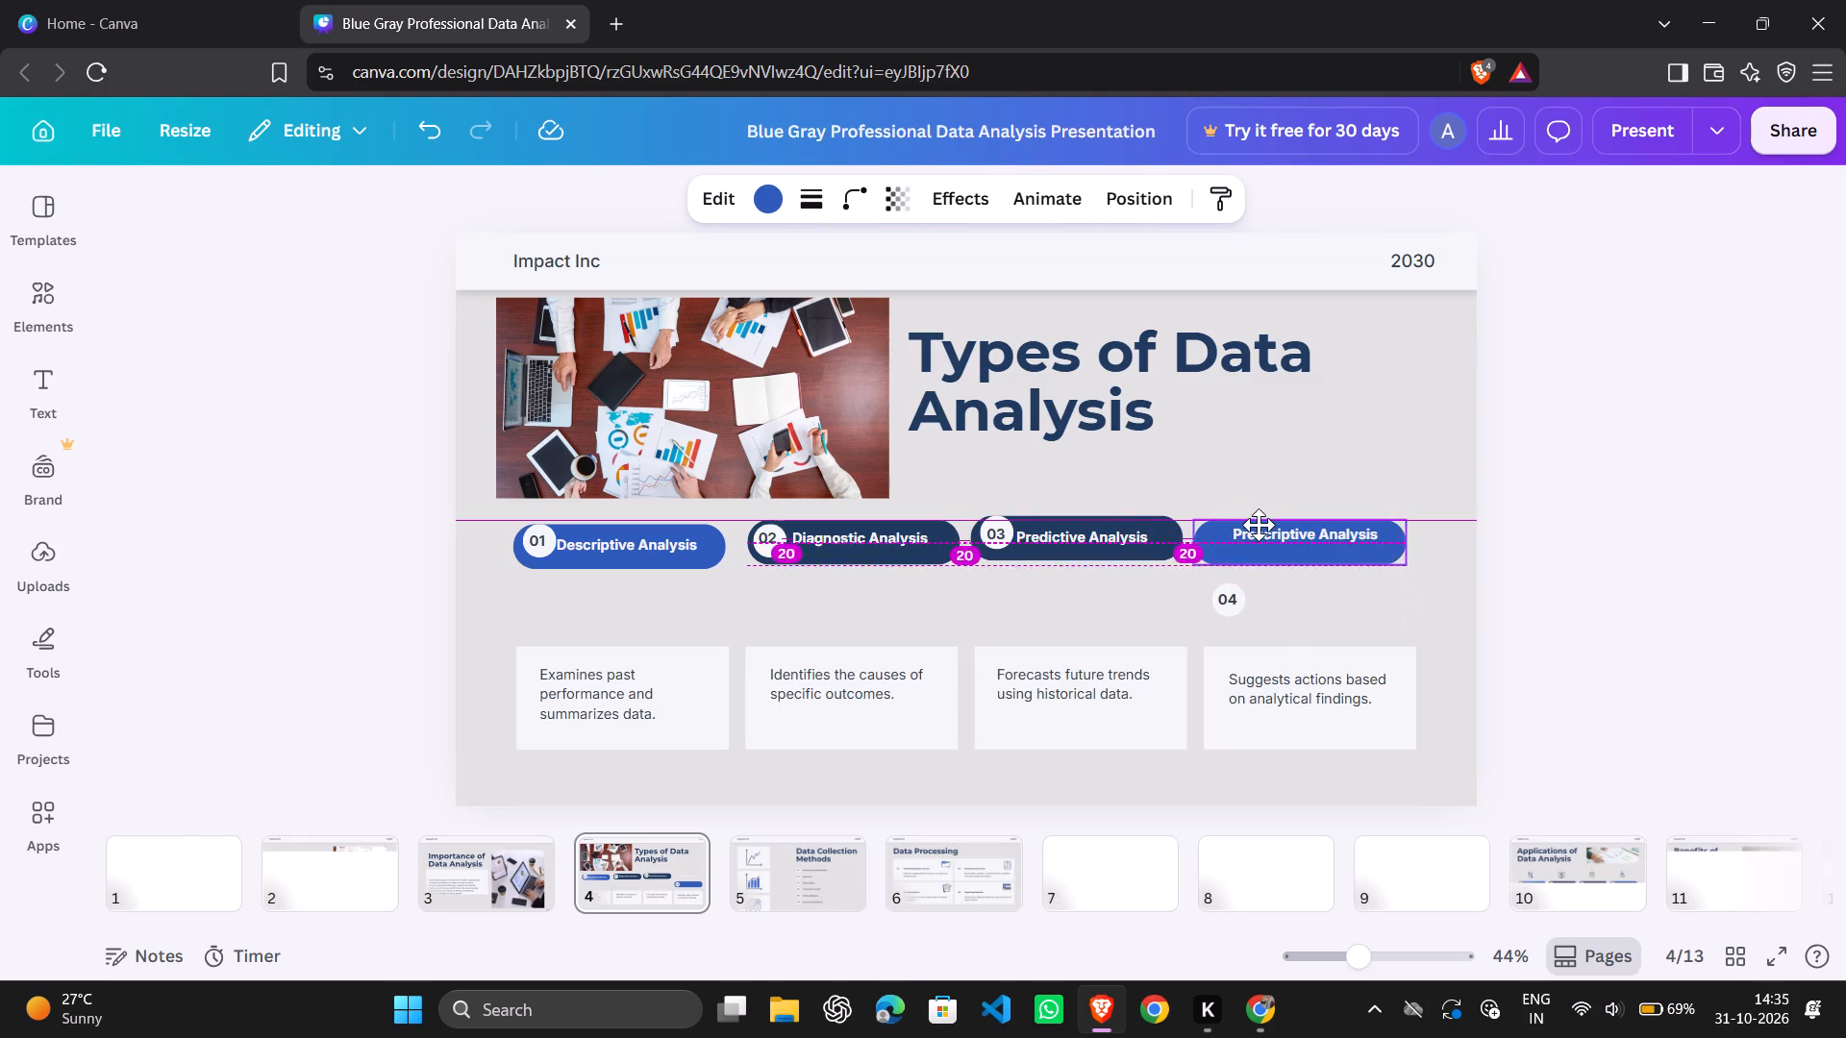
drag(1259, 525, 1249, 517)
drag(1229, 594, 1212, 526)
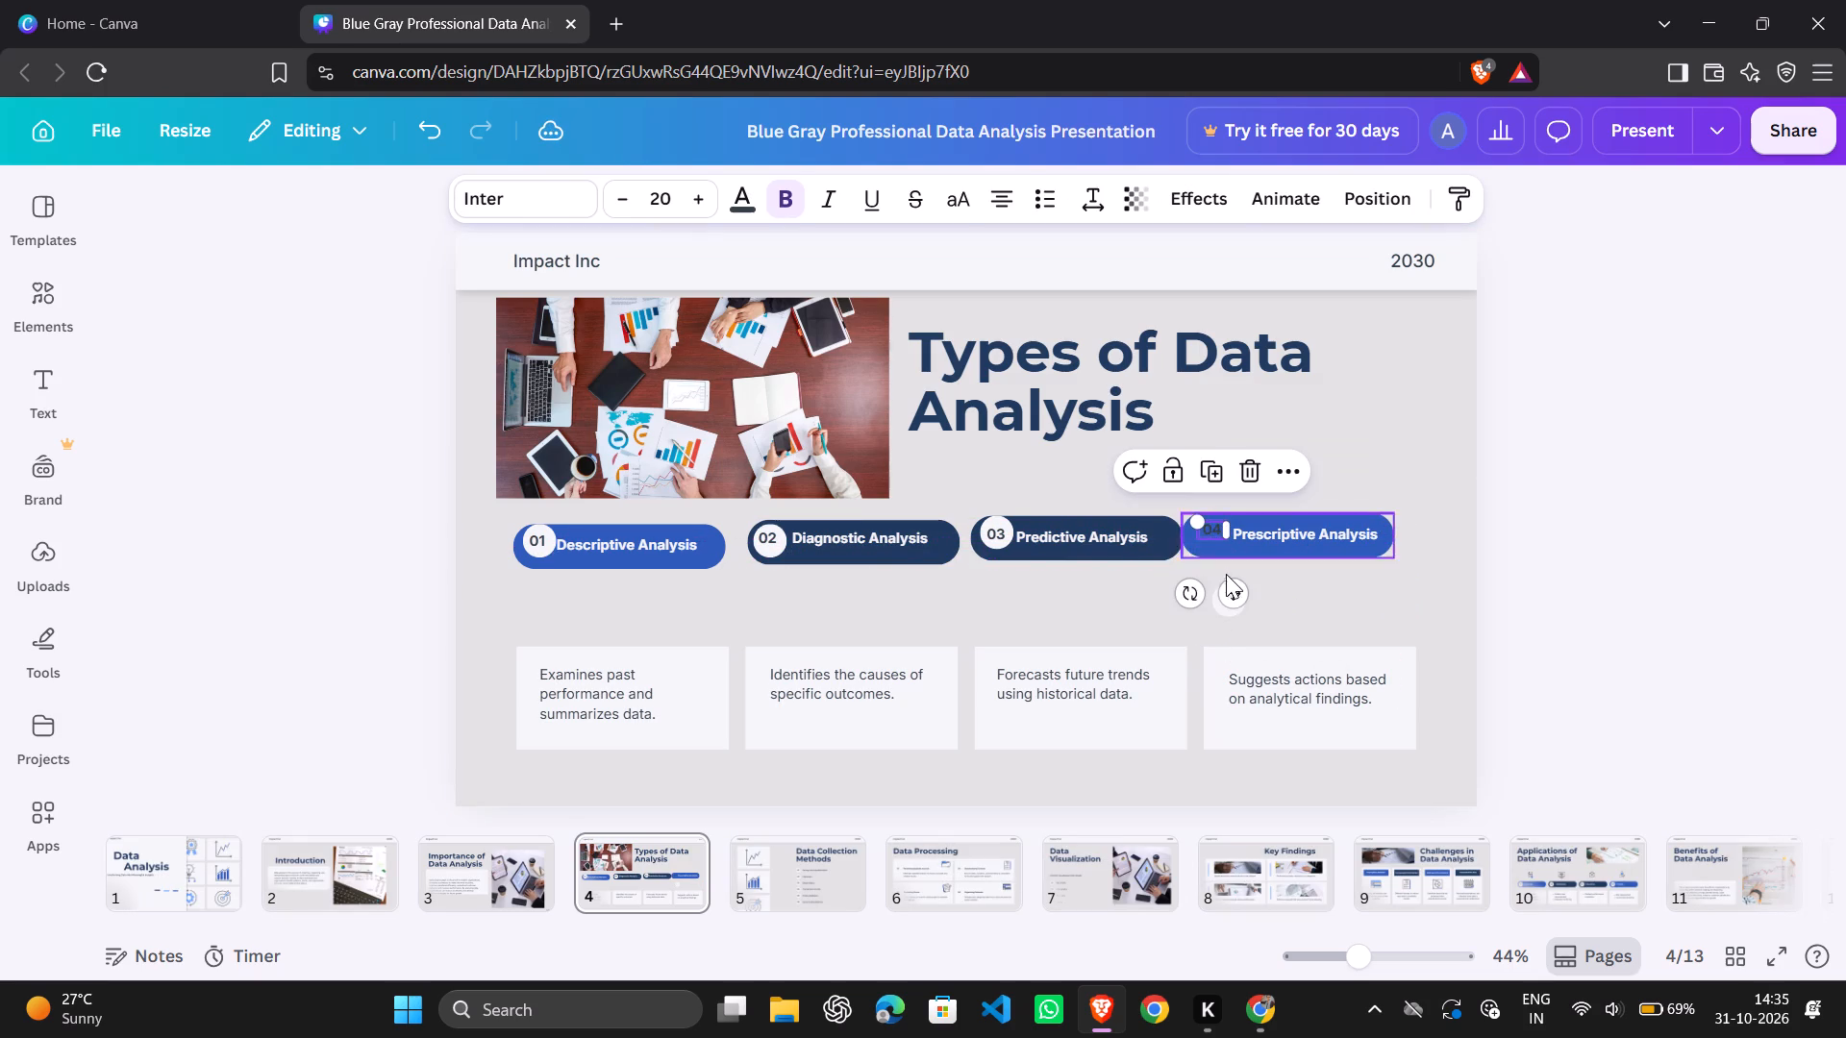
click(1231, 584)
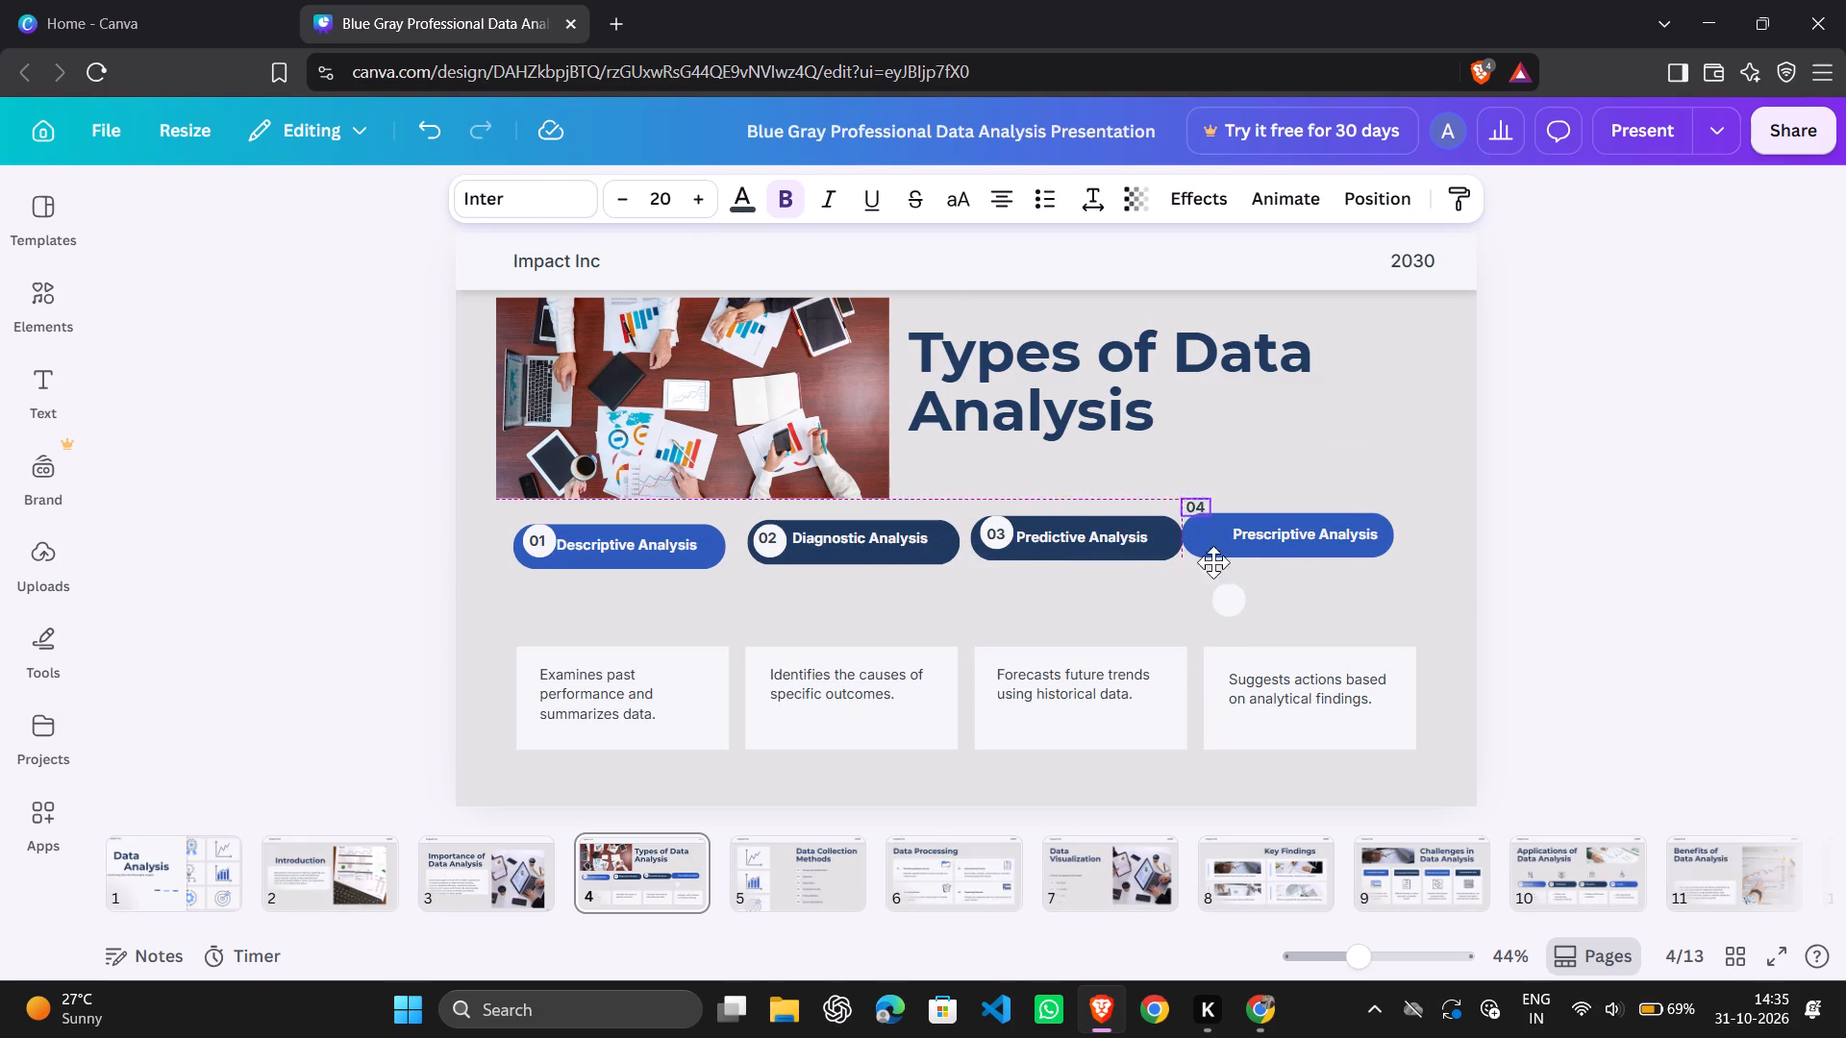
click(1297, 589)
drag(1216, 605, 1199, 540)
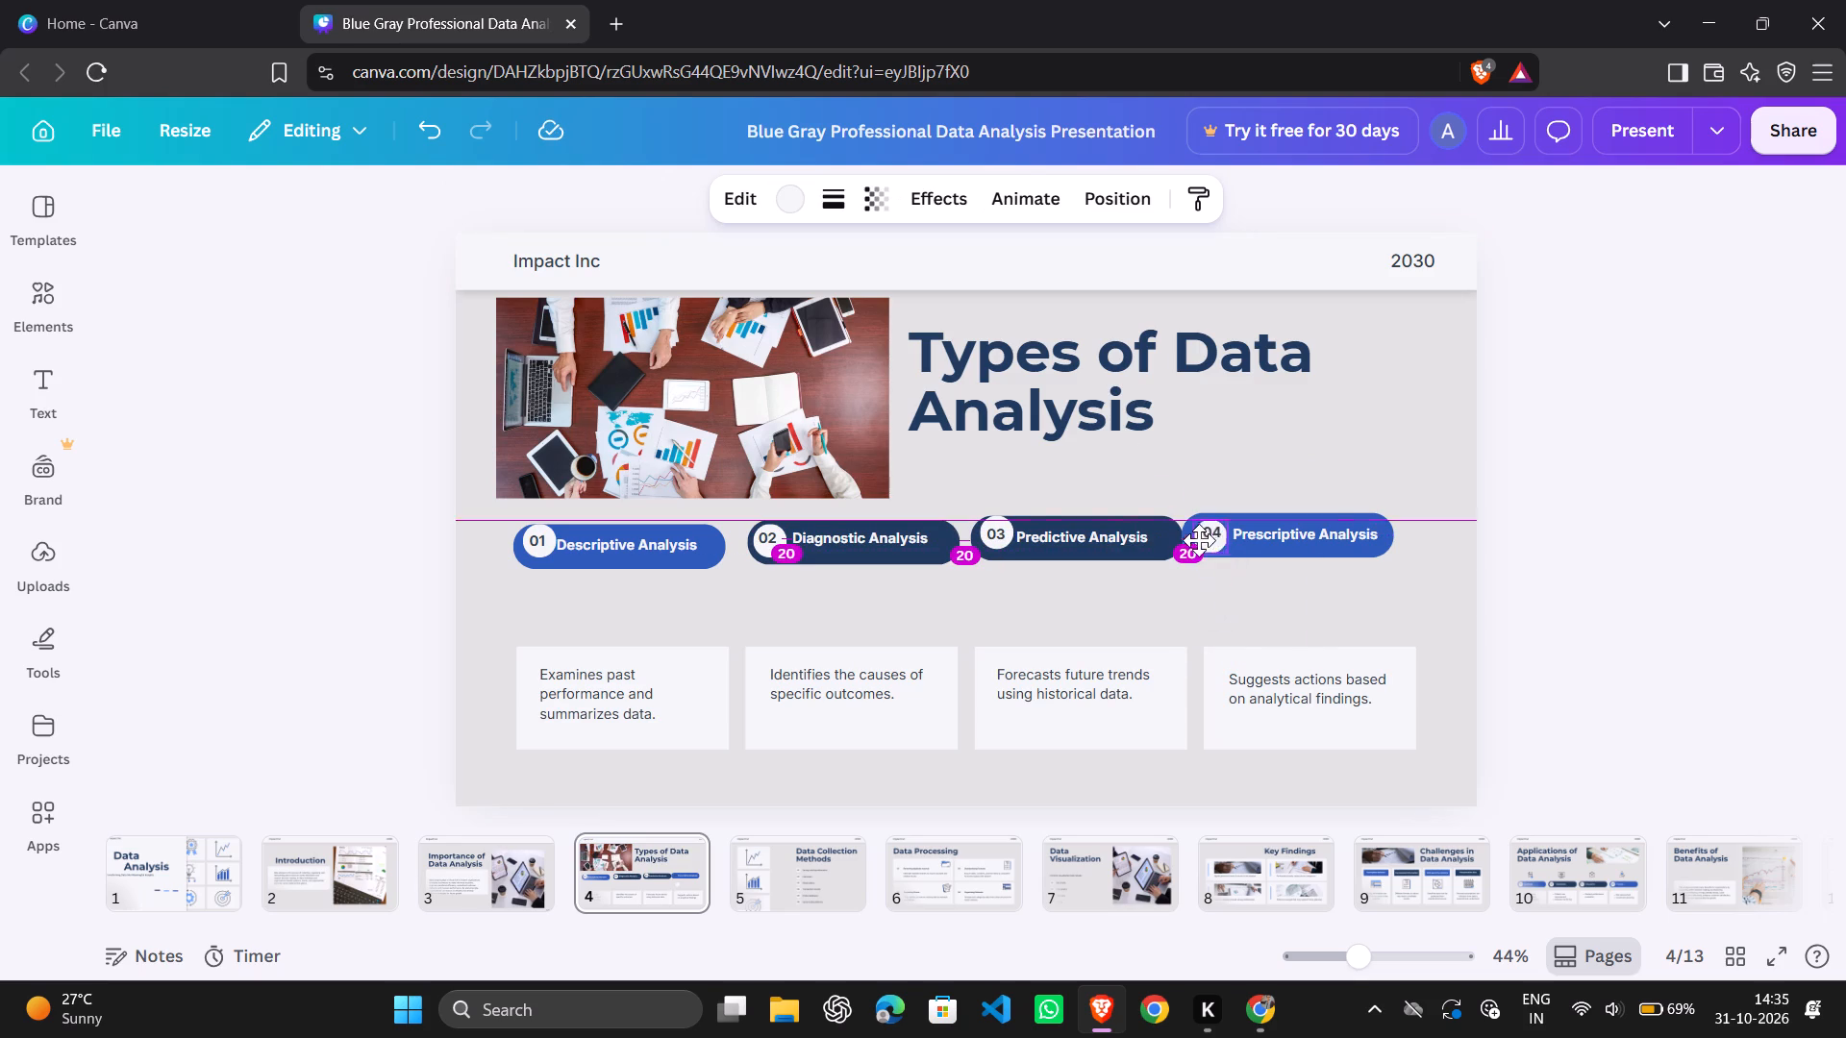
drag(1199, 540, 1199, 542)
Adjust the height of the blue Prescriptive Analysis pill on page 4, making it slightly taller with its top level with the Predictive Analysis pill.
drag(1274, 513, 1290, 507)
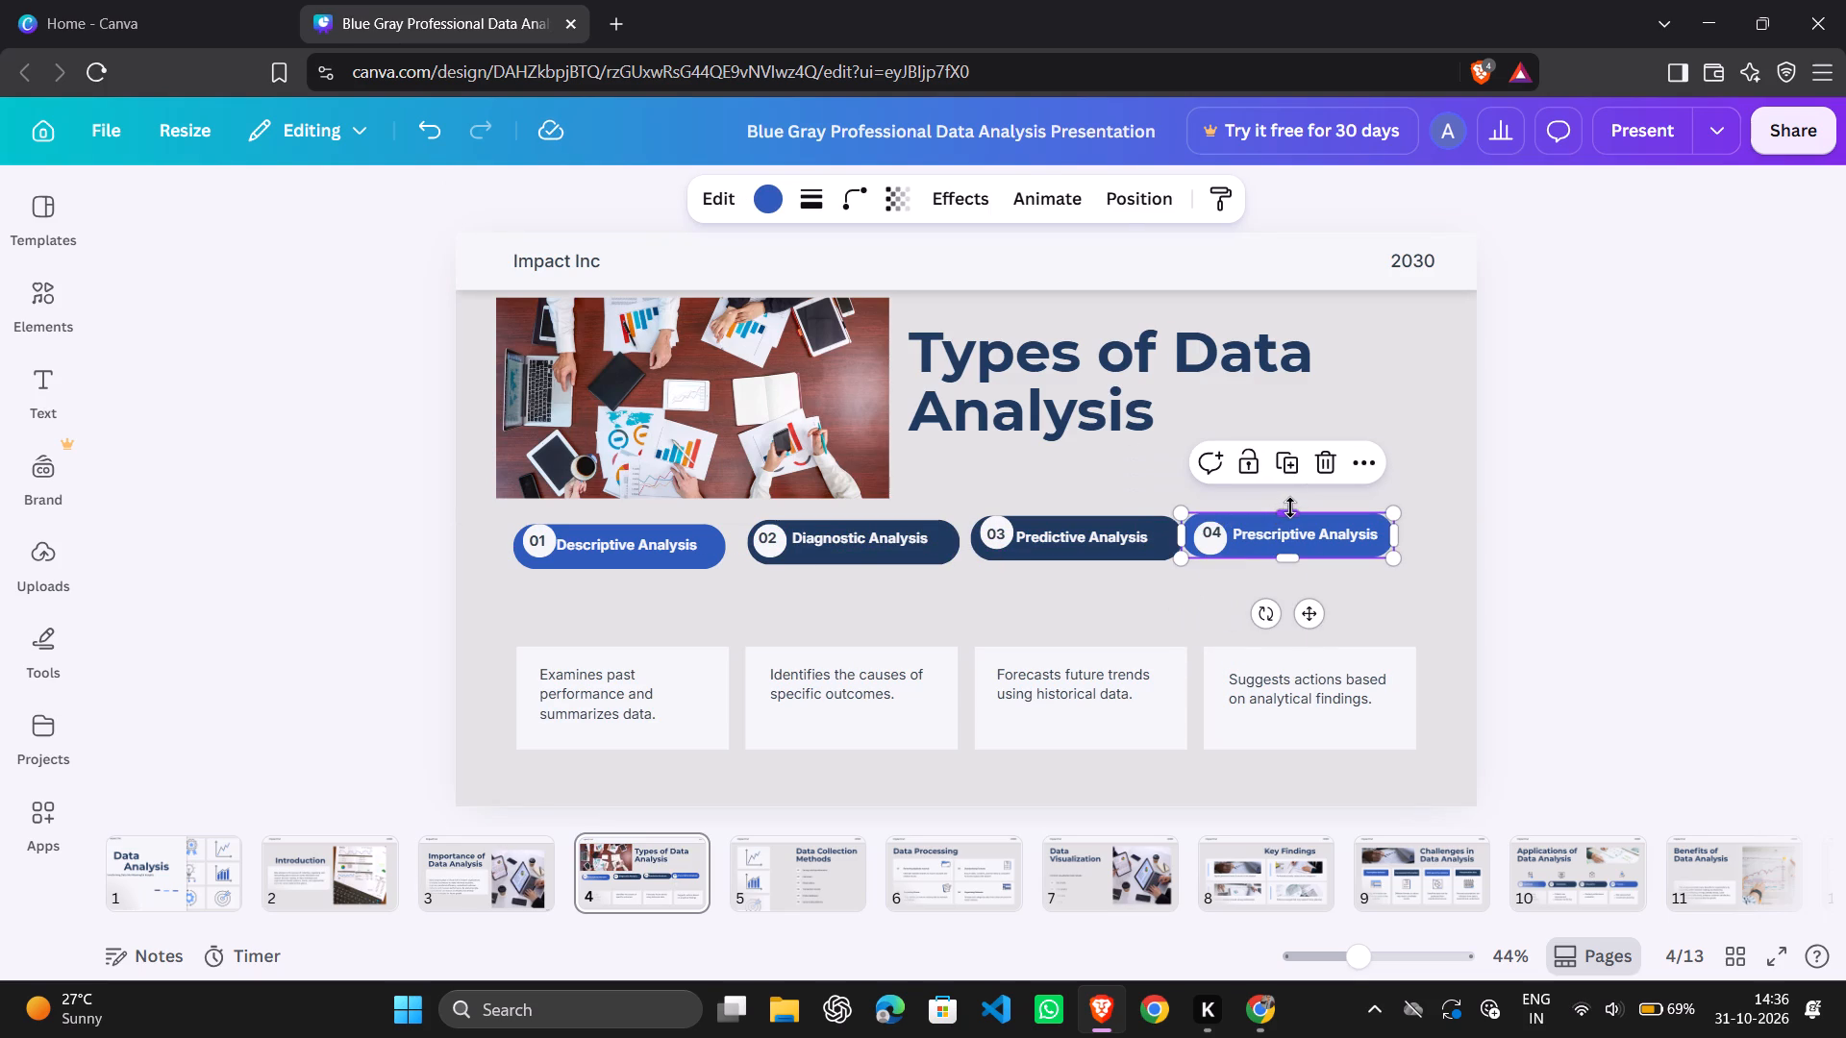
drag(1290, 507, 1293, 507)
drag(1260, 521, 1309, 515)
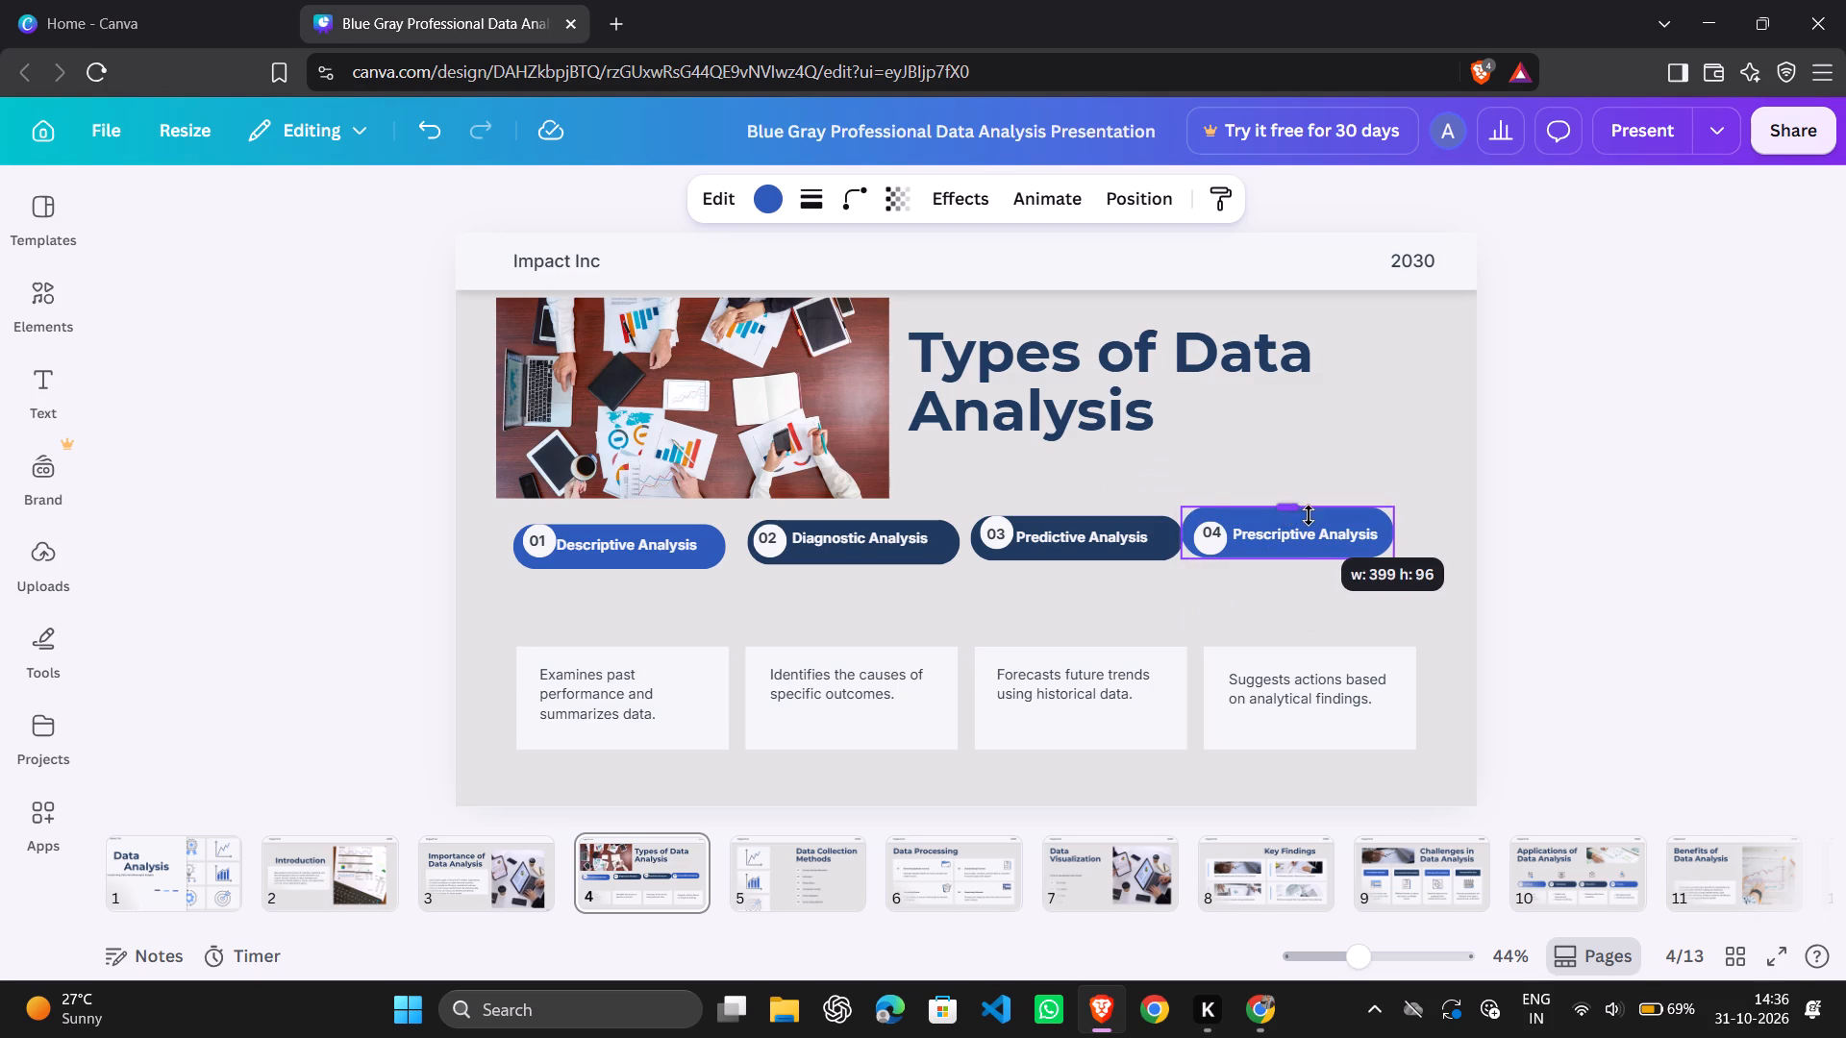
drag(1309, 515, 1335, 522)
drag(1313, 554, 1354, 559)
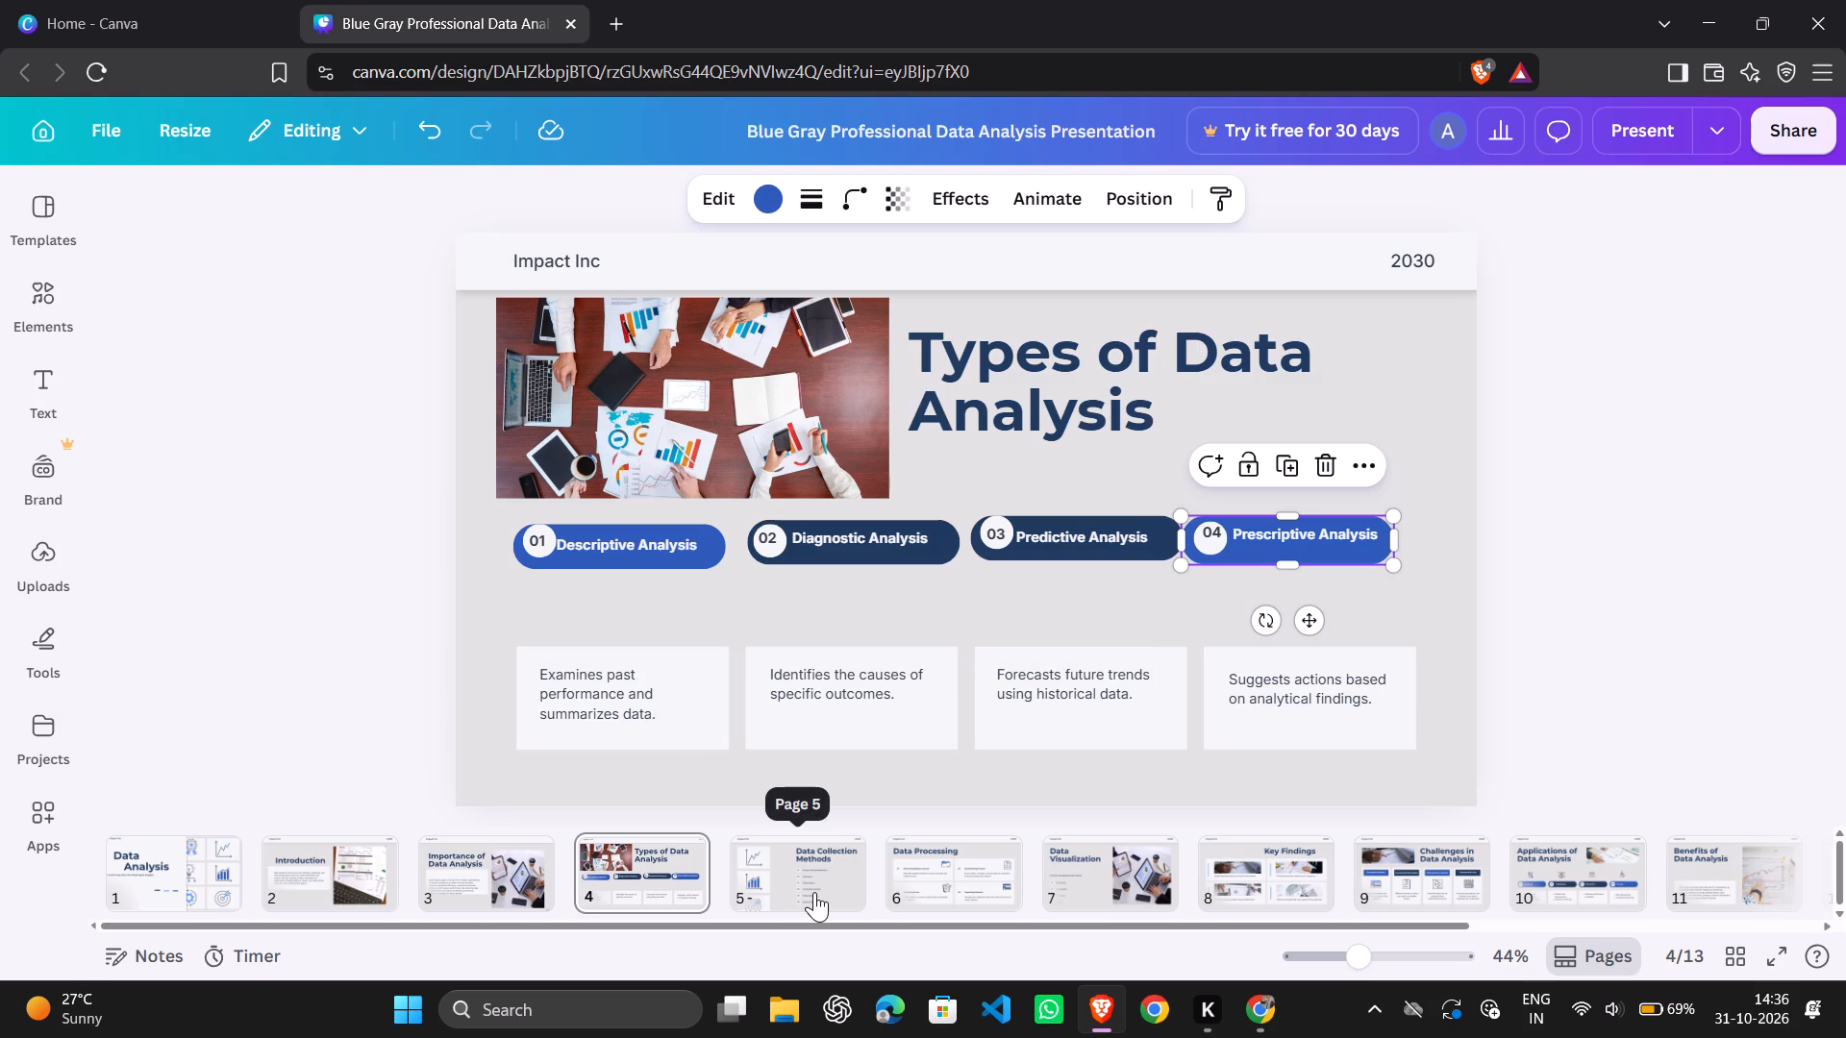
key(Right)
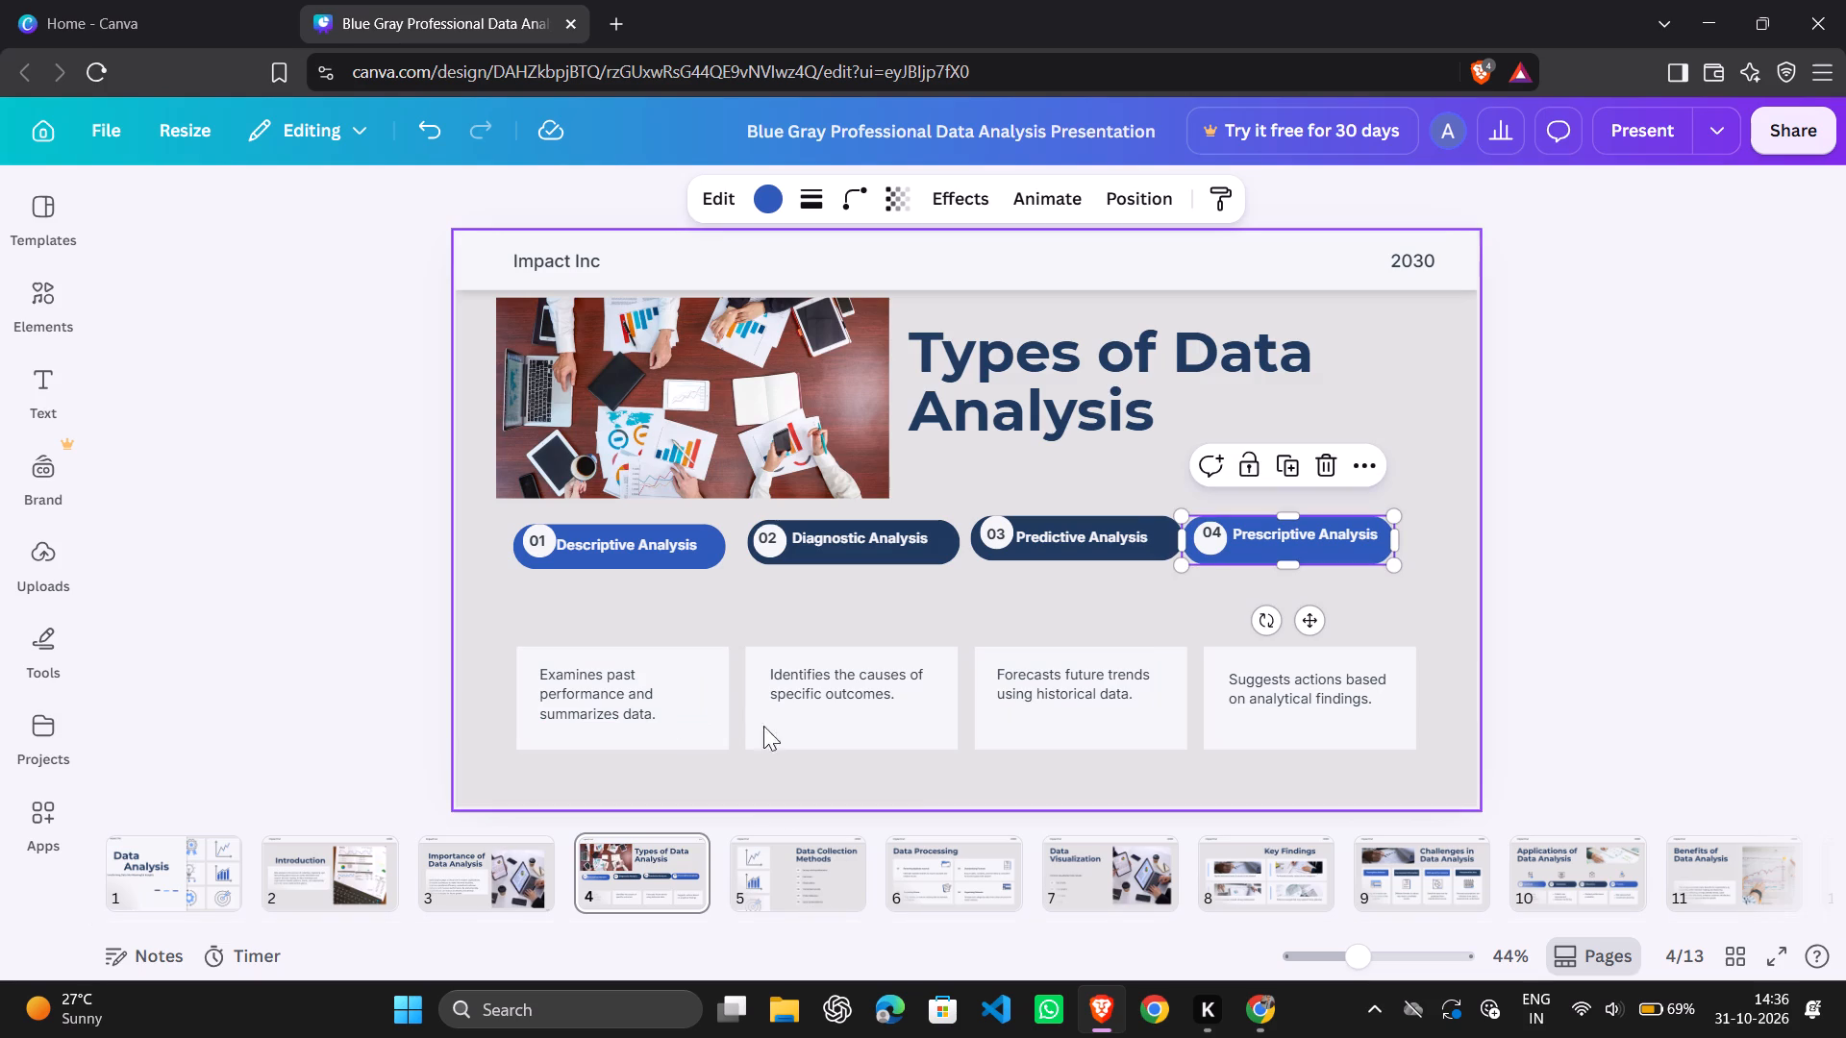
On page 5, shift the line chart, bar chart and target icons right and slightly up within their white boxes.
click(729, 631)
key(Right)
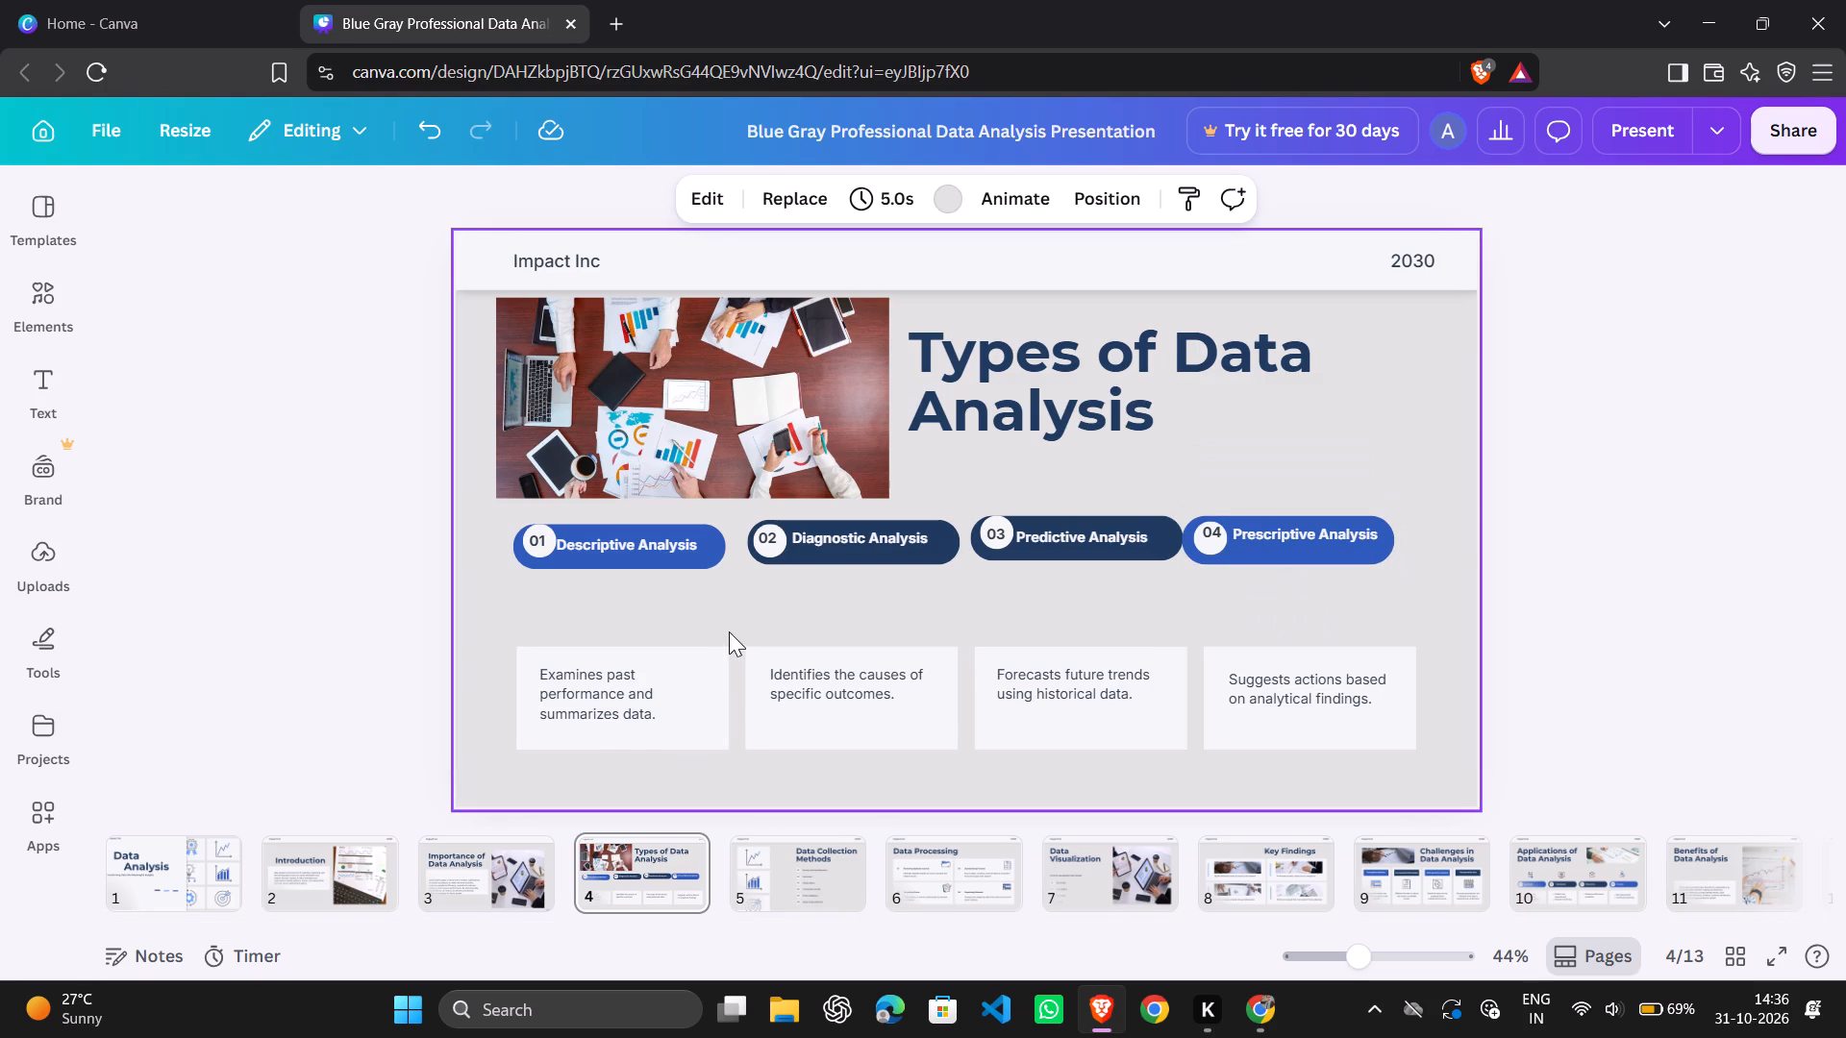
drag(619, 457, 655, 441)
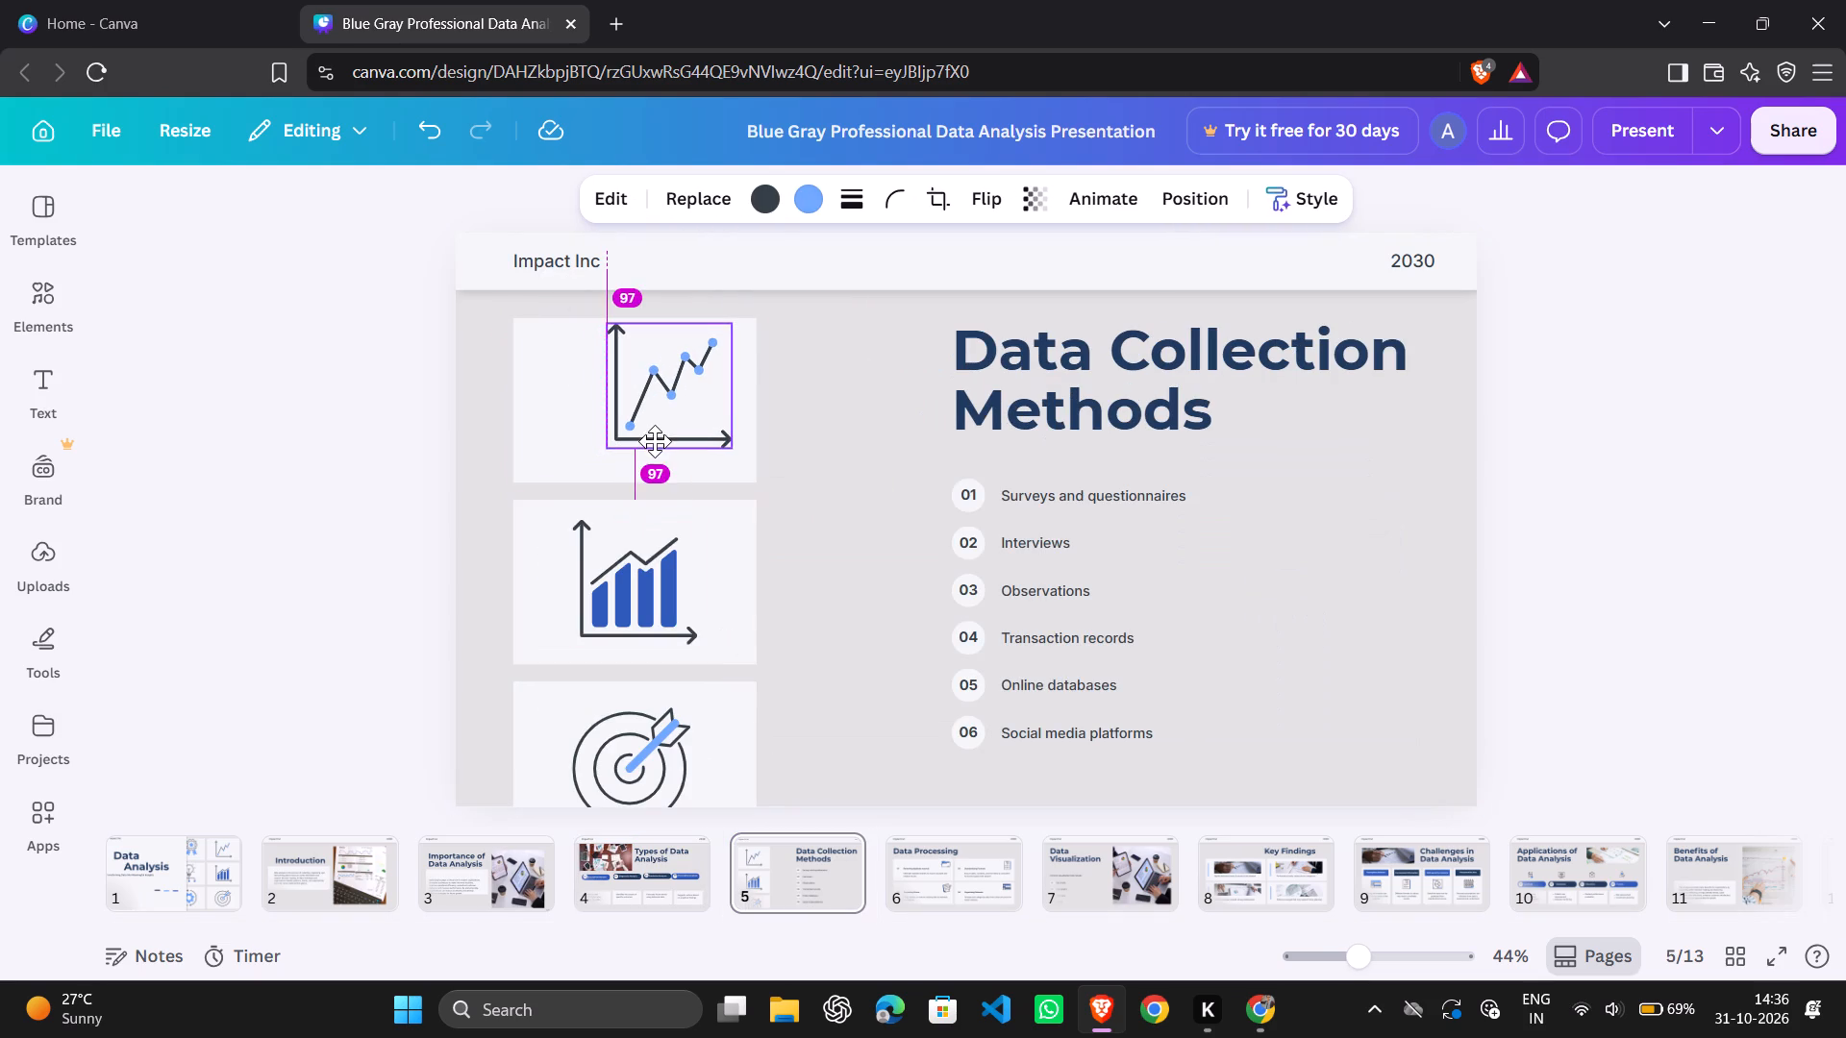
drag(655, 441, 659, 443)
drag(632, 571, 662, 556)
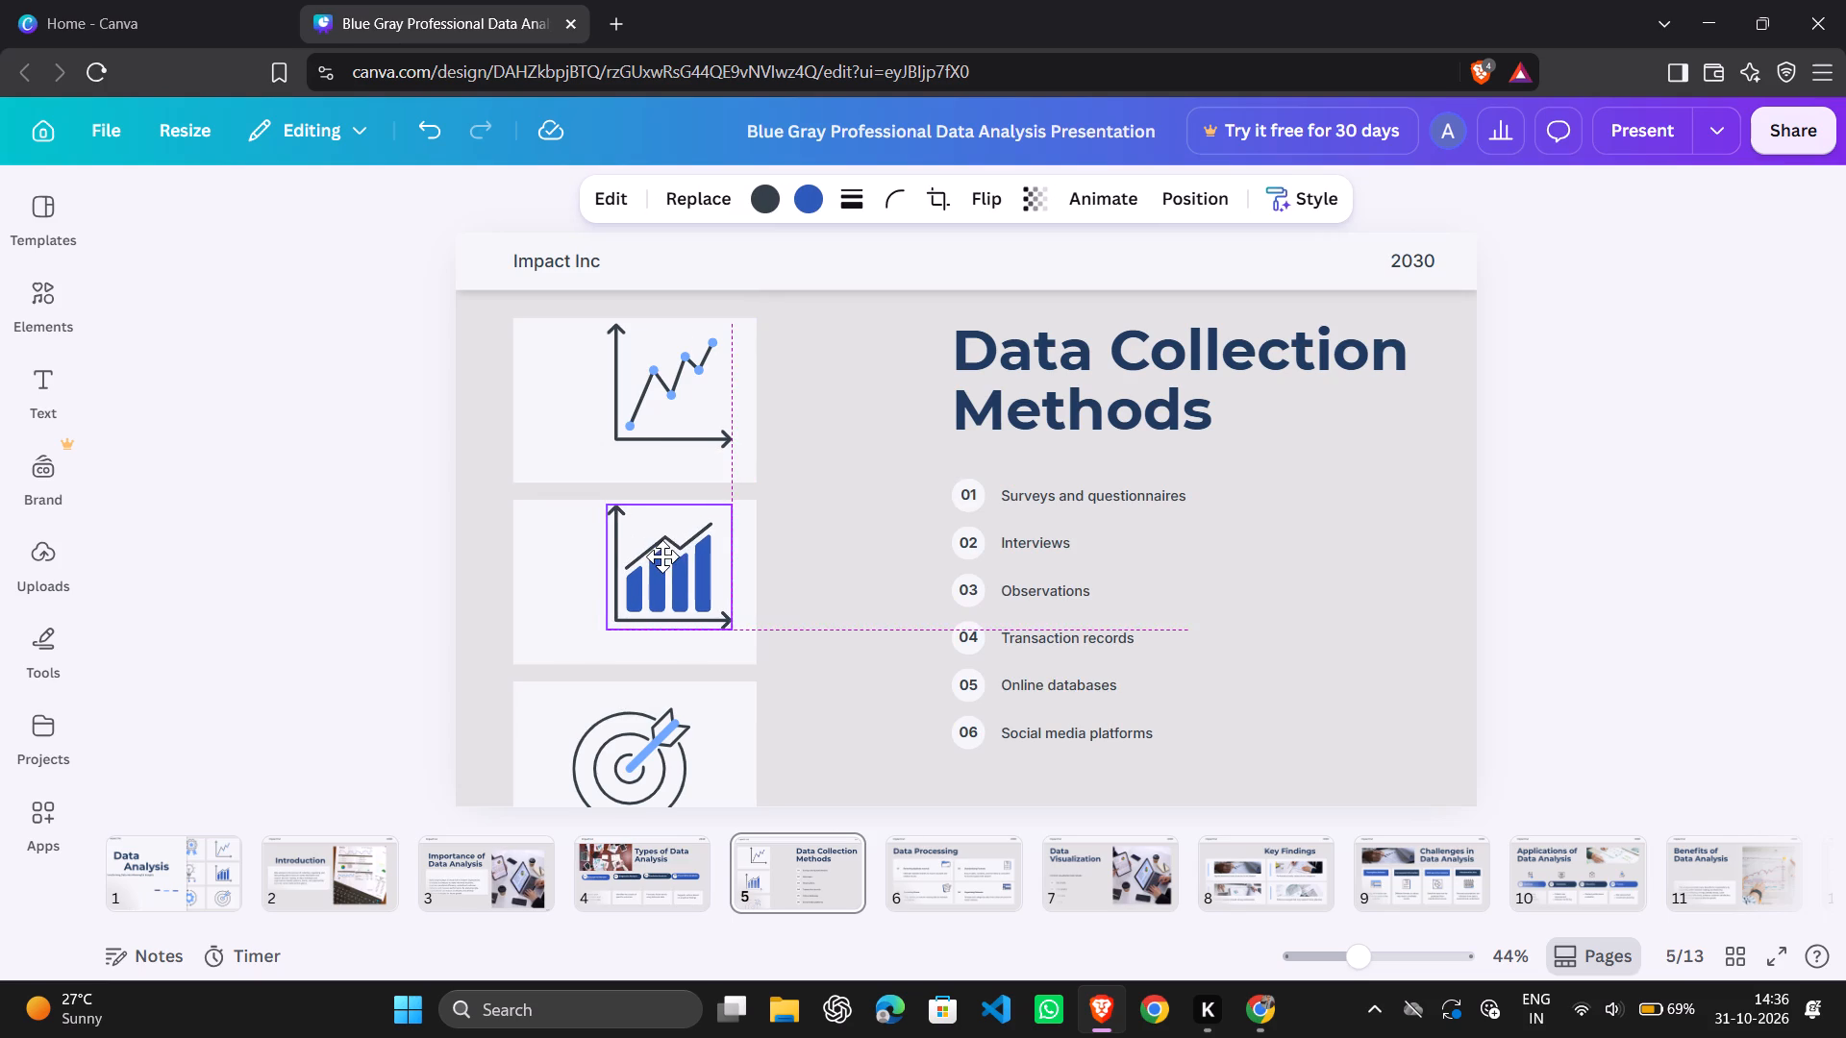
drag(662, 556, 664, 562)
drag(605, 791, 608, 788)
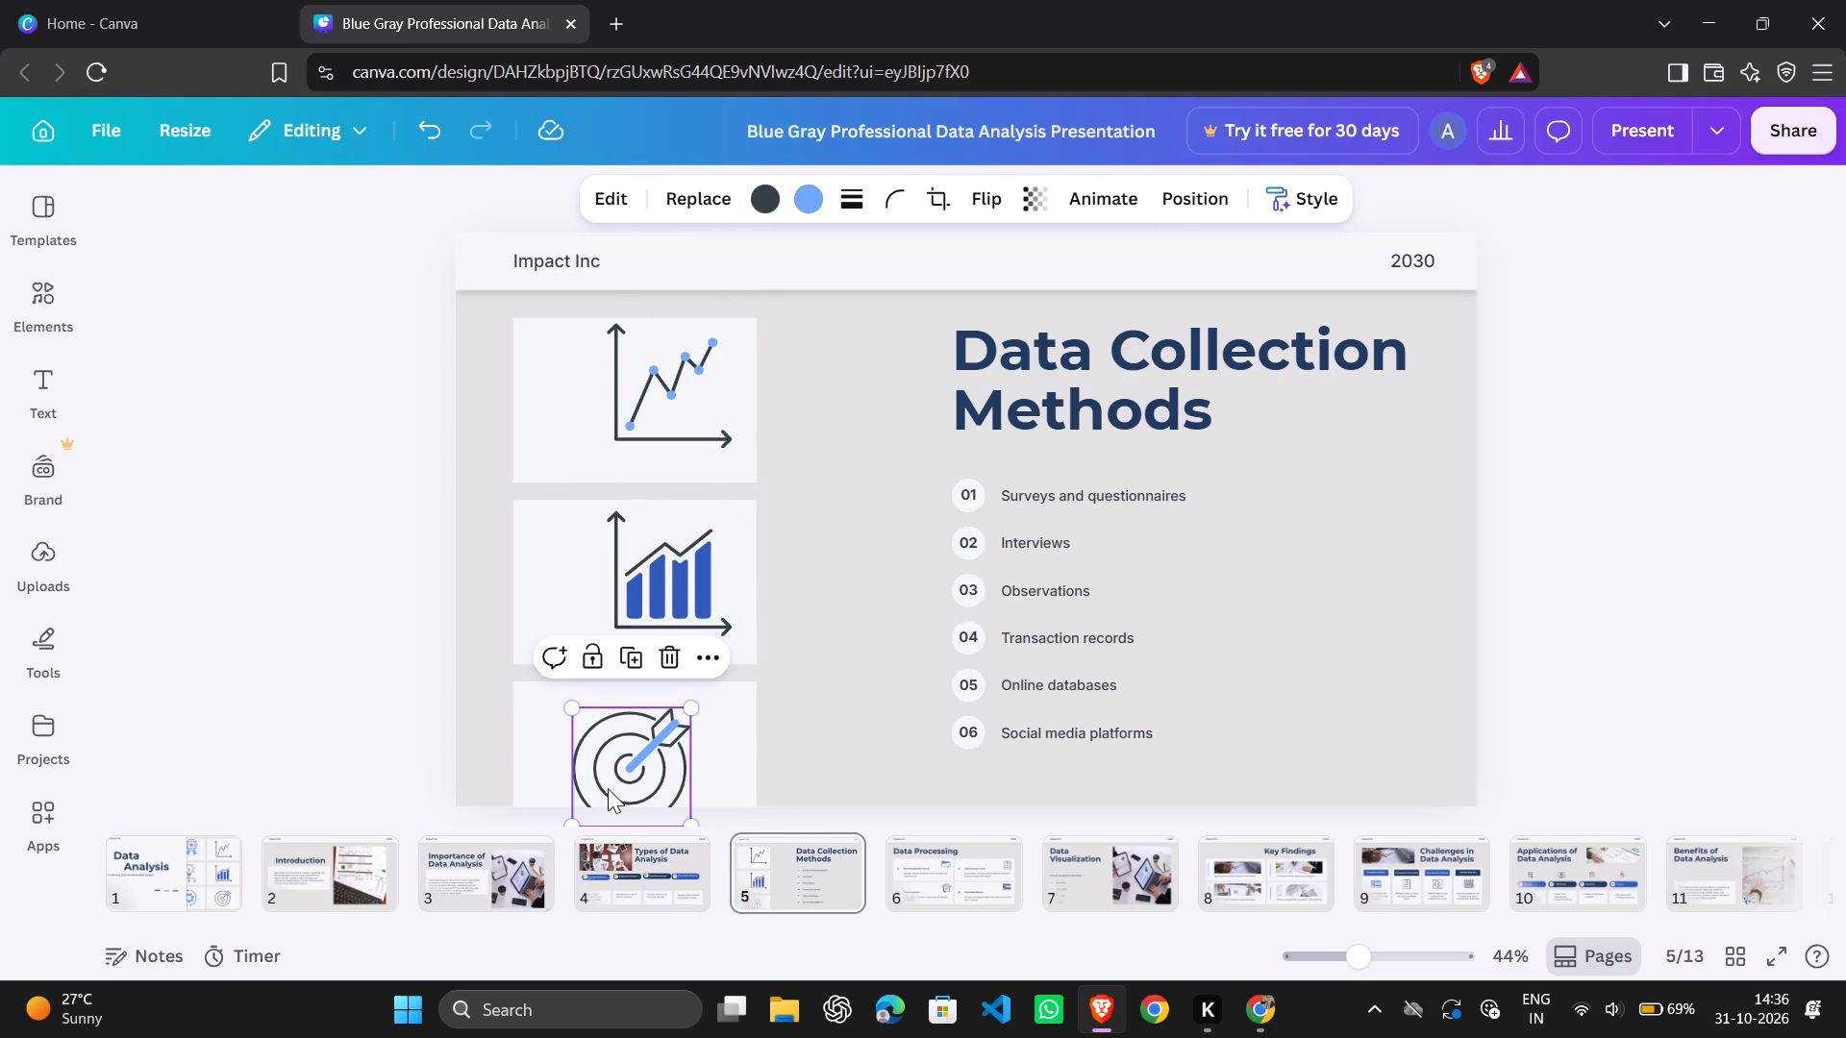
drag(608, 788, 642, 765)
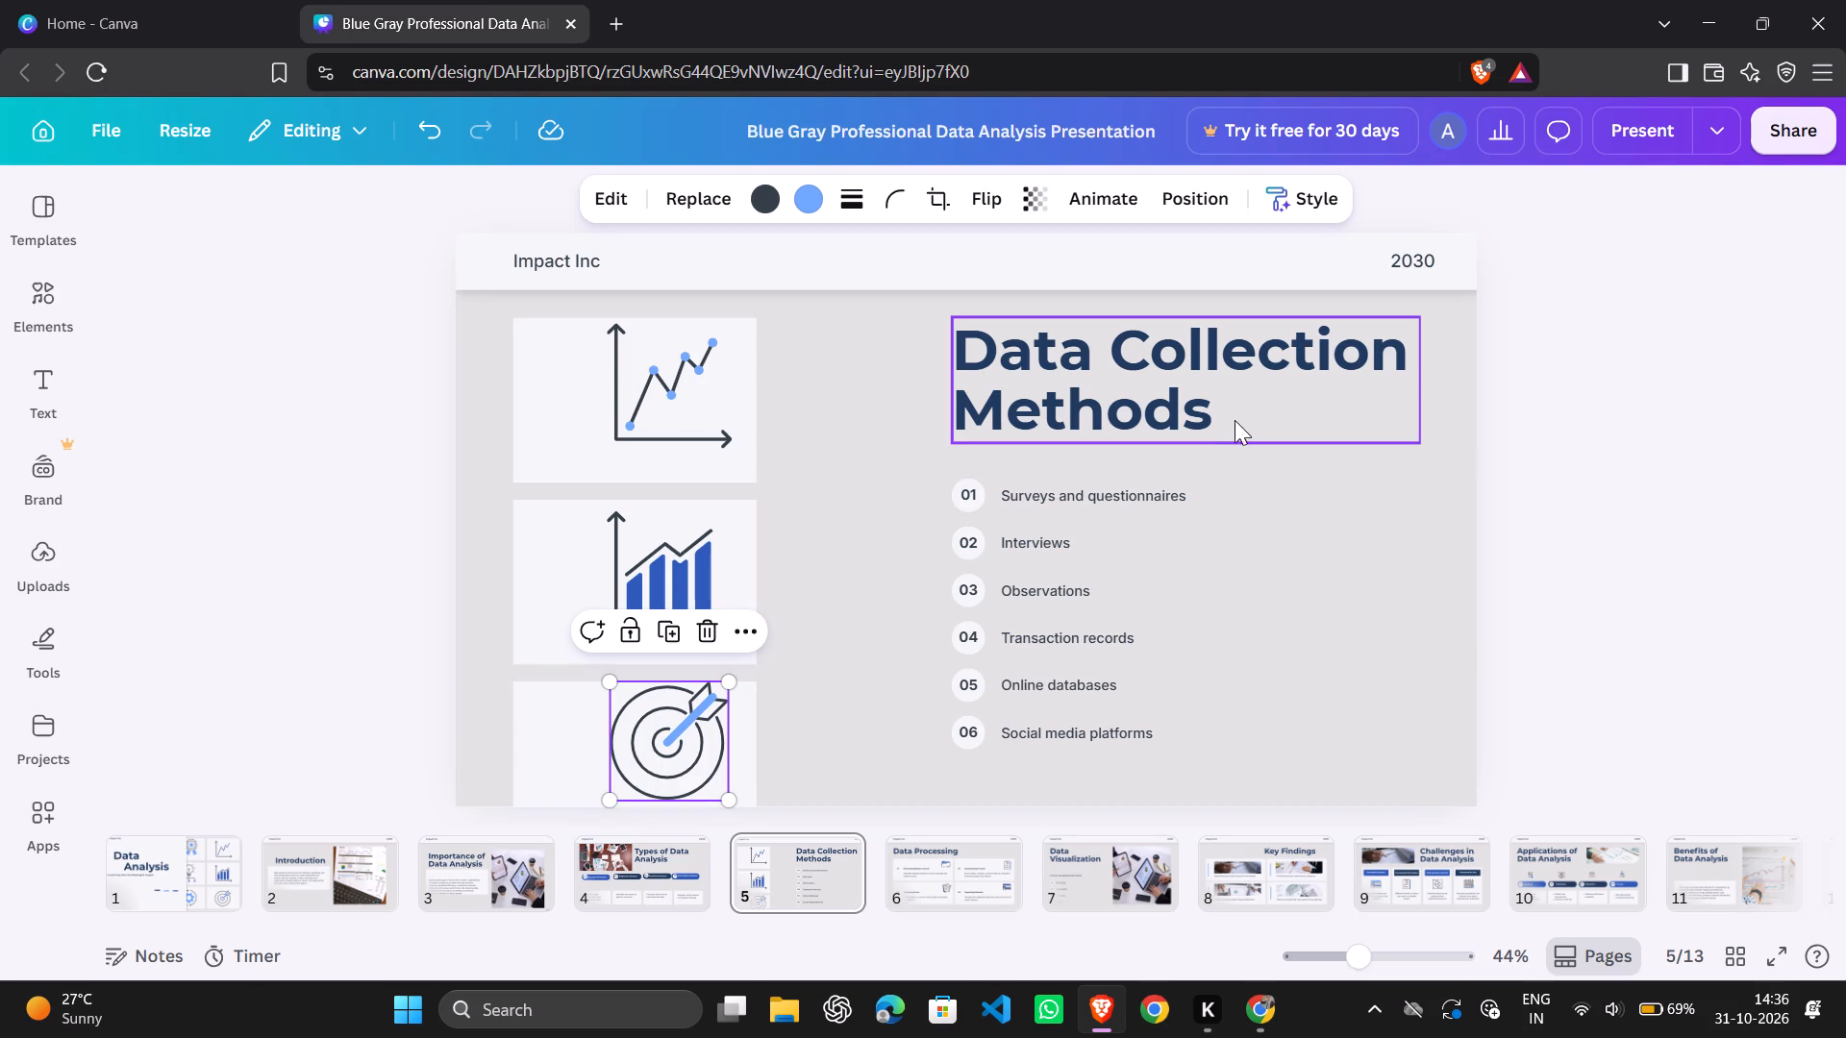
Move the "Data Collection Methods" title left, closer to the icon boxes.
drag(1221, 407, 1130, 396)
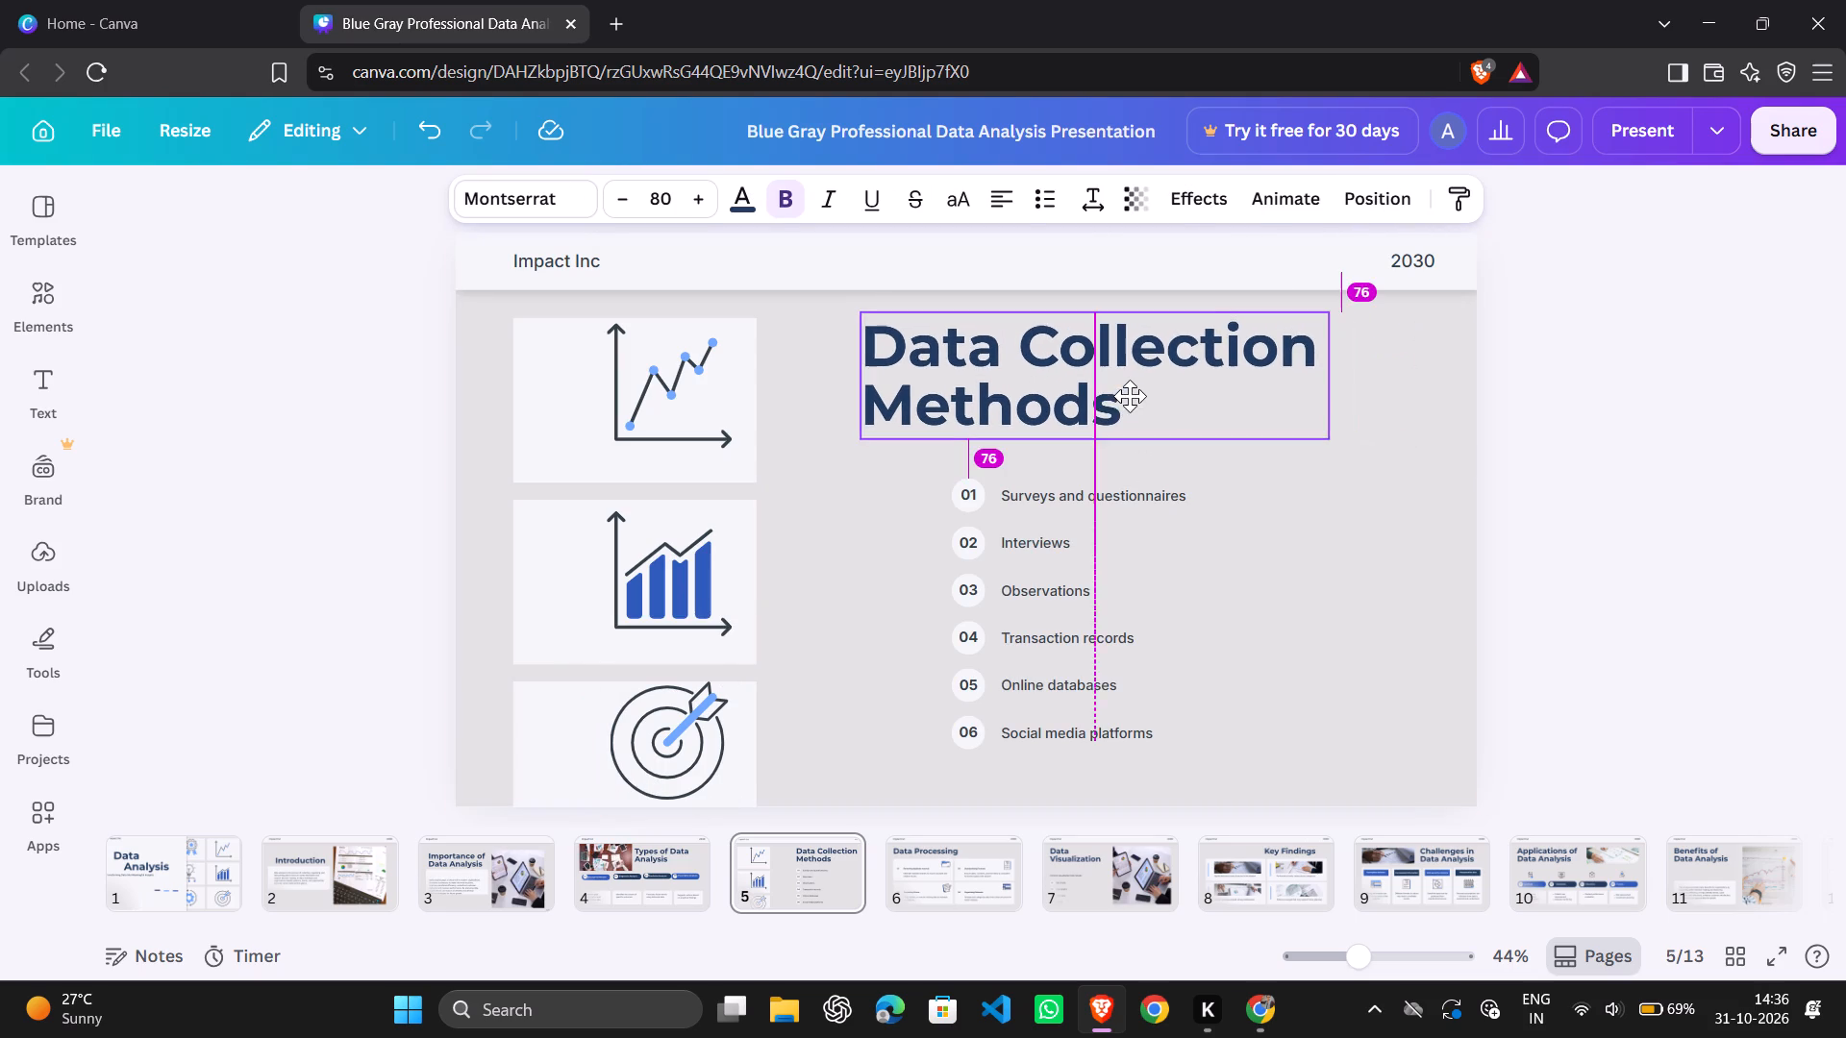
drag(1130, 396, 1109, 399)
Move the "Surveys and questionnaires" text, its white circle and the 01 number left, just under the start of the title.
drag(1110, 504, 1058, 502)
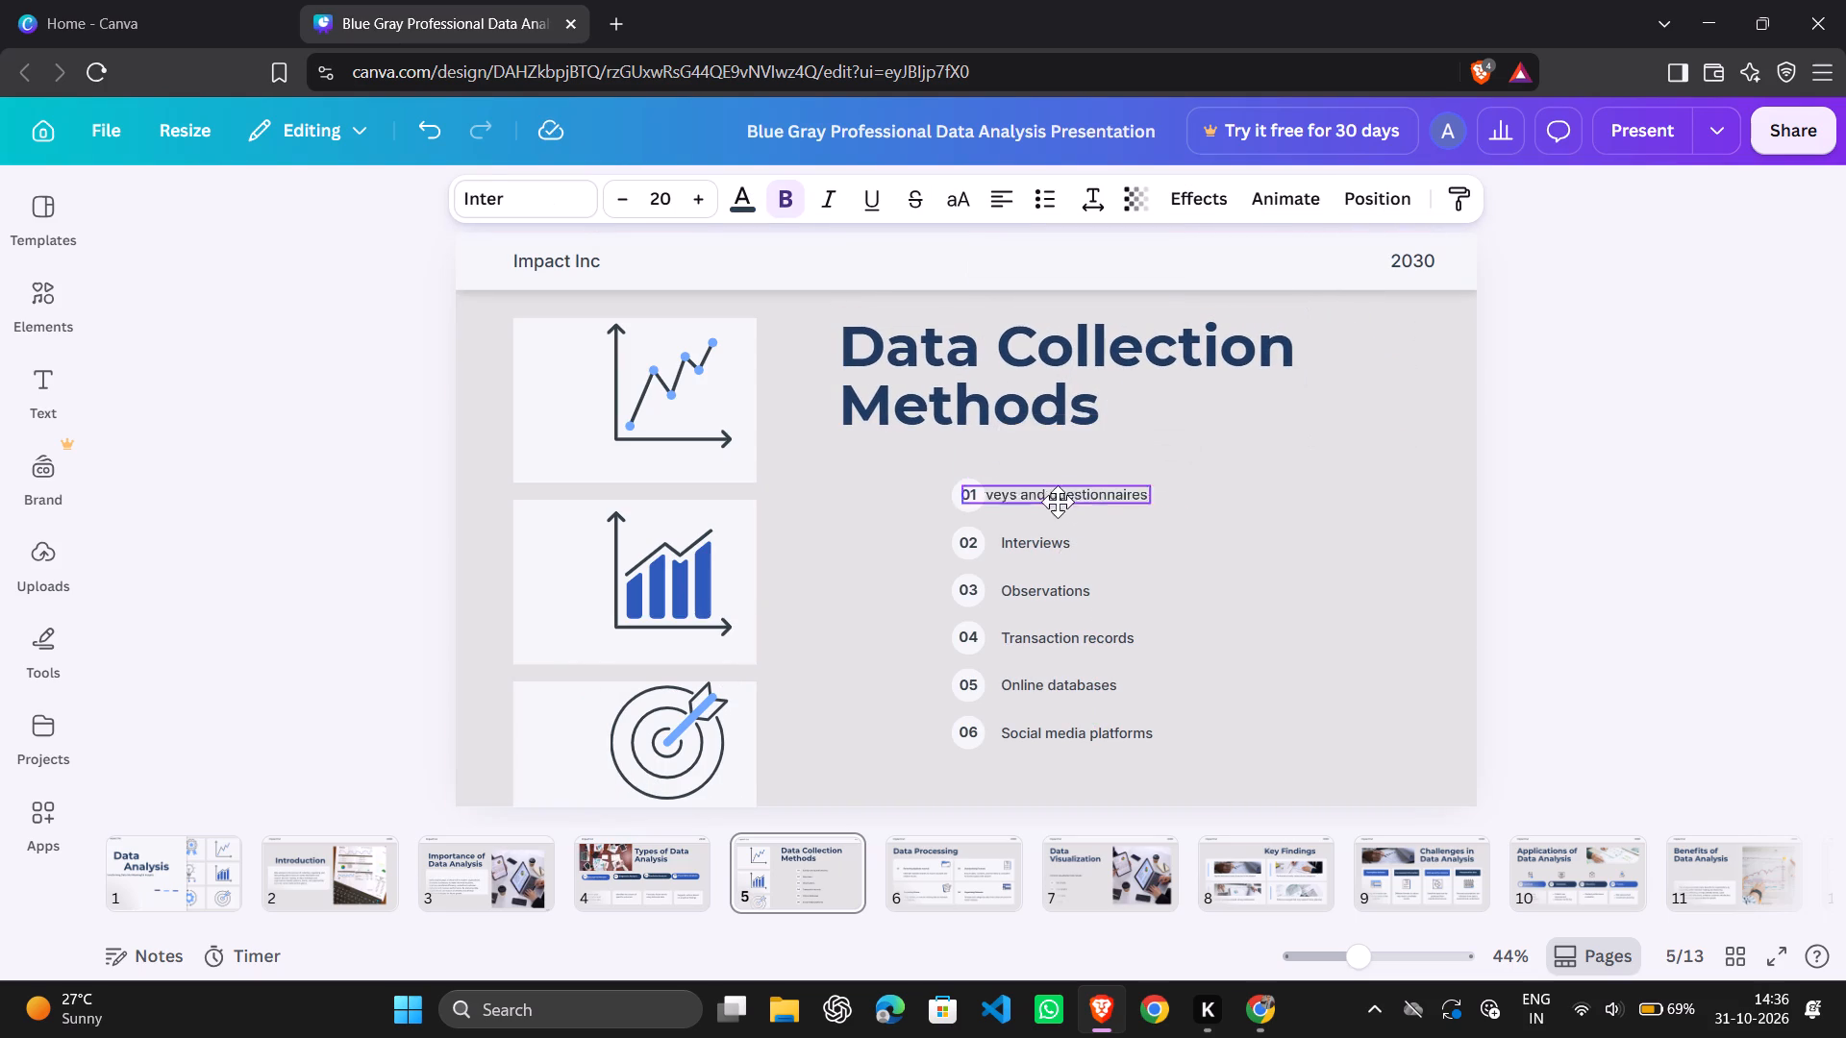
drag(1058, 502, 1002, 500)
drag(968, 509, 888, 509)
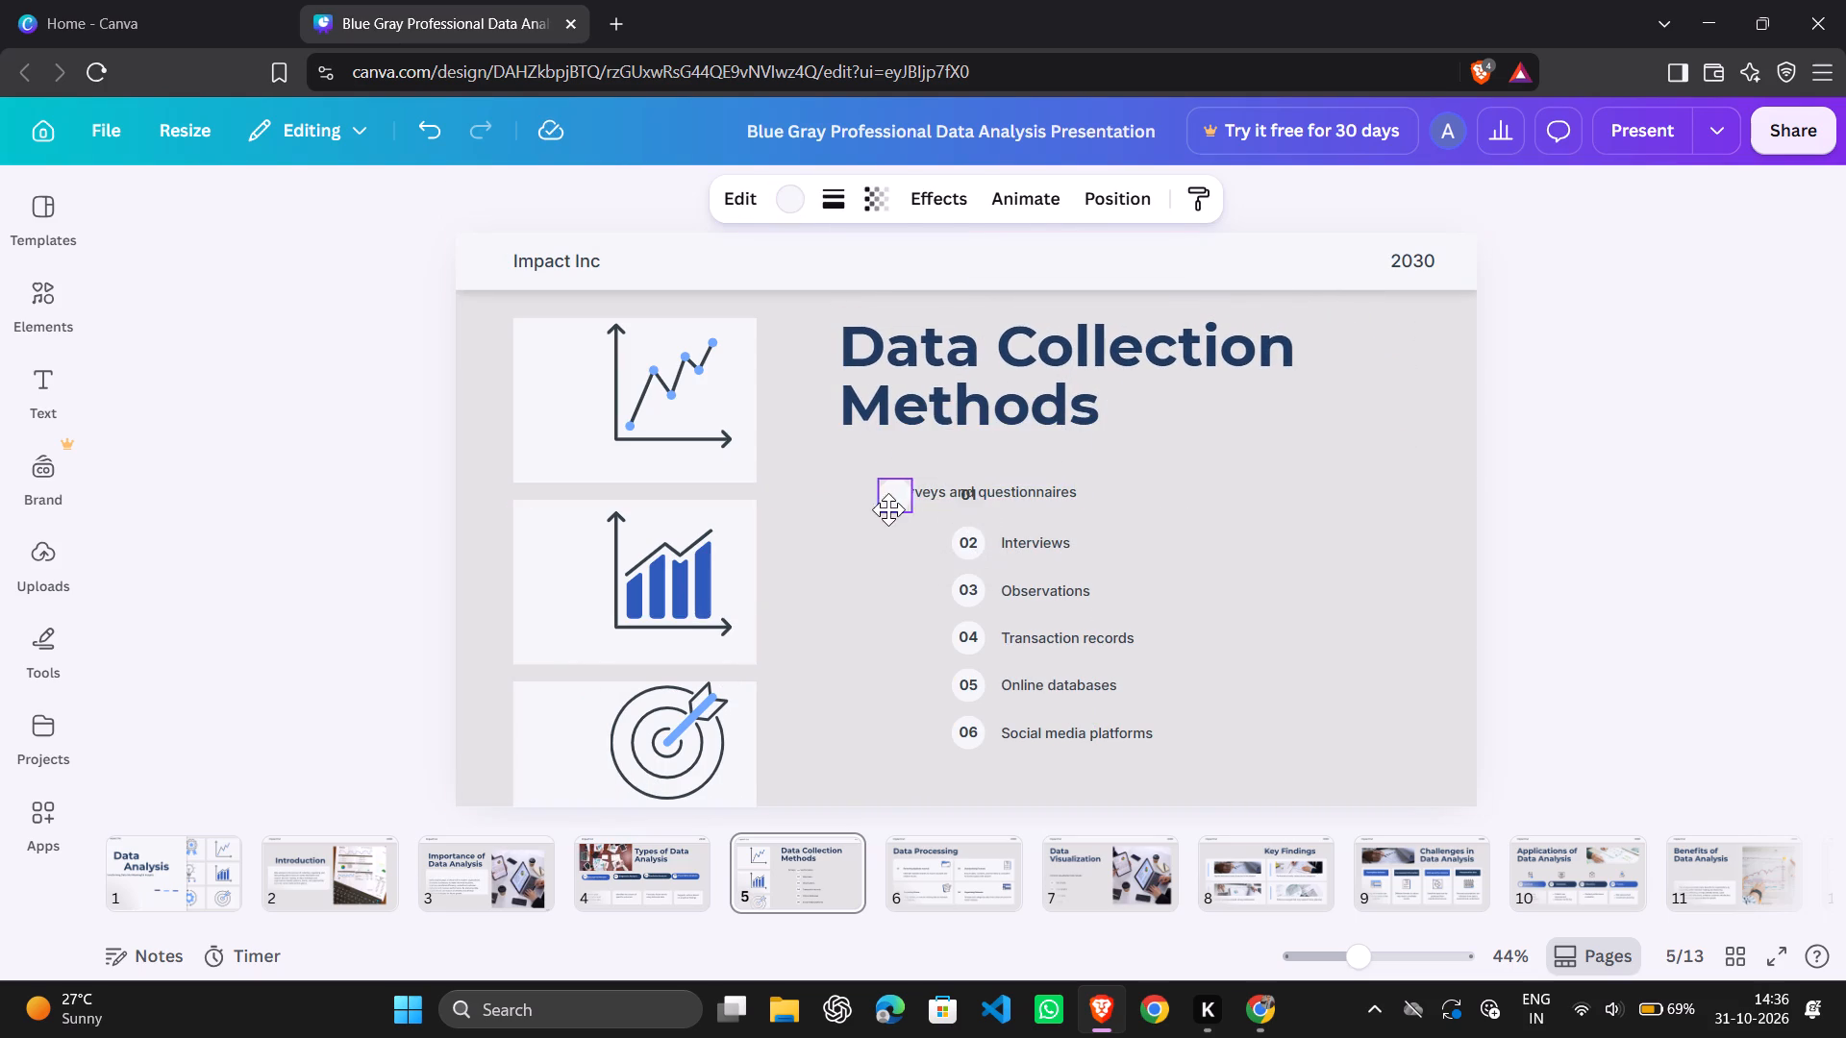
drag(888, 509, 877, 502)
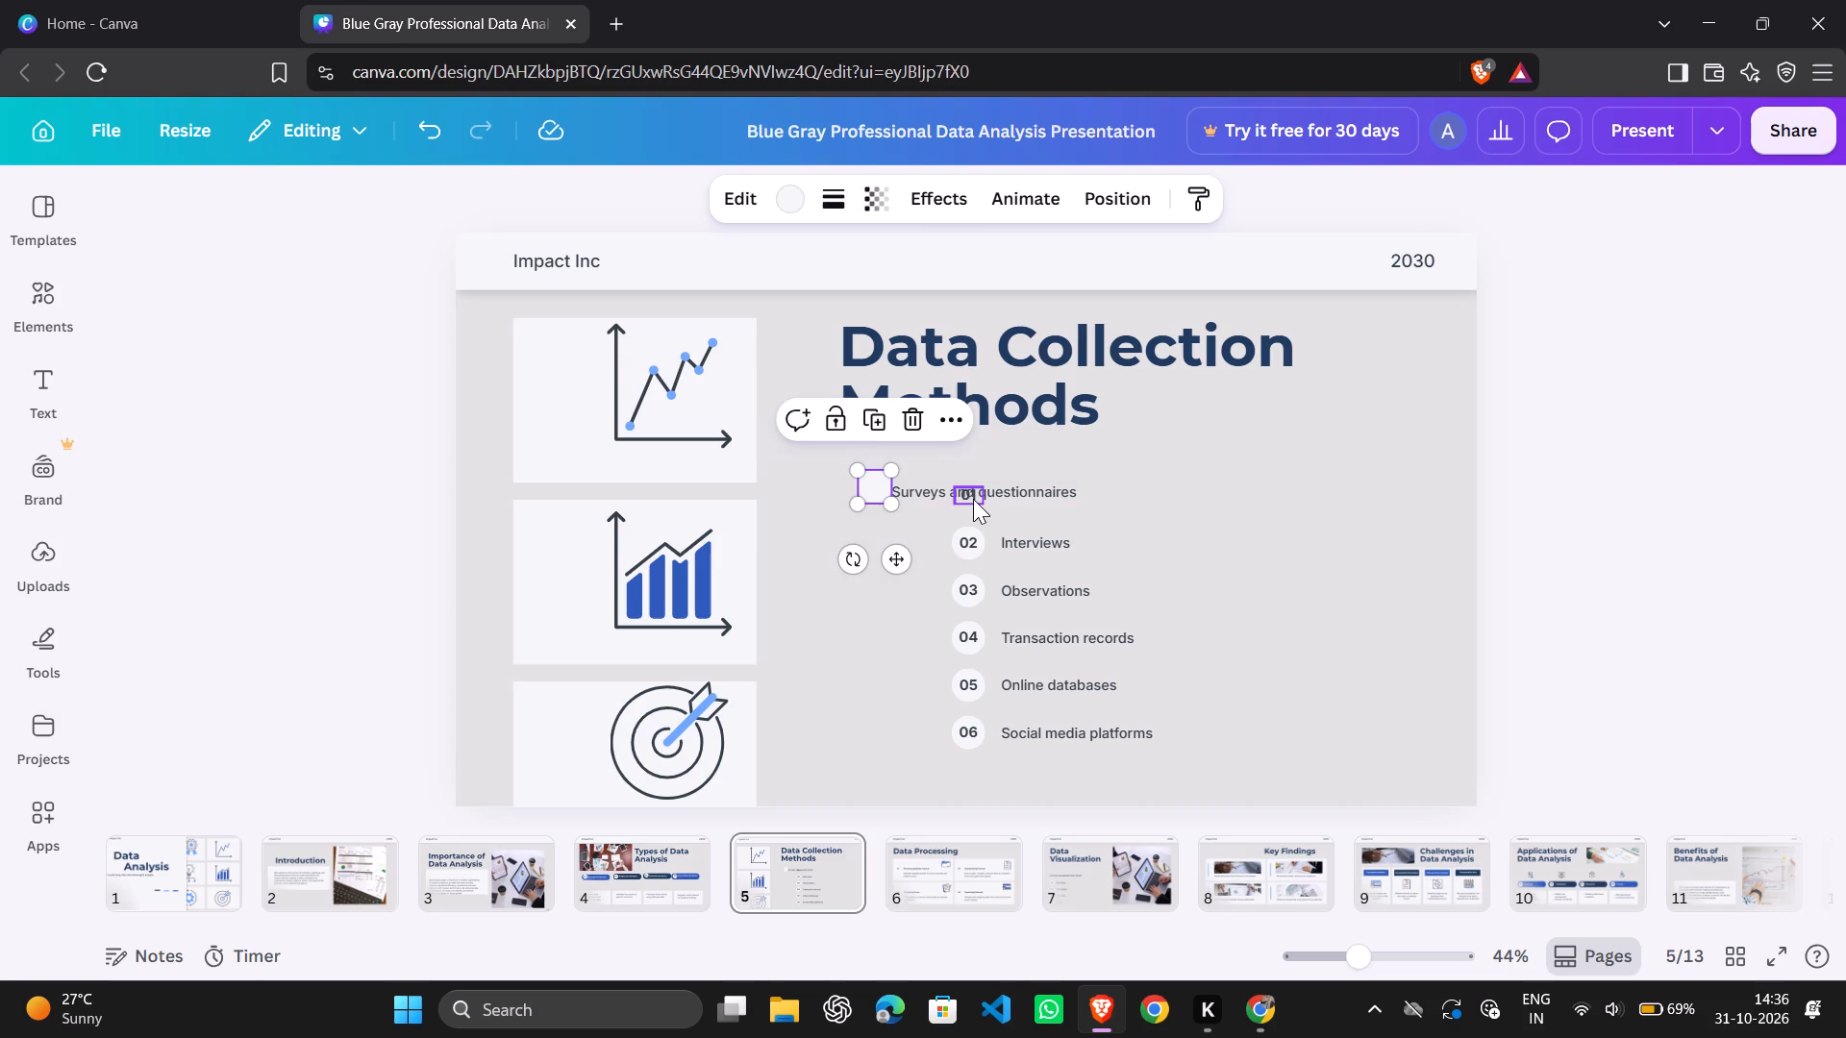
drag(973, 499, 874, 491)
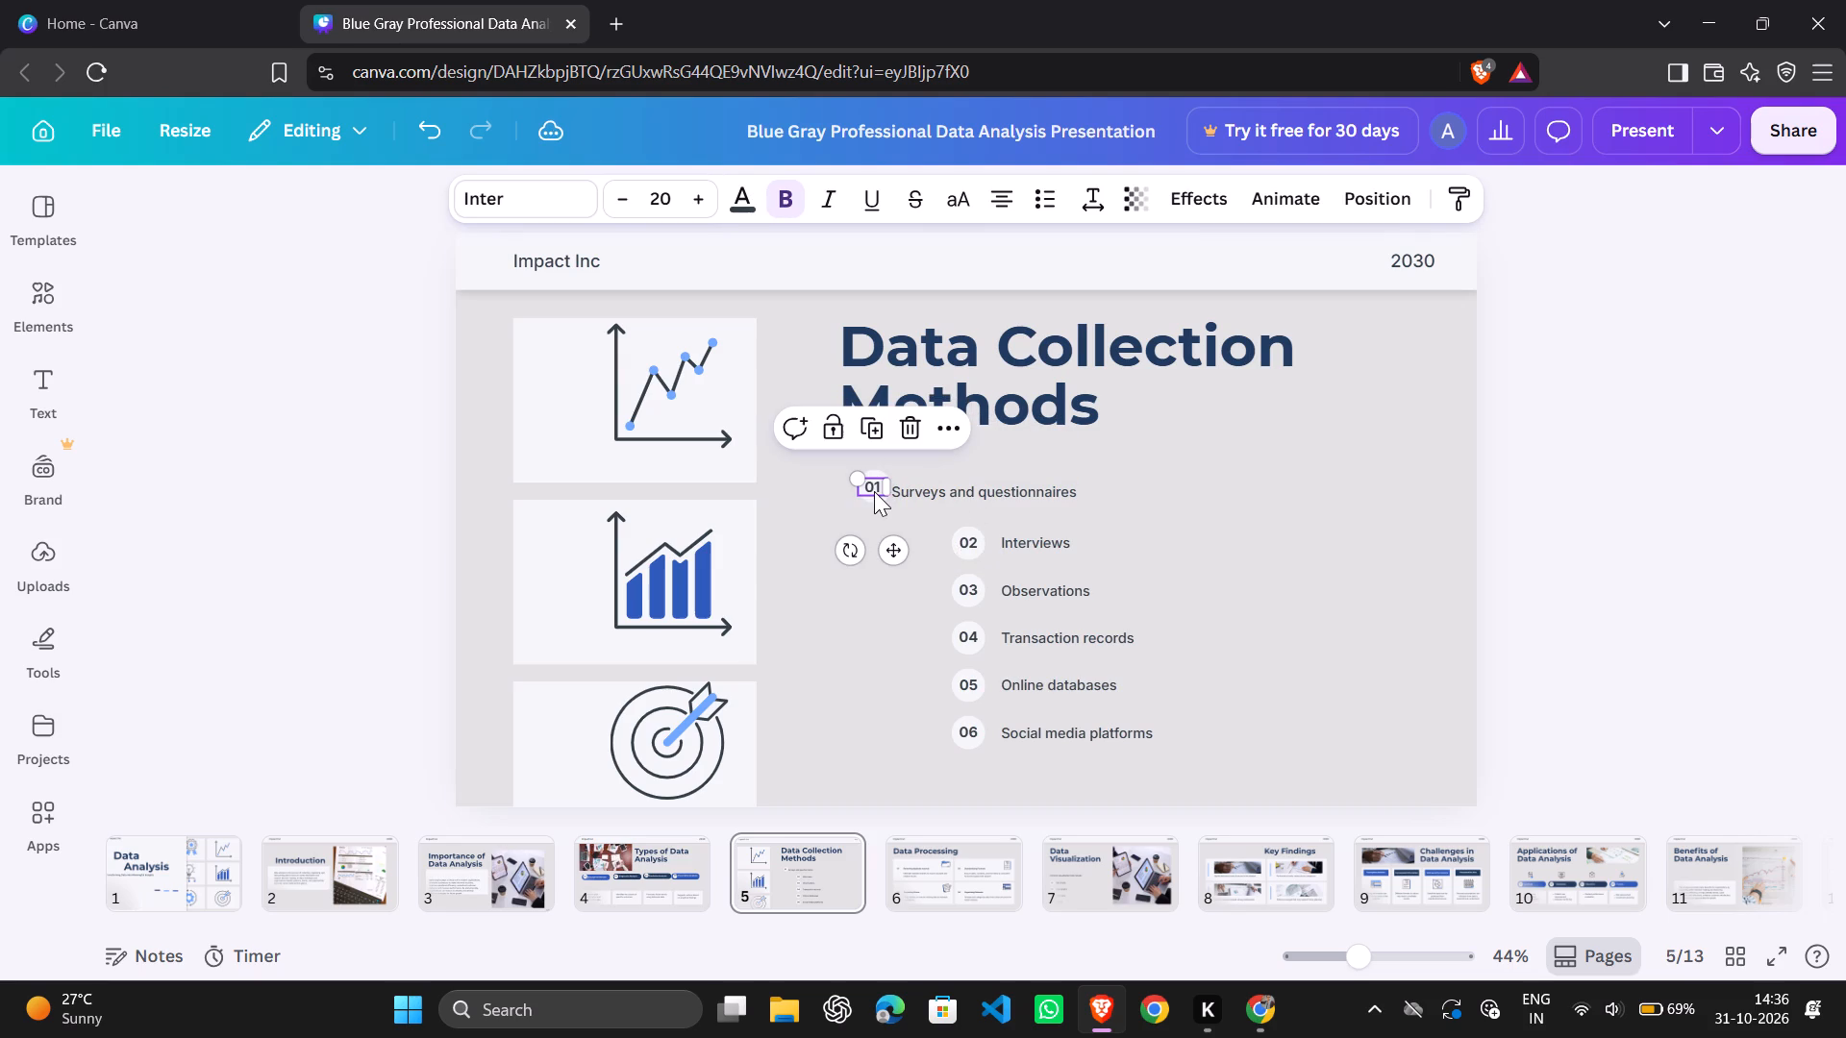
Move the "Interviews" text with its white circle and 02 number up to the right of the Surveys and questionnaires item.
drag(1024, 549, 1035, 548)
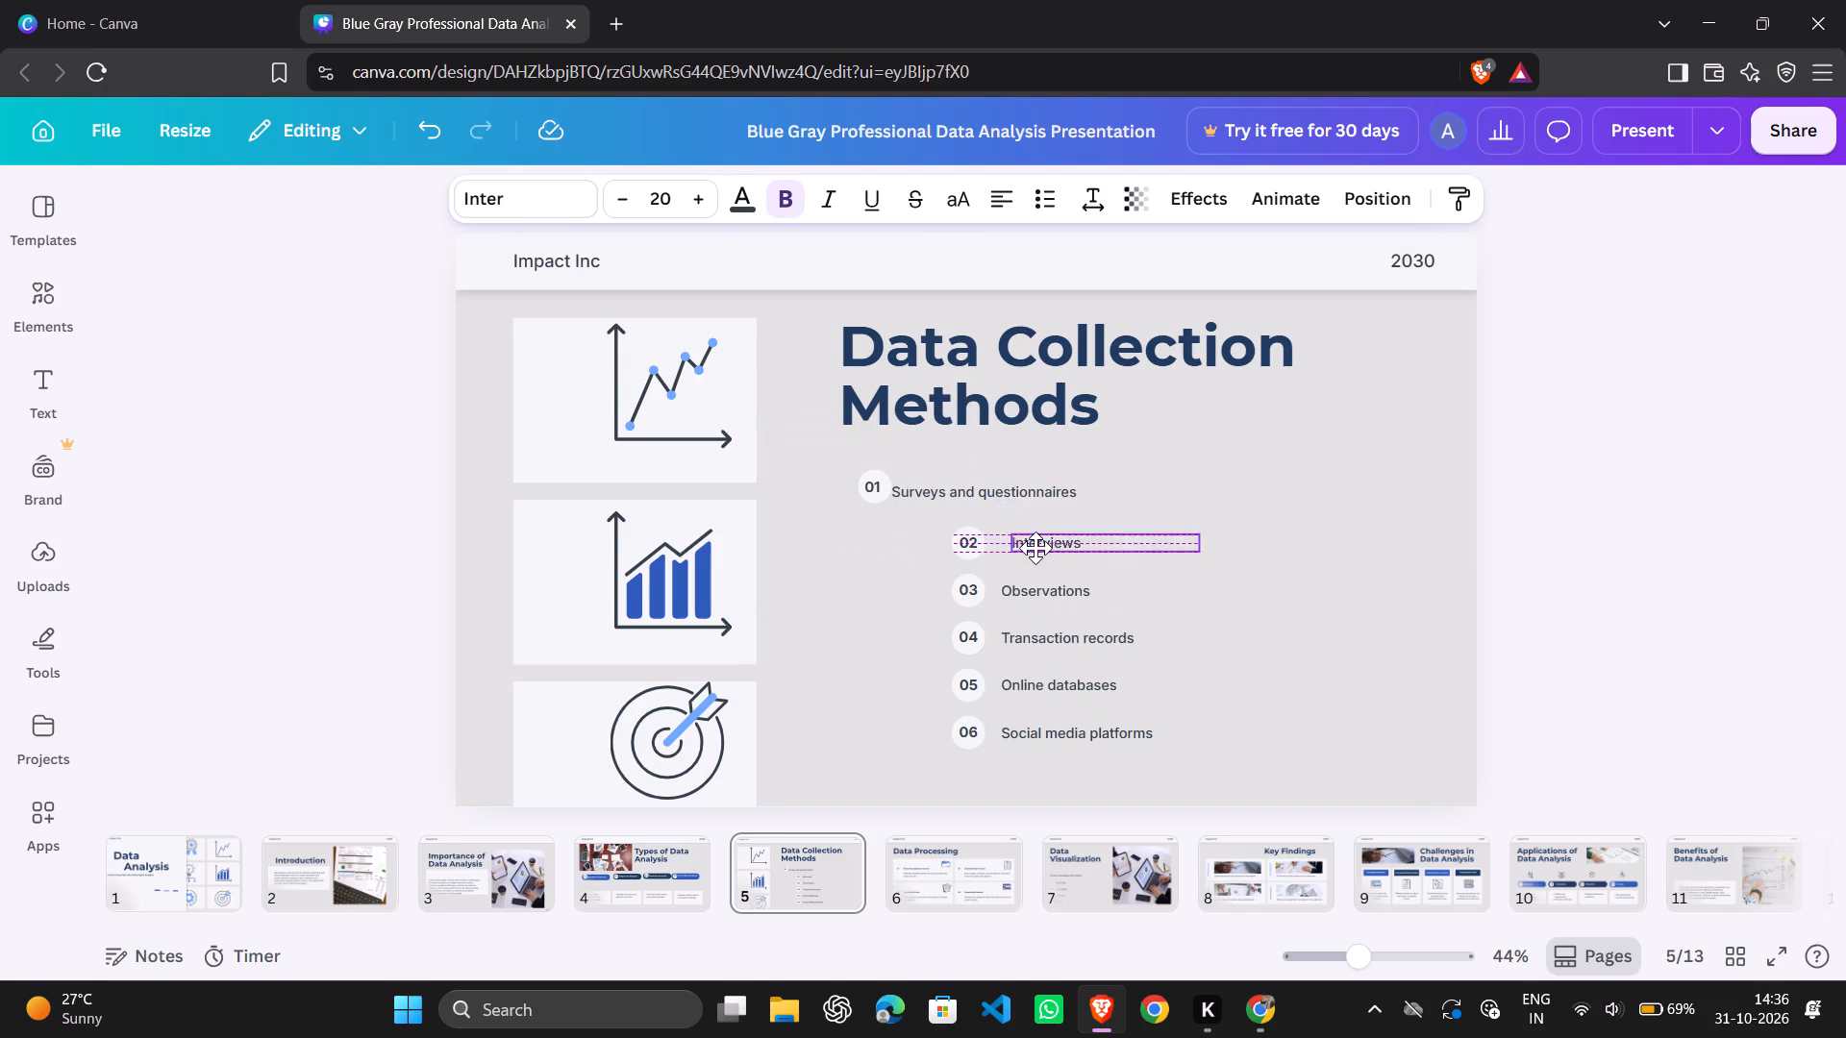
drag(1035, 548, 1197, 491)
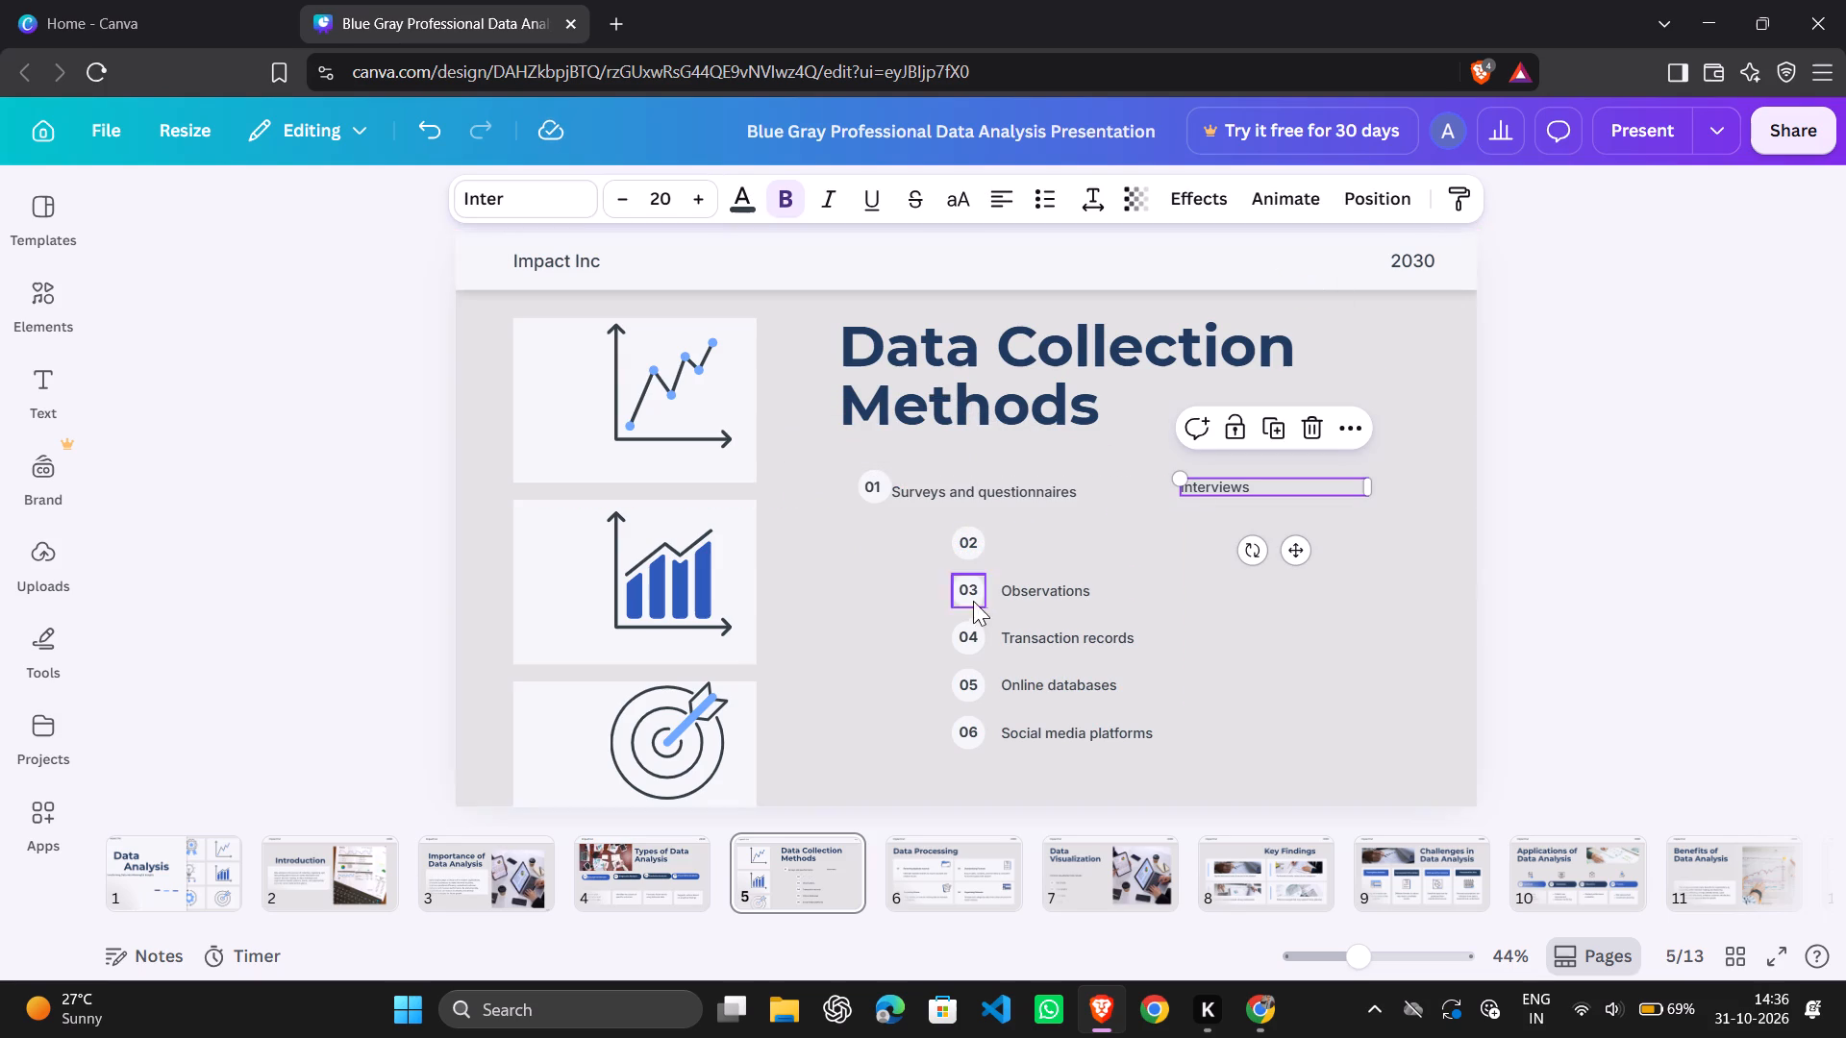
drag(975, 554, 1155, 501)
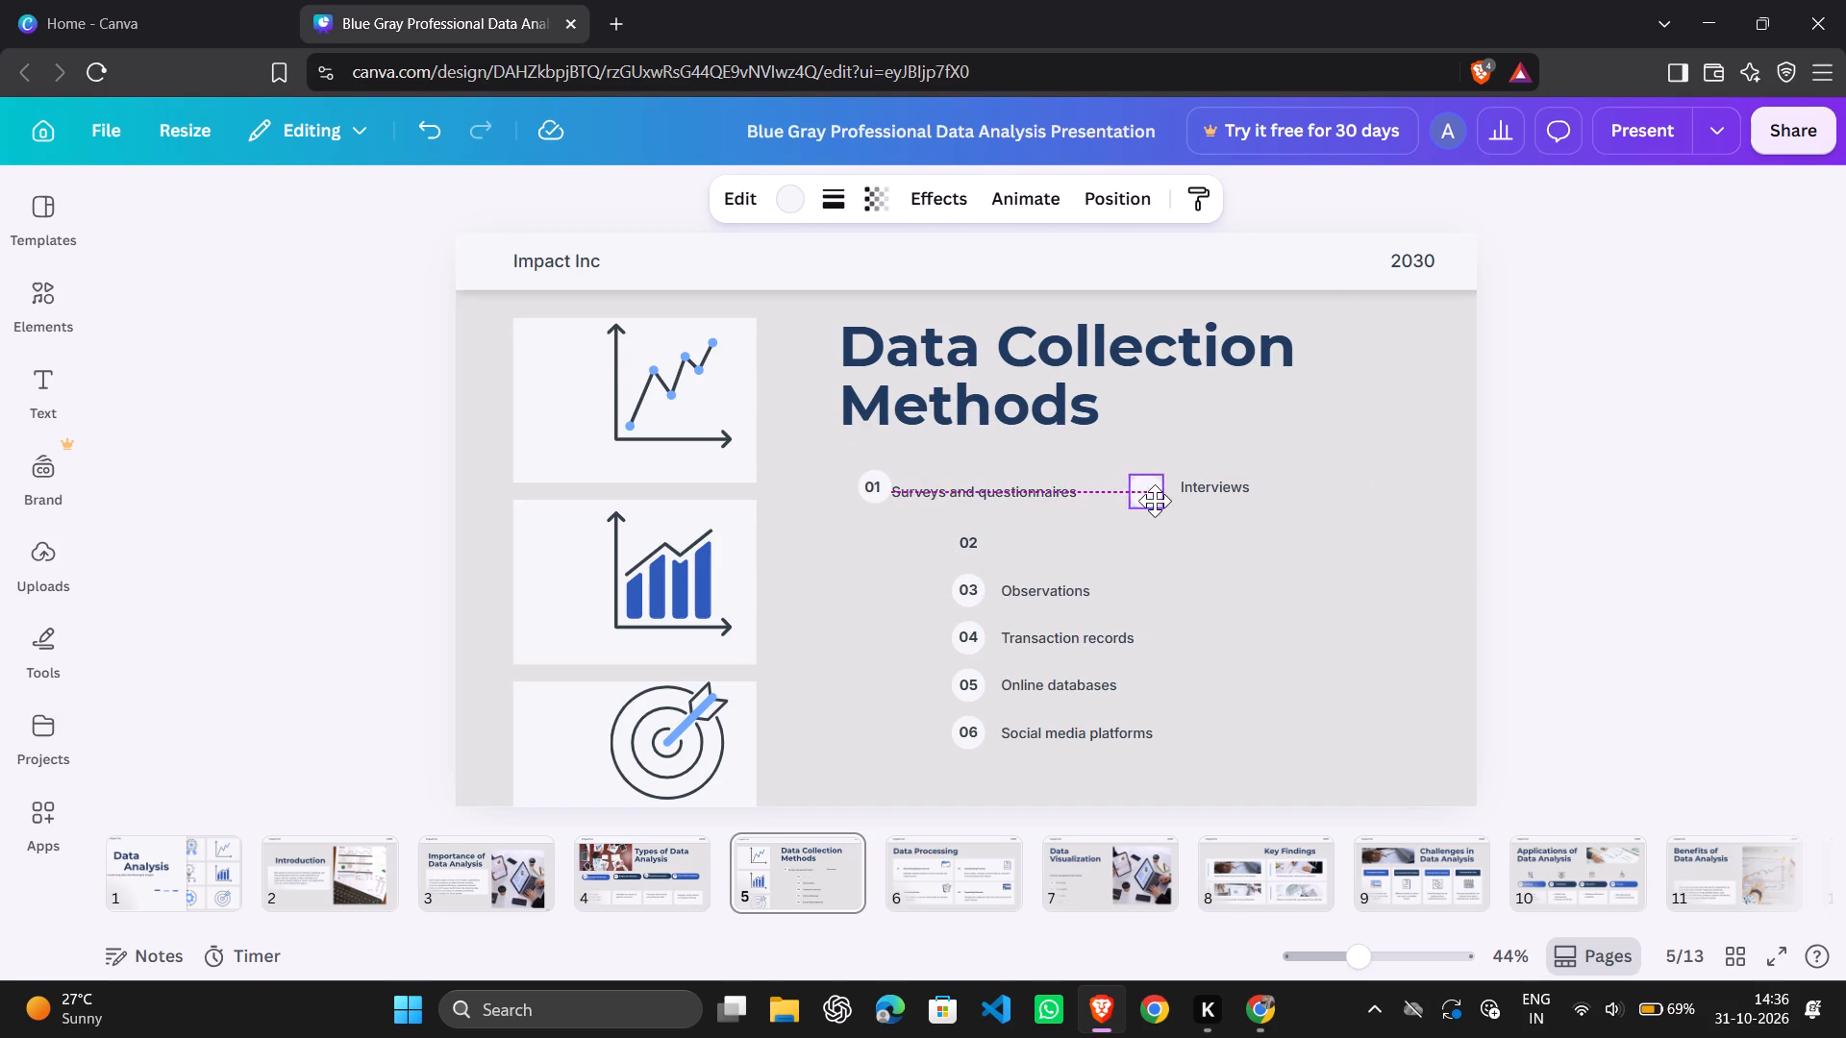
drag(1155, 501, 1167, 502)
drag(971, 545, 1169, 492)
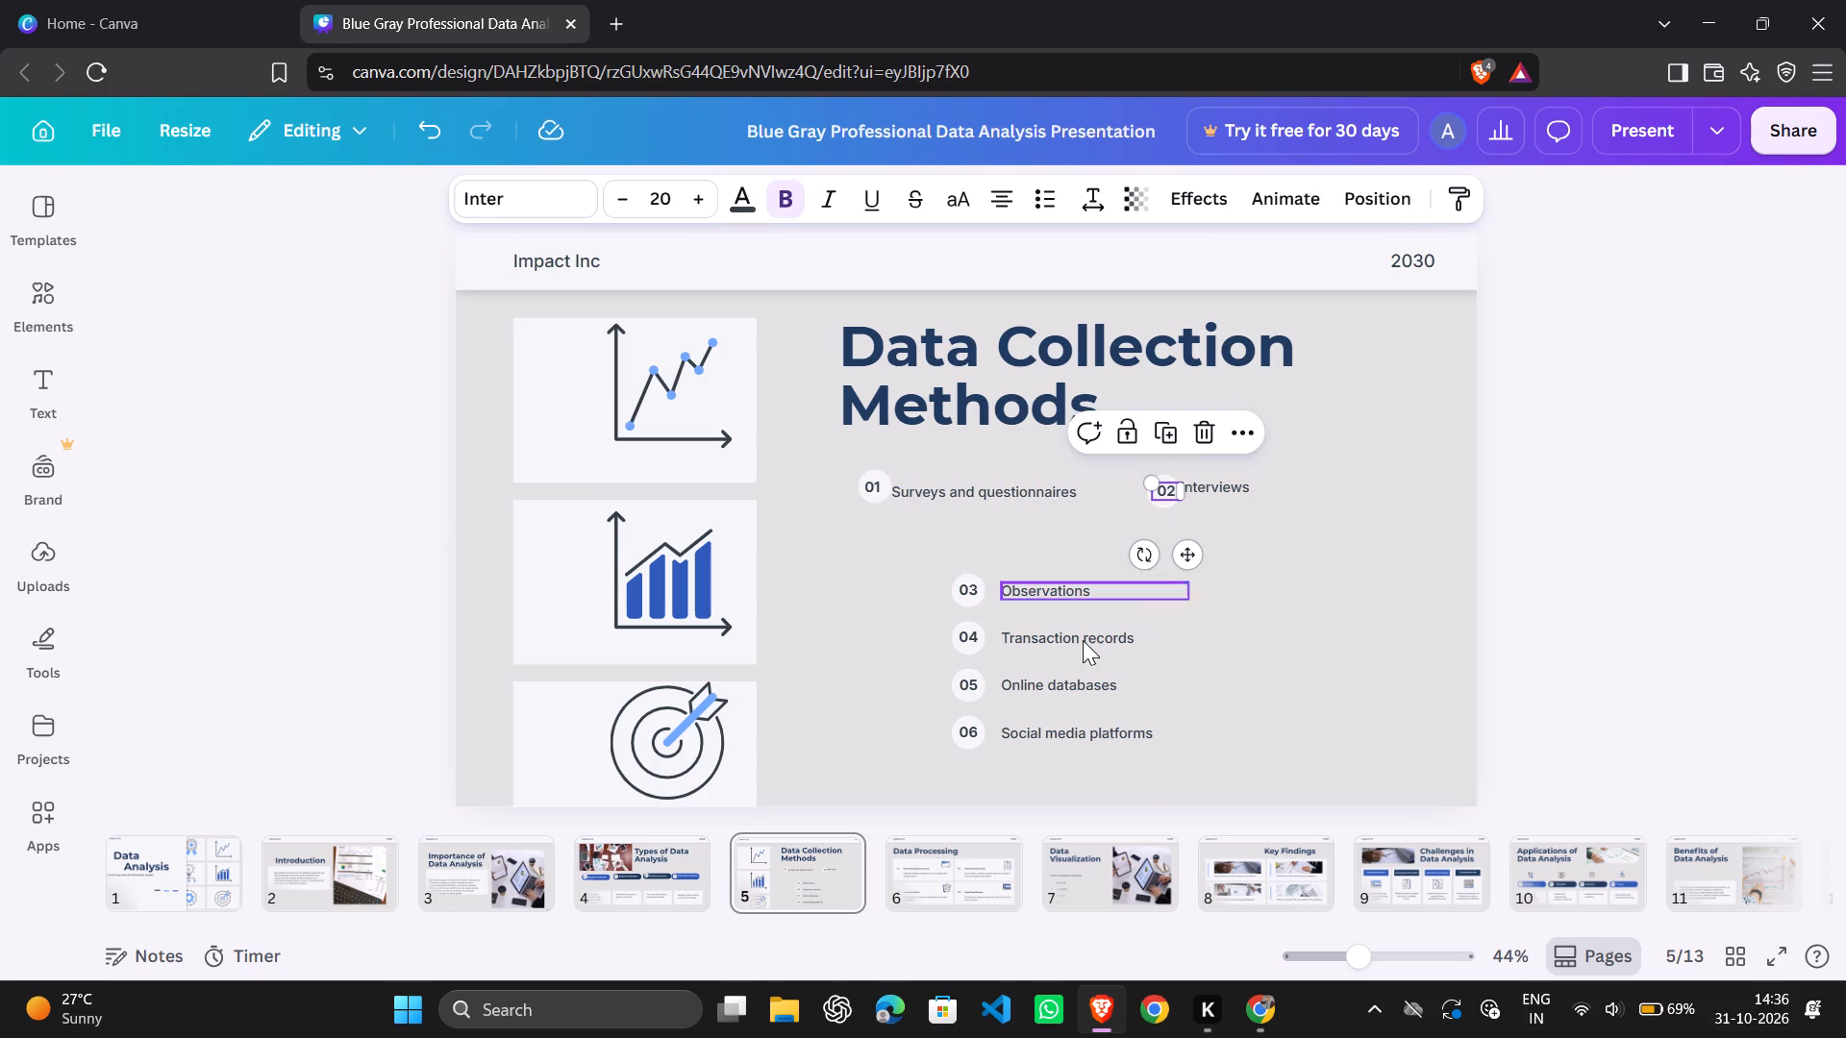
Move the "Observations" text with its 03 number and white circle directly below the Surveys and questionnaires item.
drag(1033, 584, 974, 566)
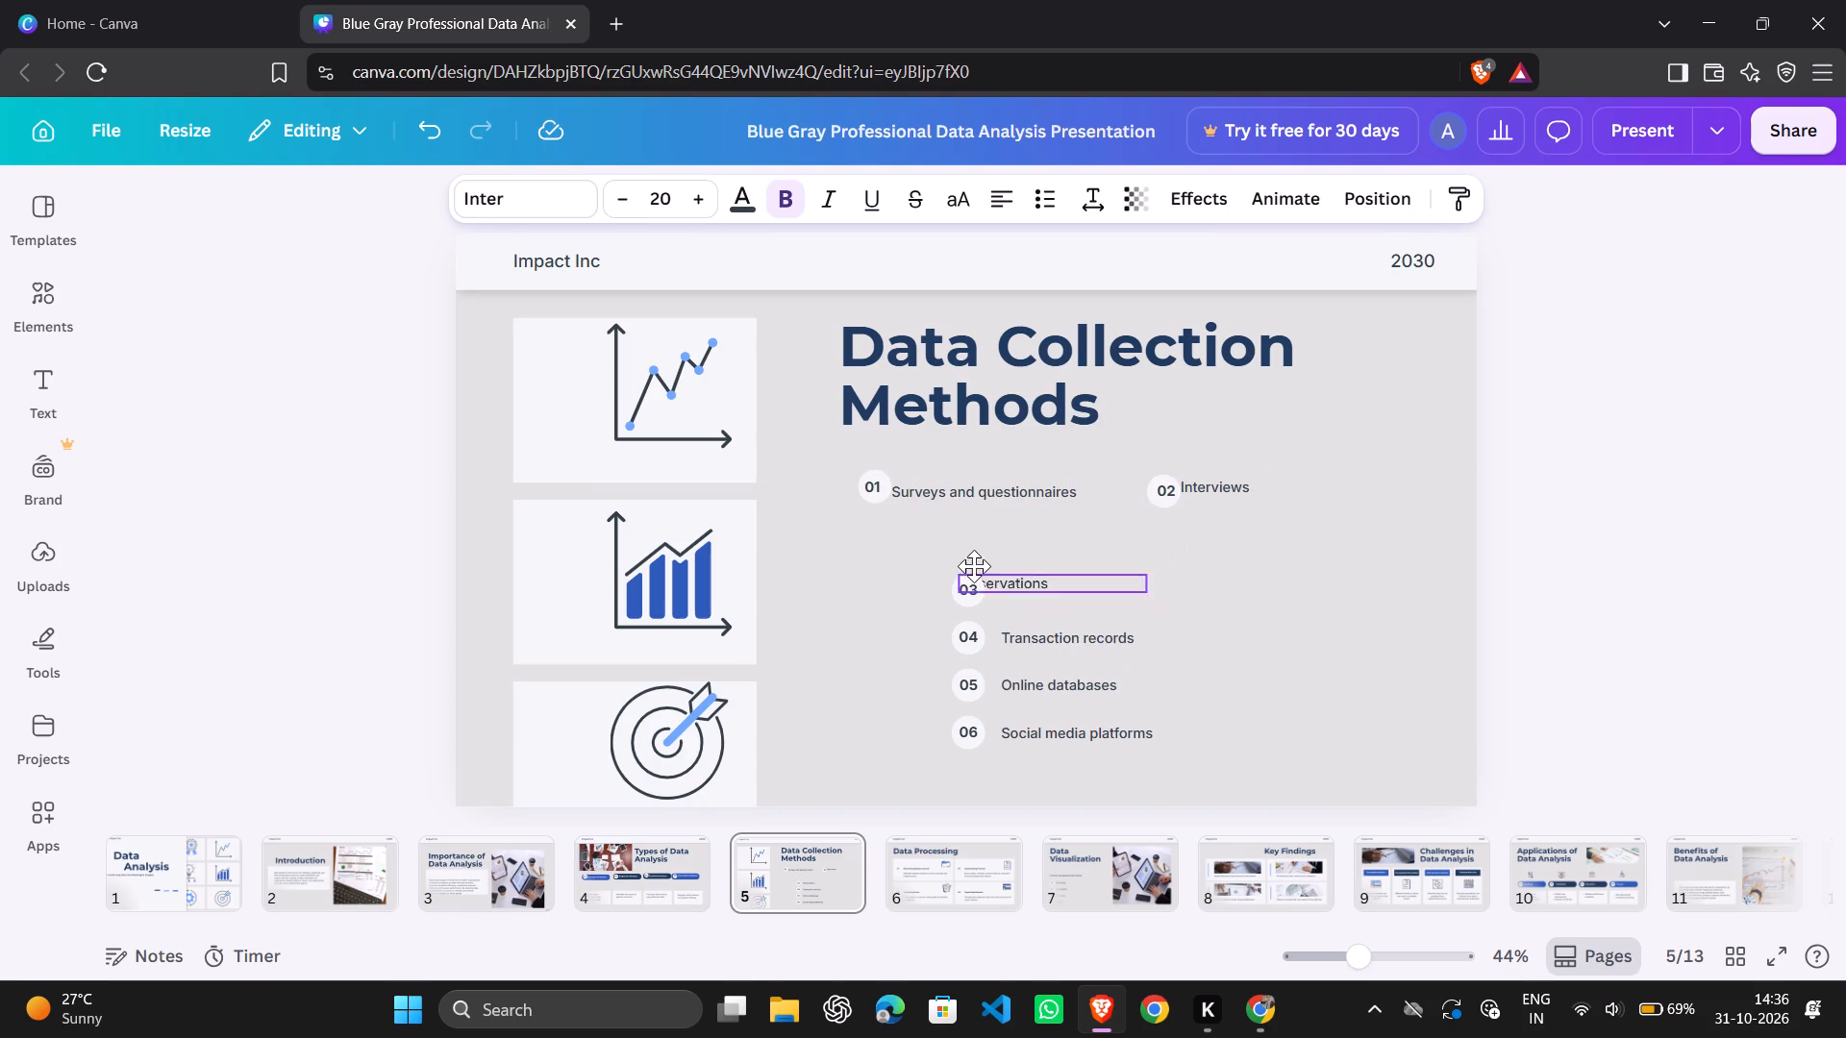
drag(974, 566, 942, 519)
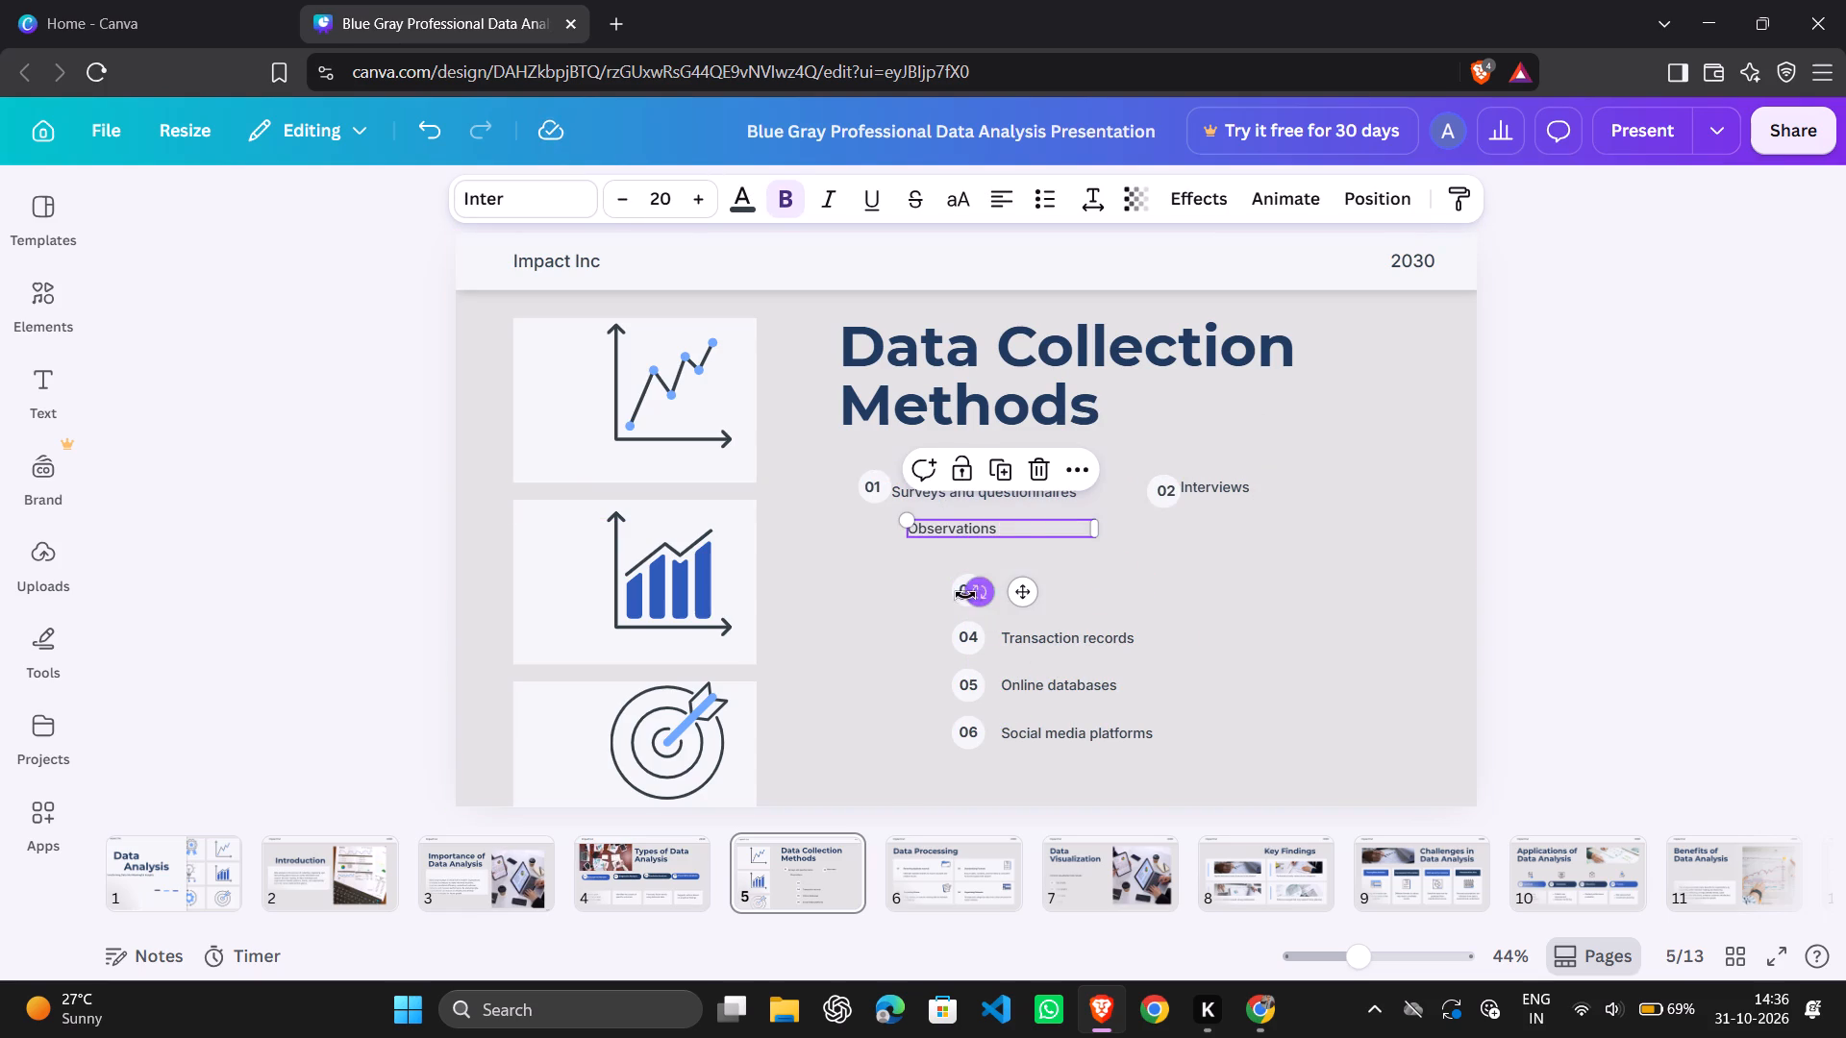
drag(961, 591, 871, 531)
drag(966, 583, 861, 536)
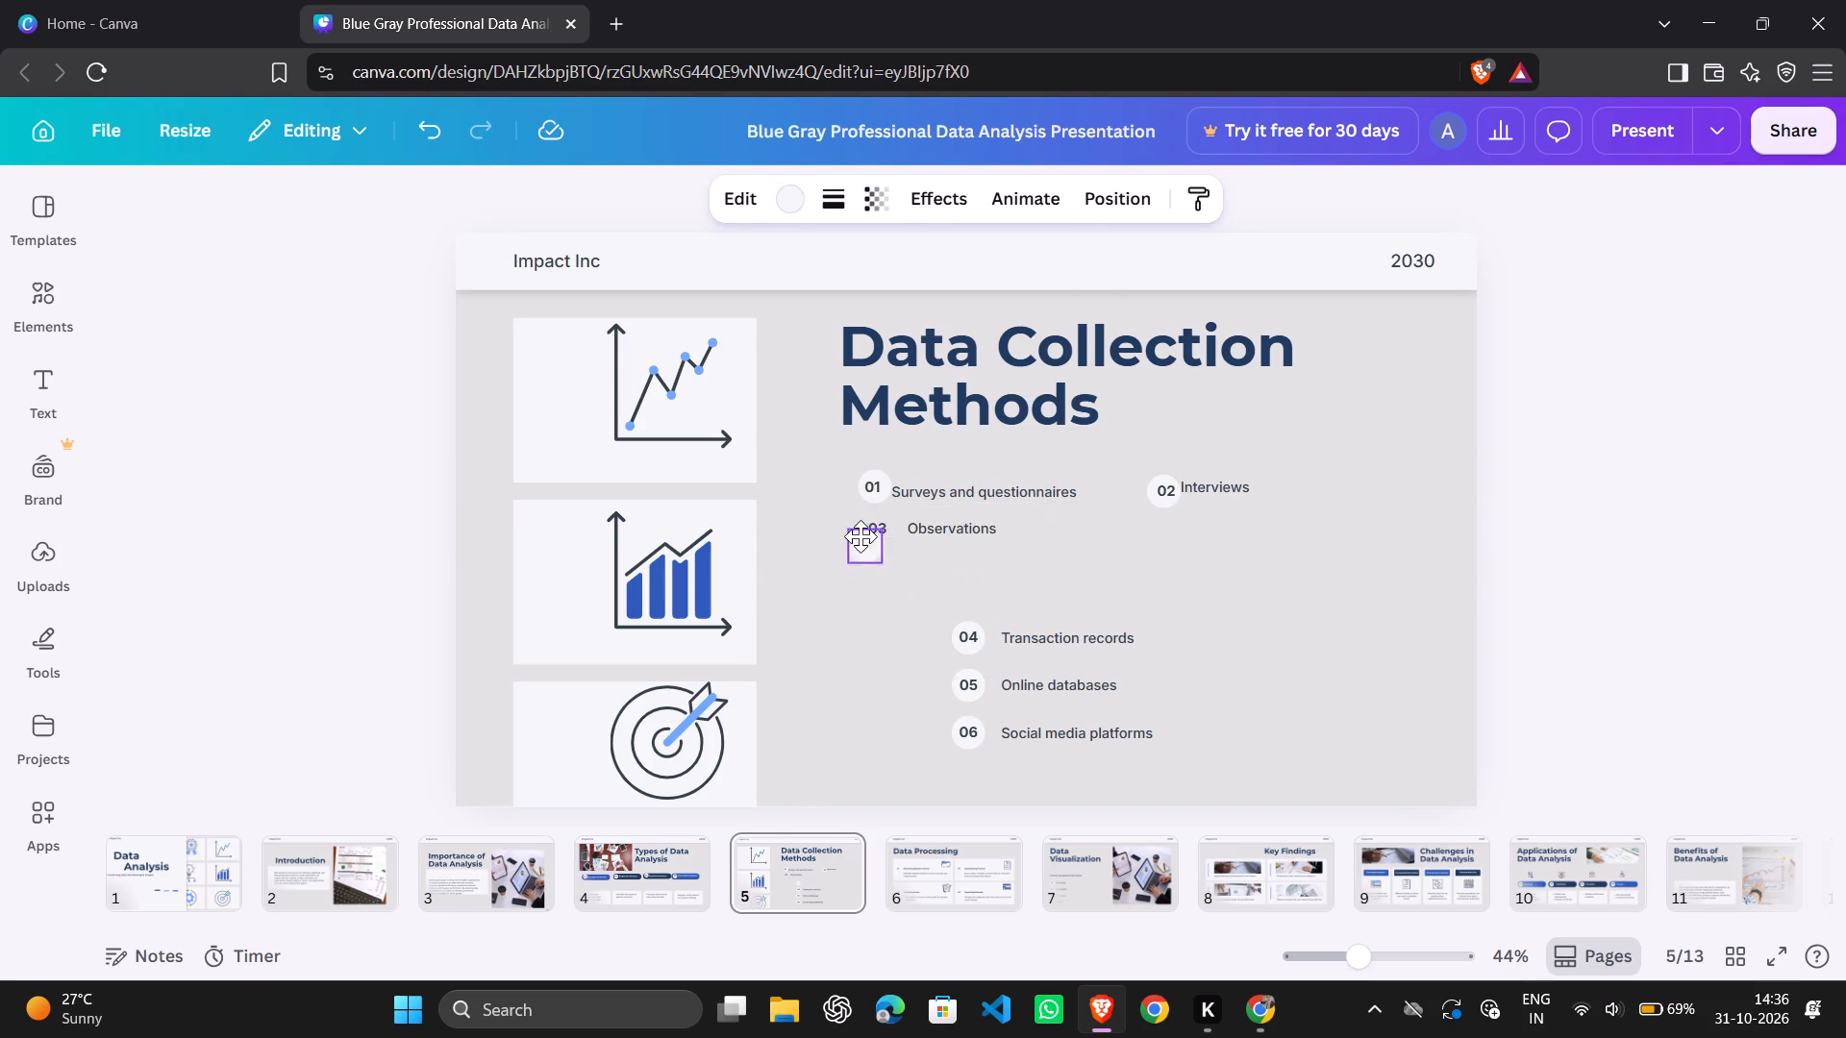
drag(861, 536, 876, 524)
Move the "Transaction records" text, the 04 number and its white circle up beside the Observations item.
drag(1130, 637, 1204, 560)
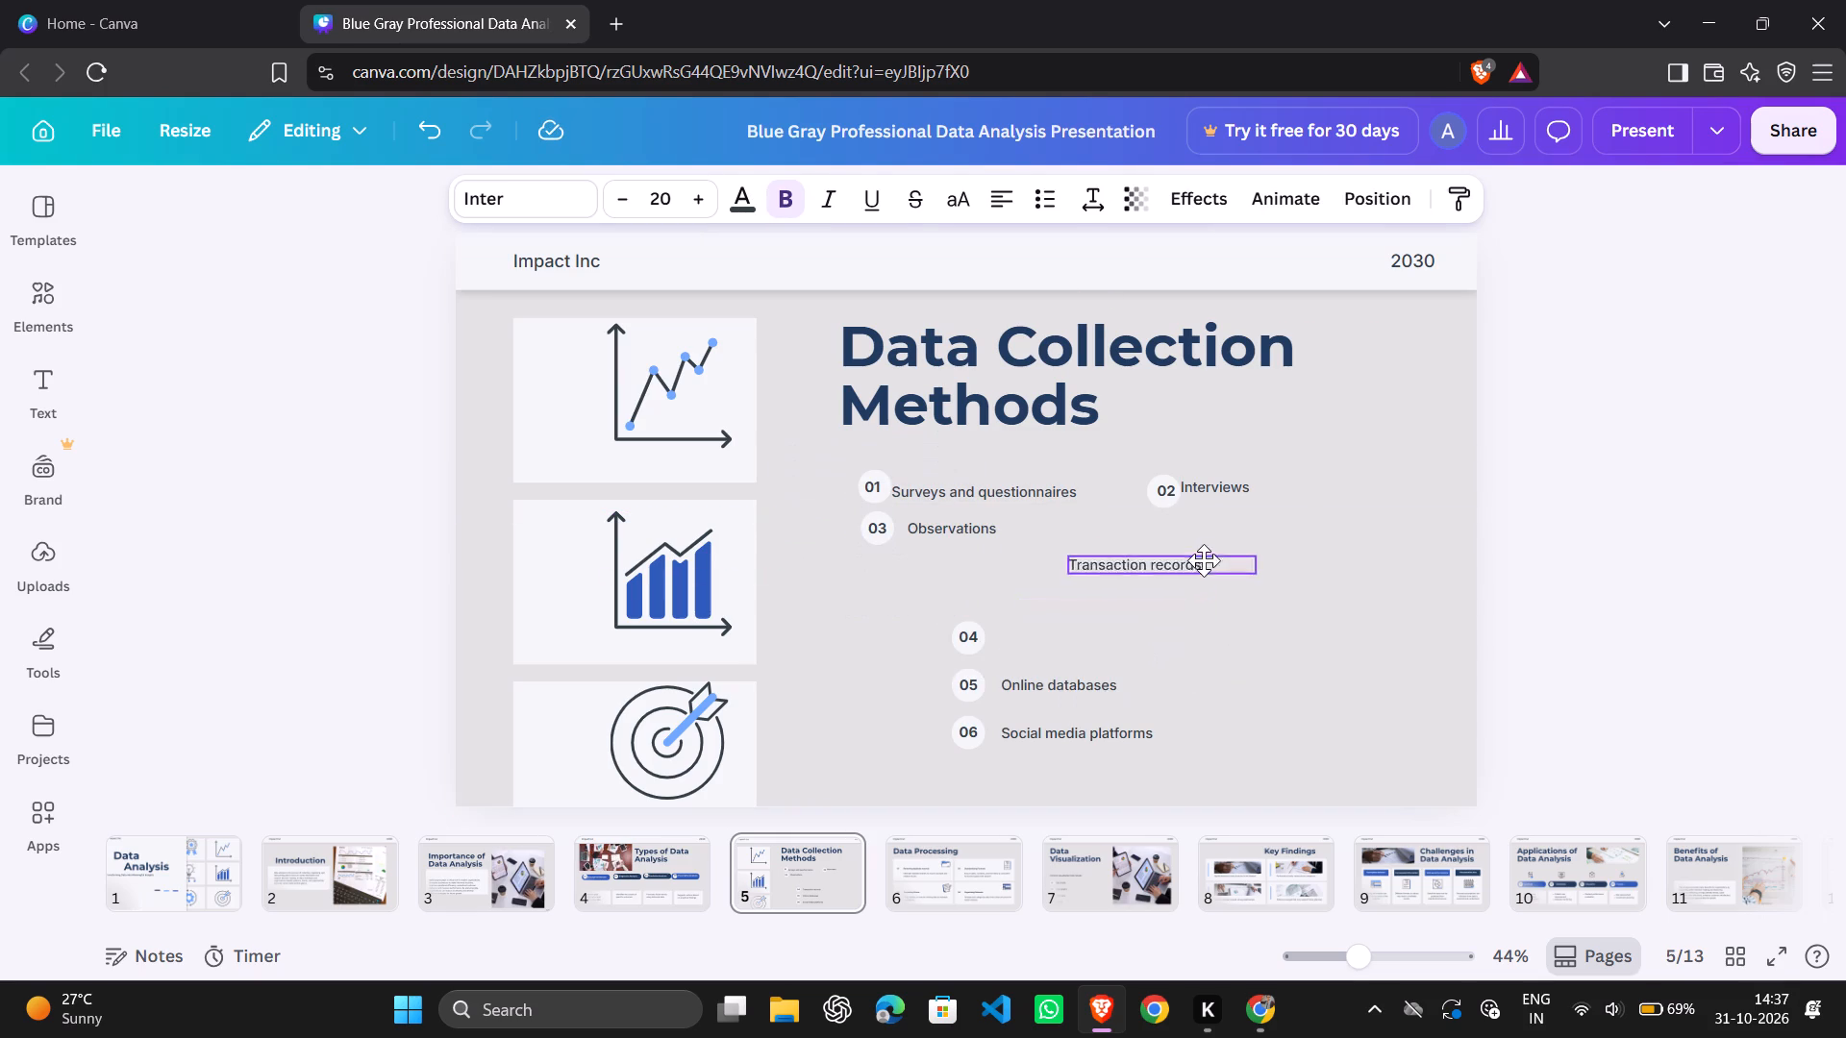
drag(1204, 560, 1227, 533)
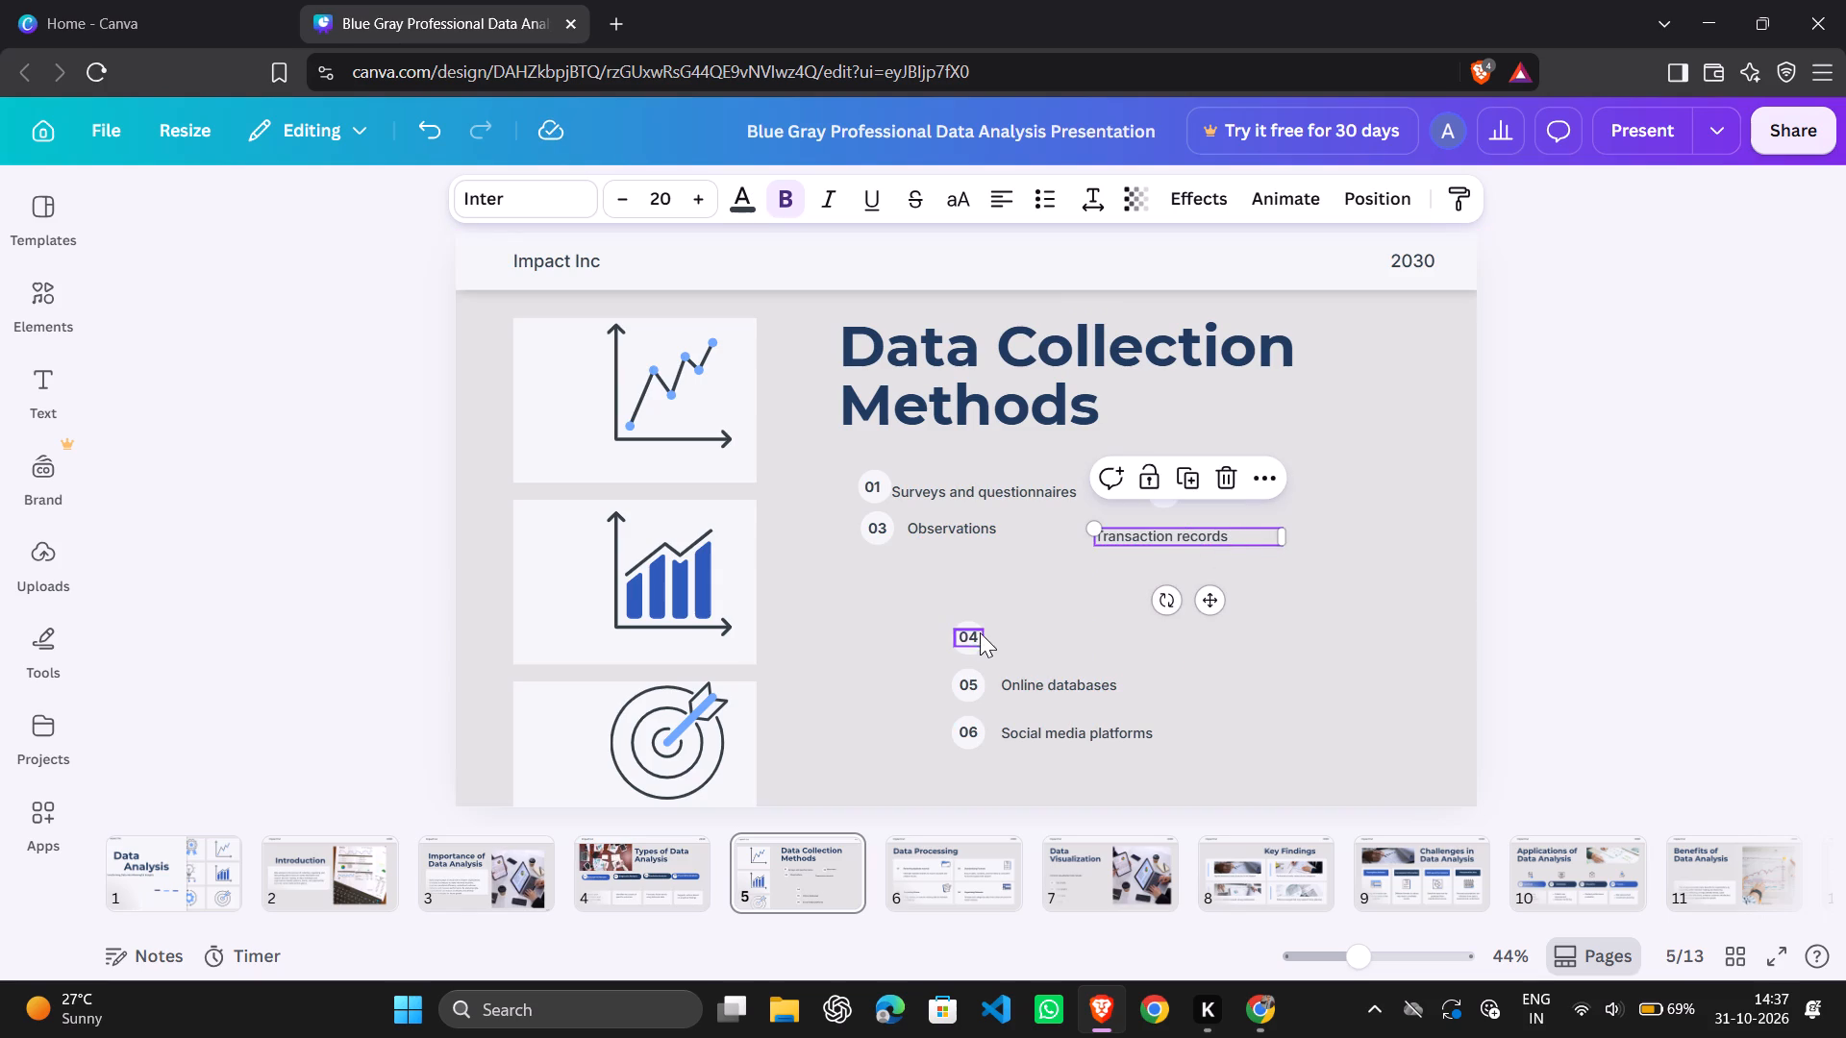
drag(973, 636, 1085, 535)
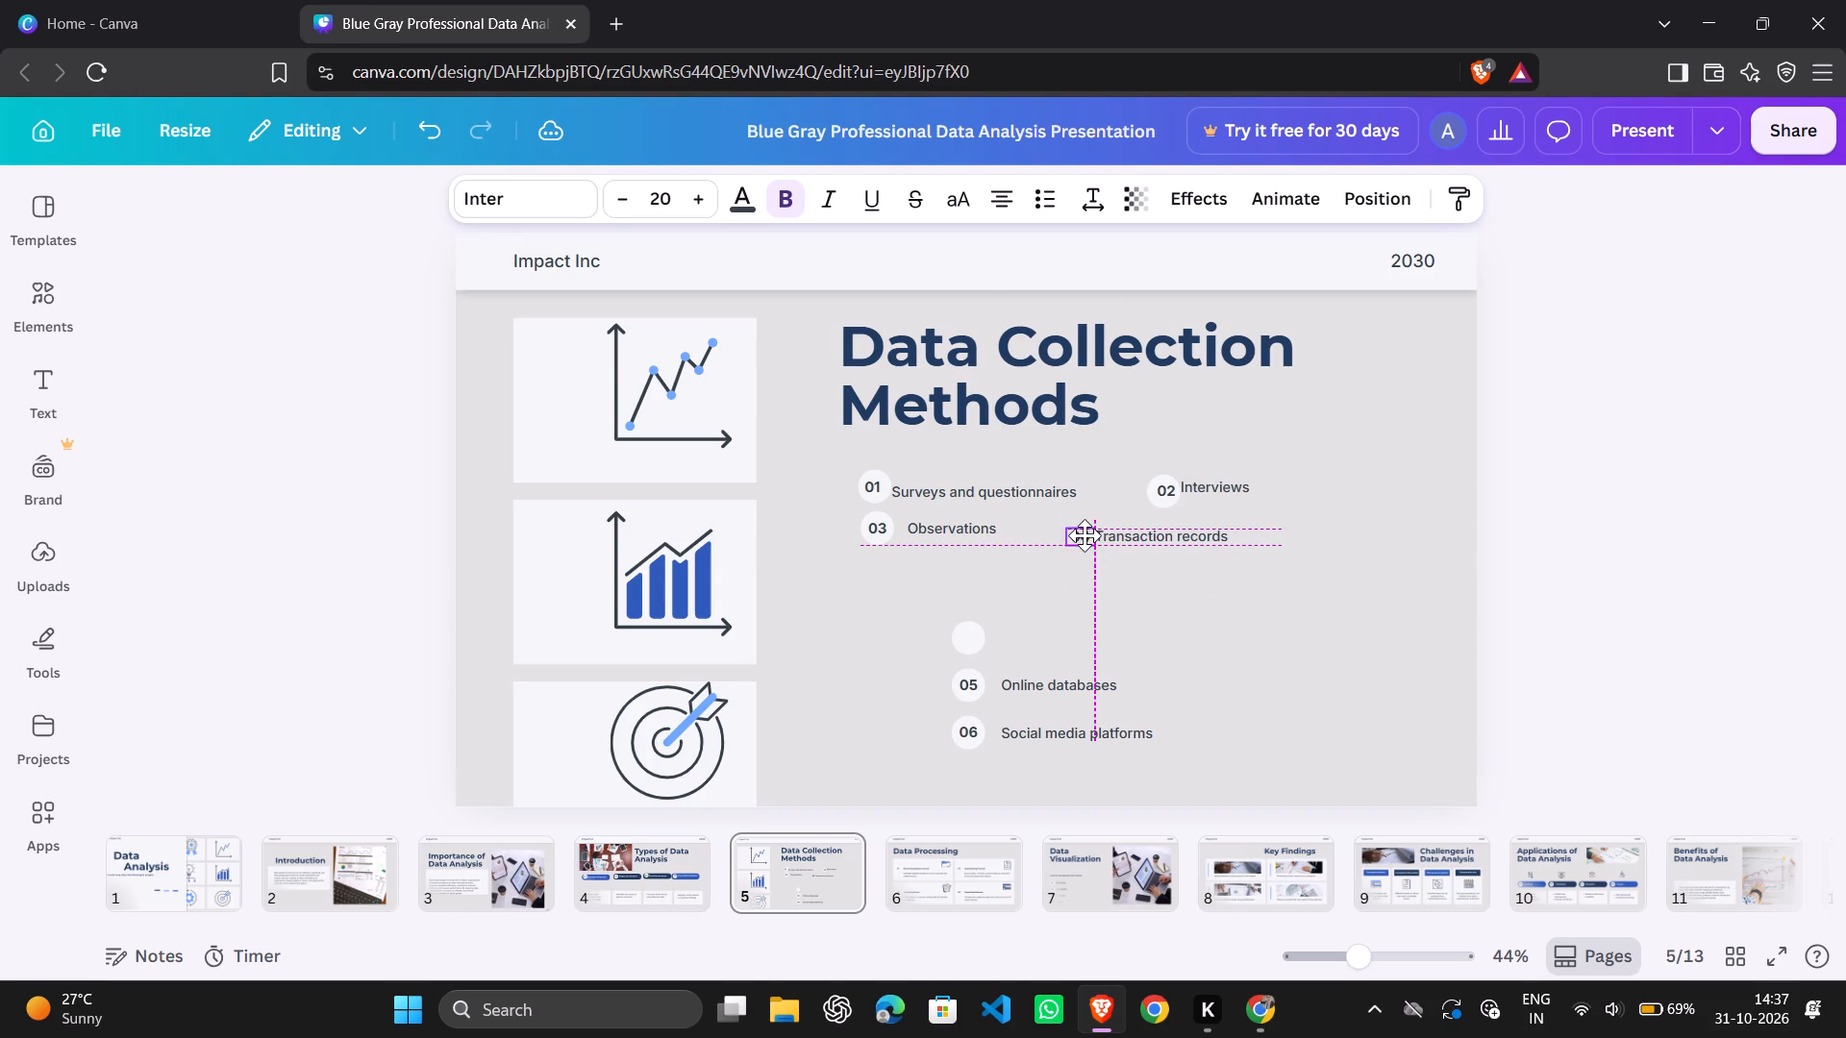
drag(1085, 535, 1076, 535)
drag(973, 644, 1062, 541)
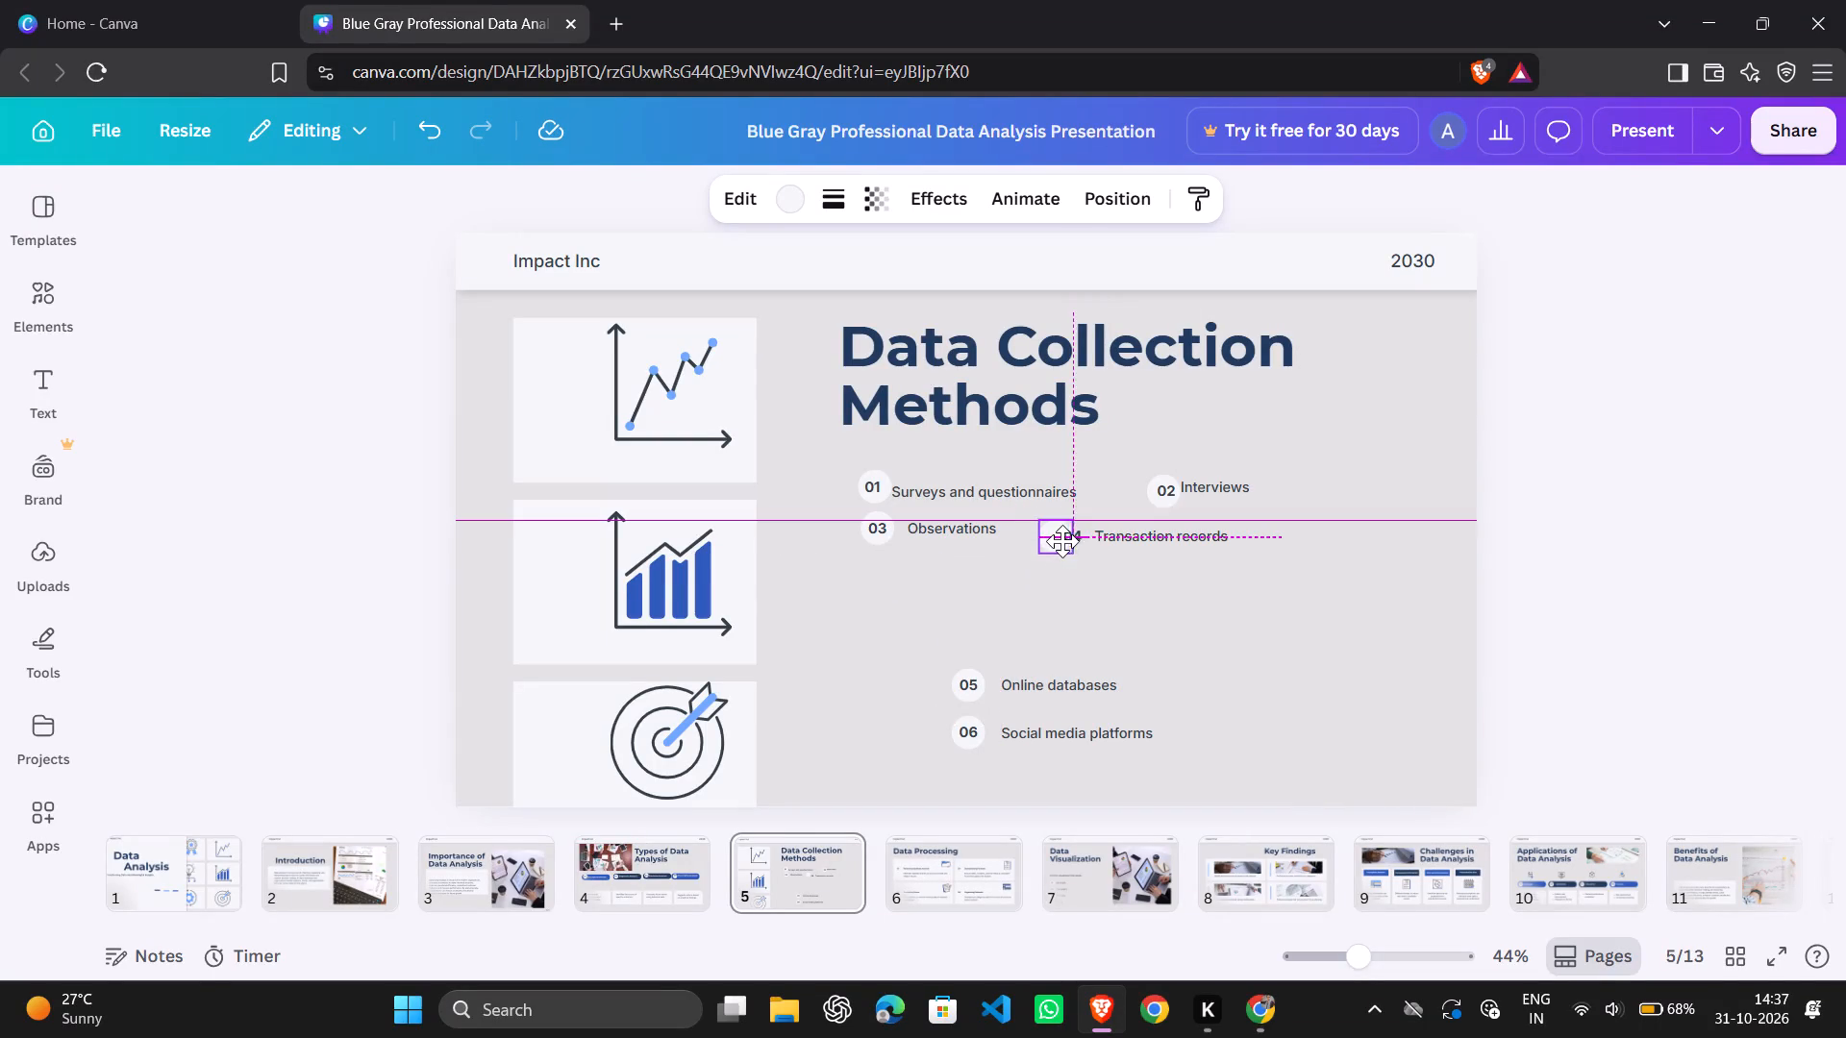
drag(1062, 541, 1072, 542)
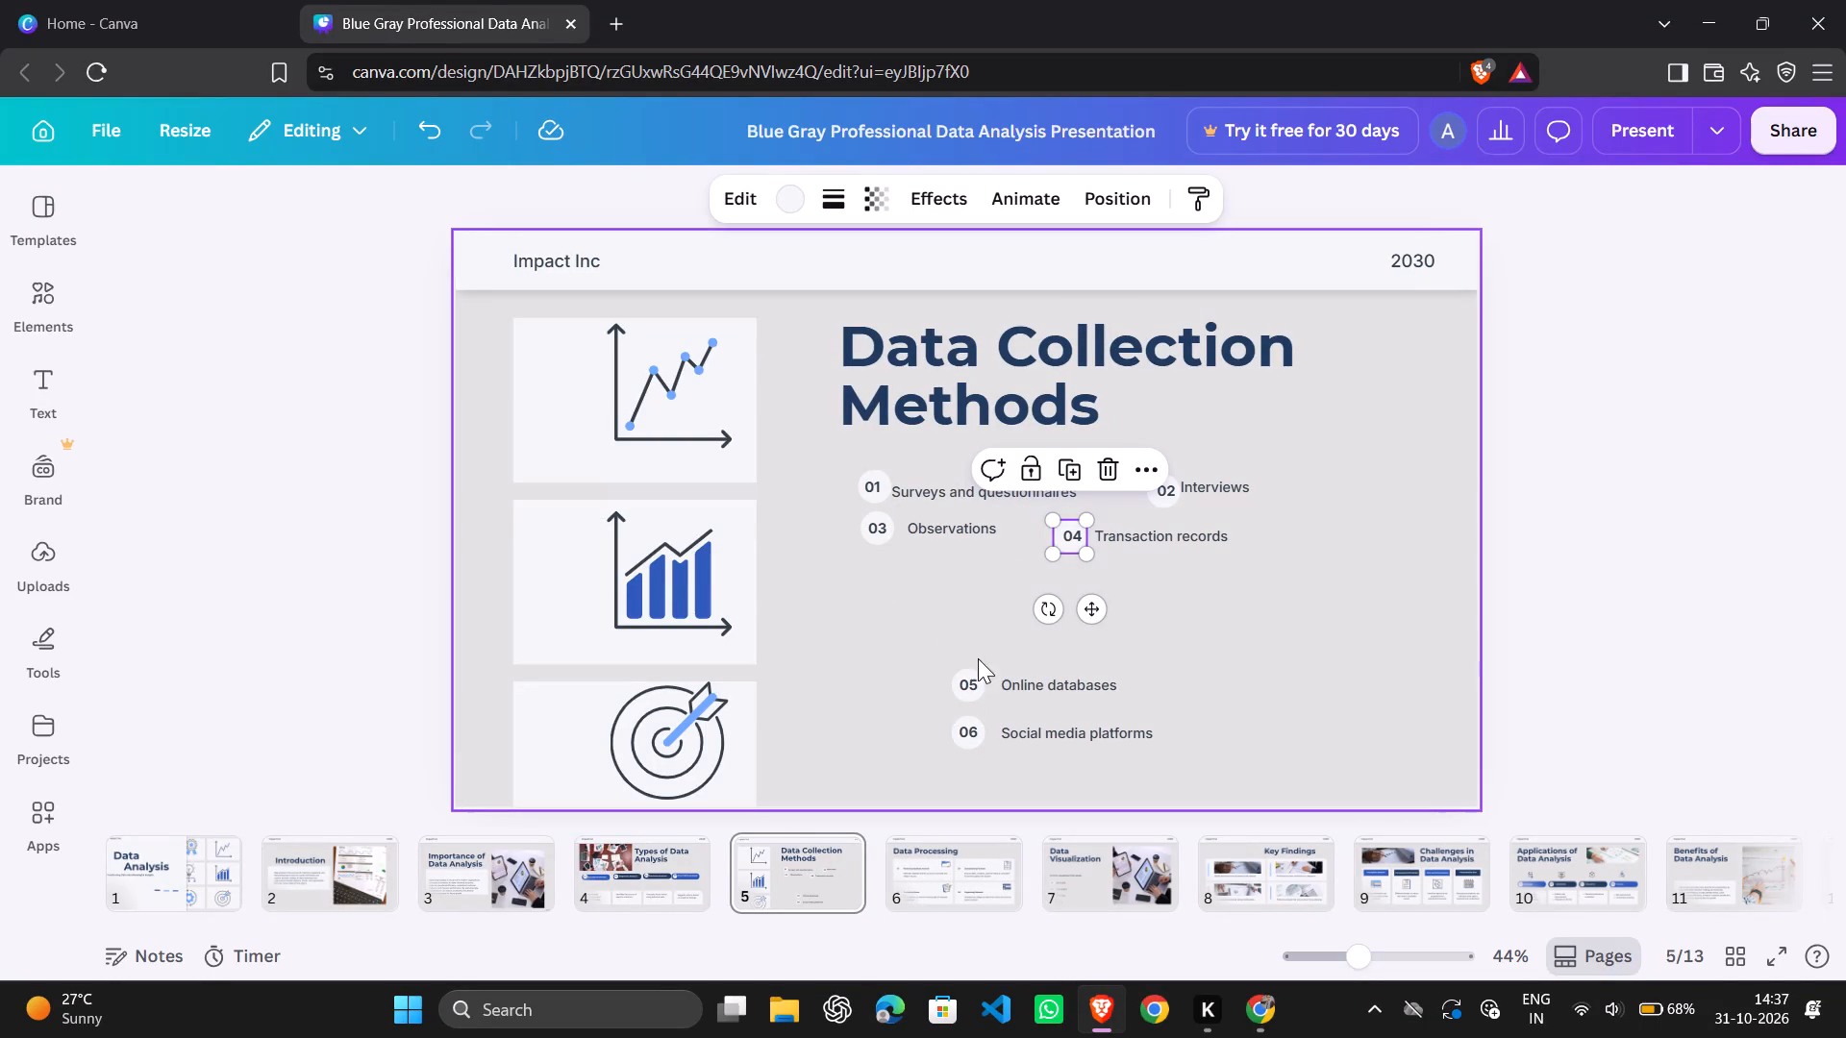
Raise the "Online databases" text, the 05 number and its white circle to just below the Observations and Transaction records row.
drag(1025, 680, 990, 564)
drag(970, 689, 949, 579)
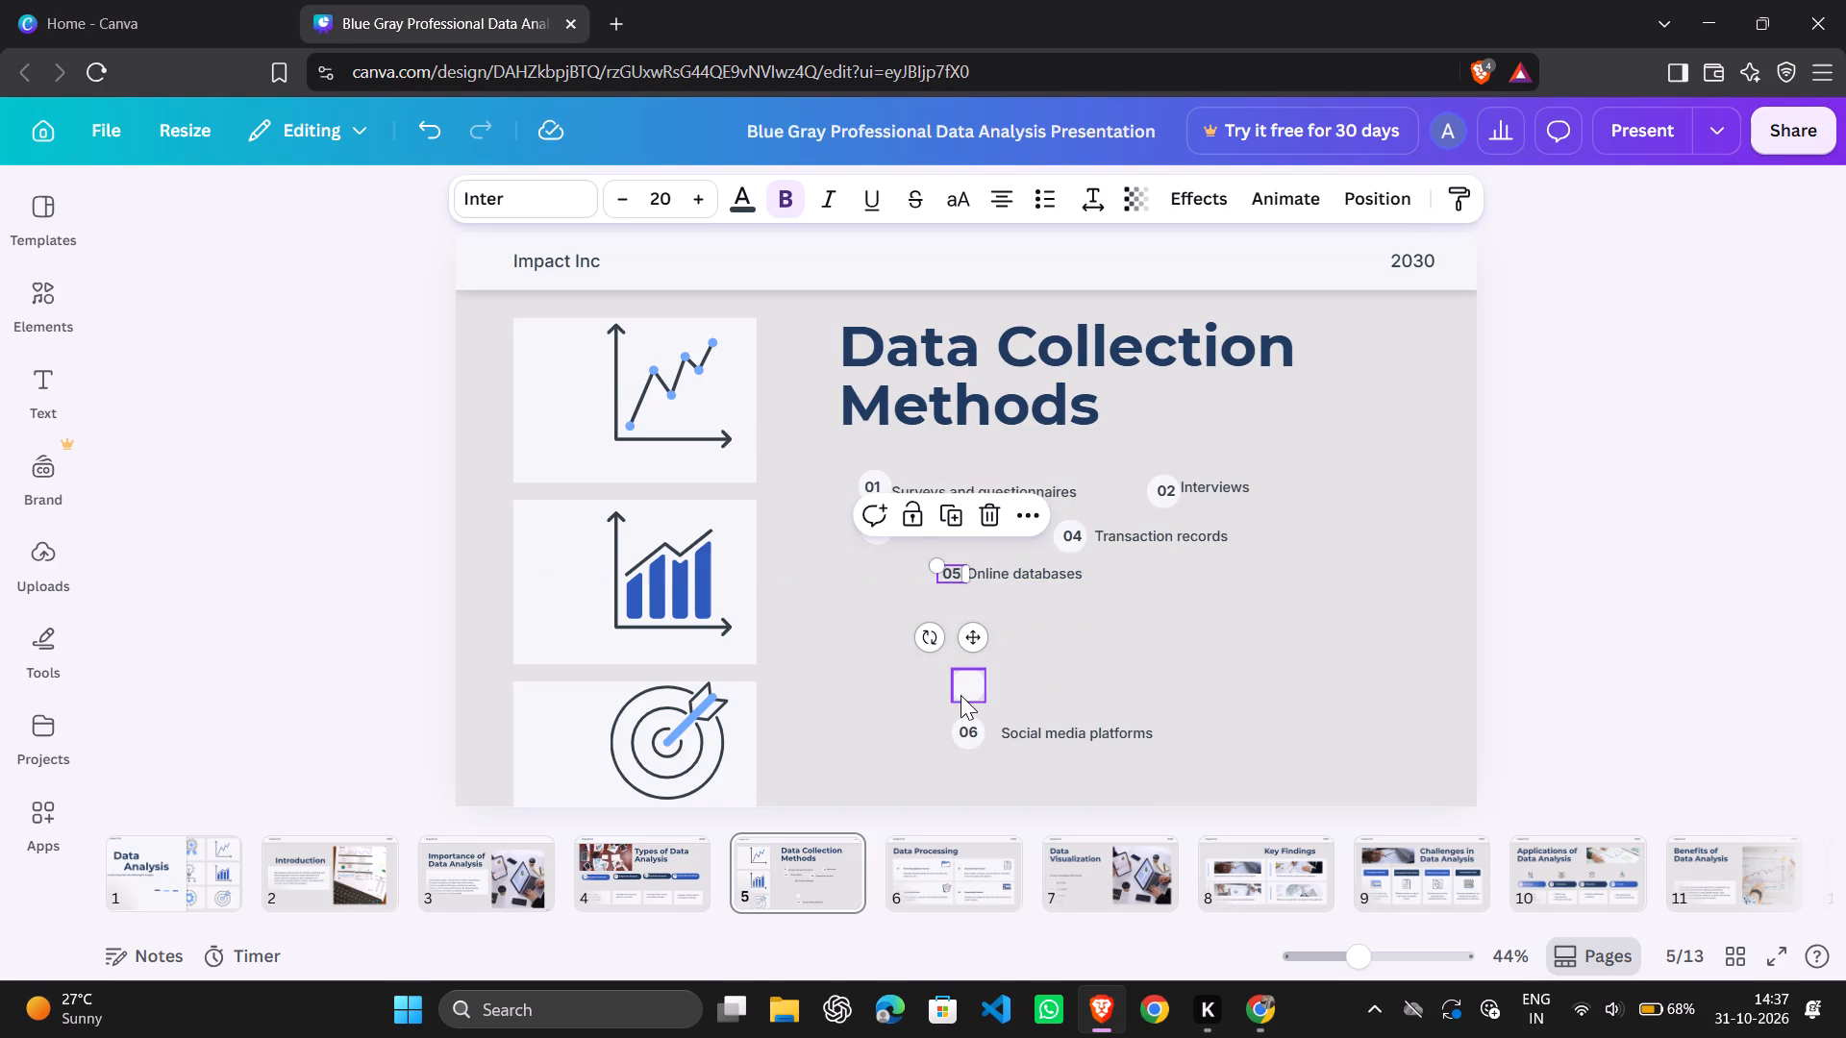
drag(960, 695, 938, 579)
Raise the "Social media platforms" text, the 06 number and its white circle to below and right of the Online databases item.
drag(1057, 723, 1110, 618)
drag(981, 737, 1064, 623)
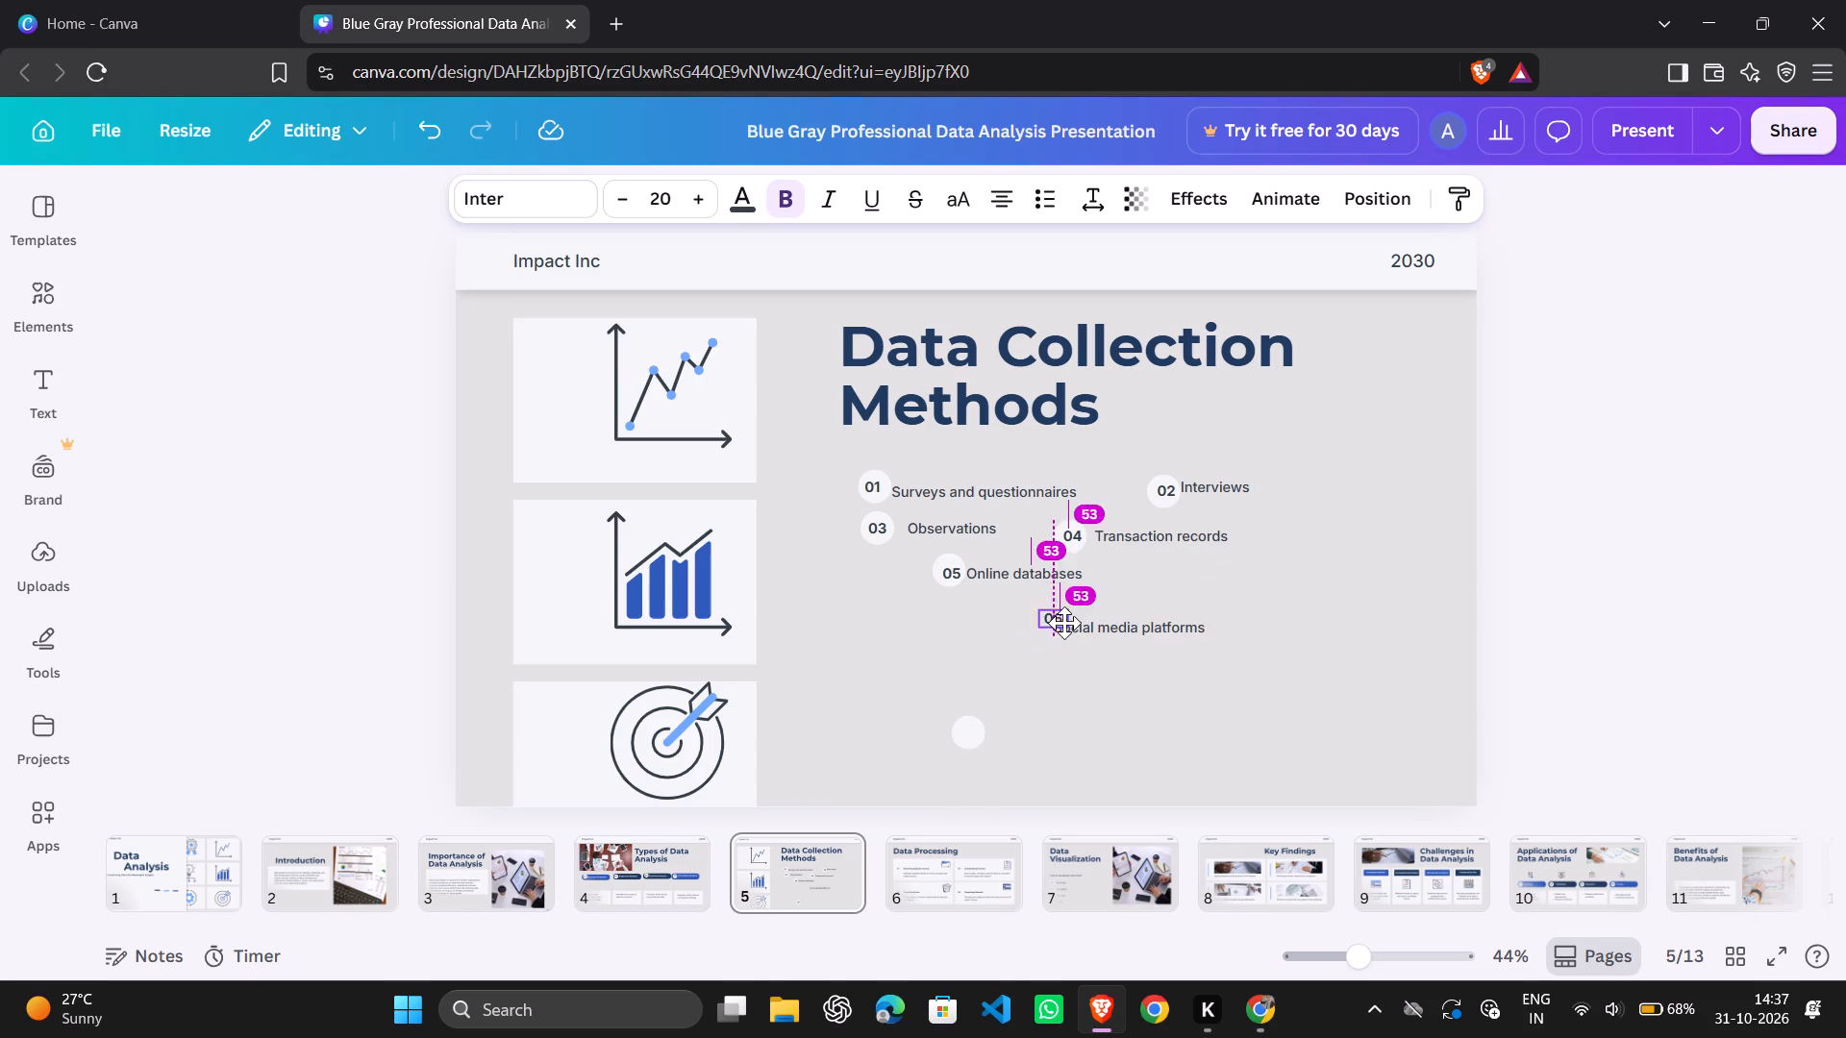
drag(1064, 623, 1042, 635)
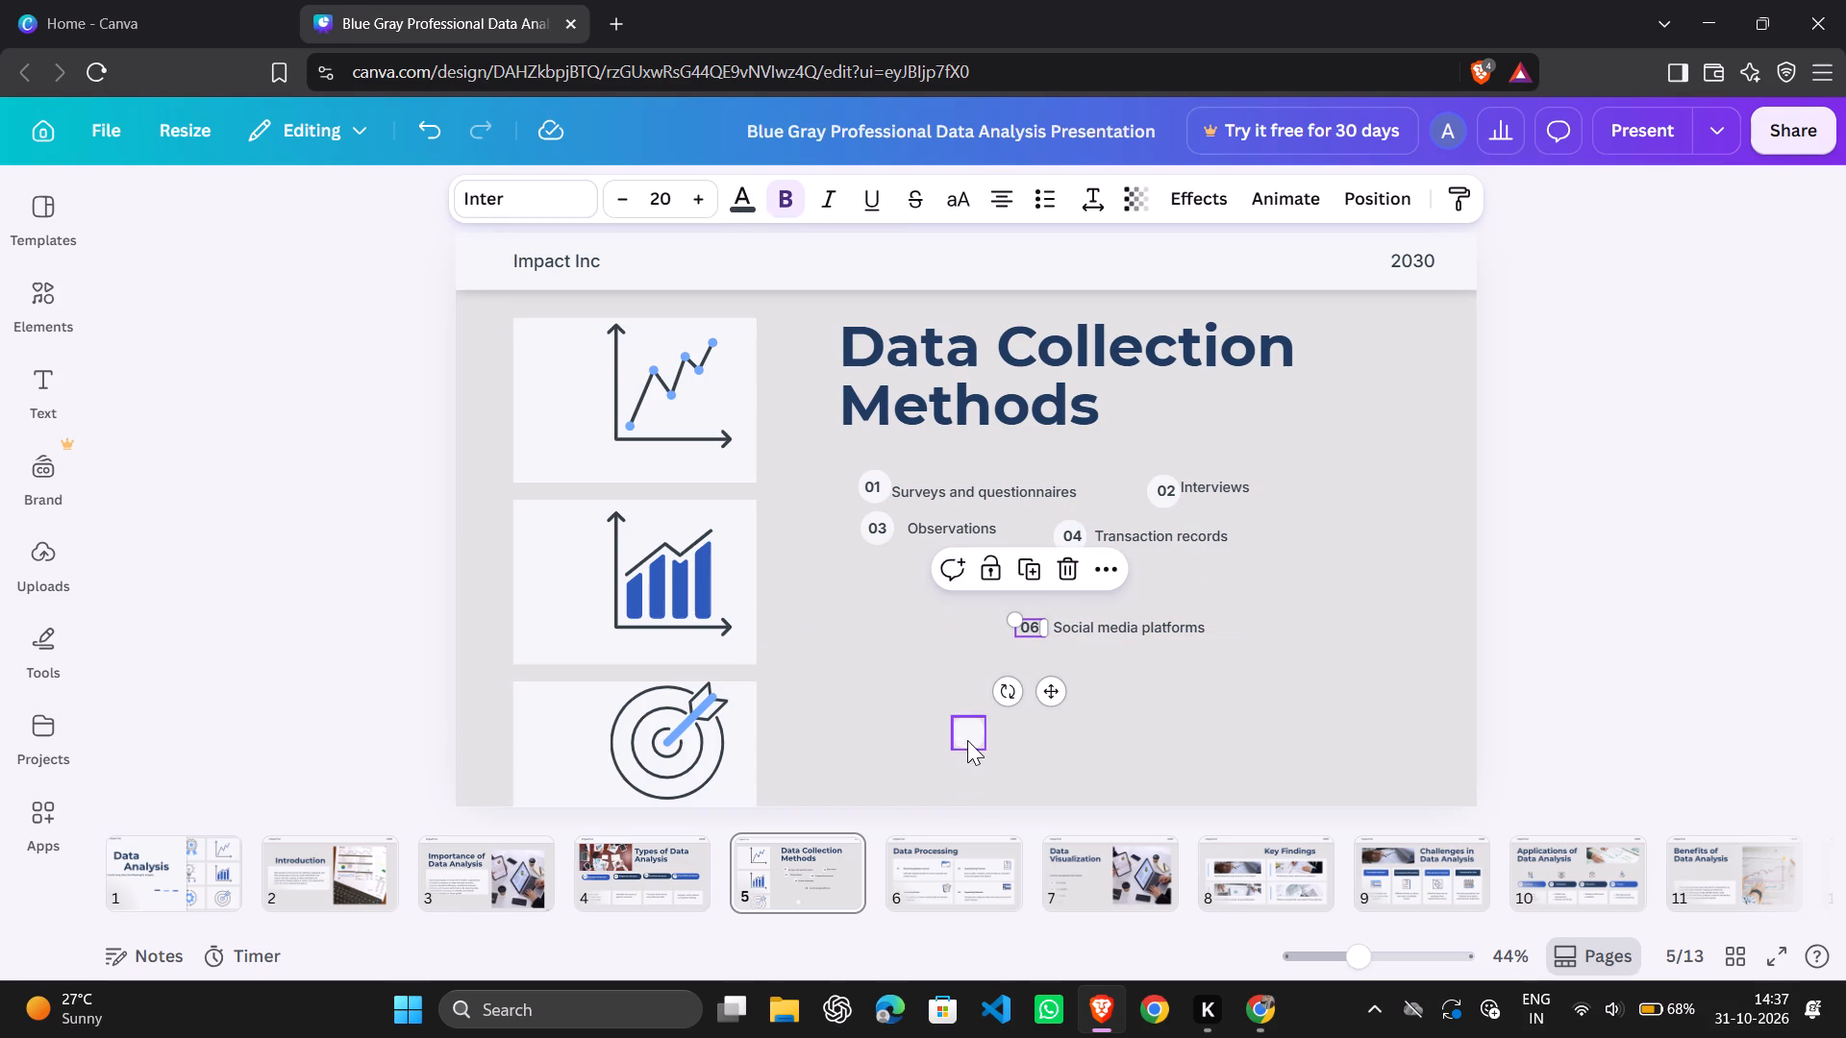
drag(967, 740, 1028, 633)
Move the 2030 year text from the page 5 header to the page's bottom-right corner.
drag(1406, 267, 1455, 627)
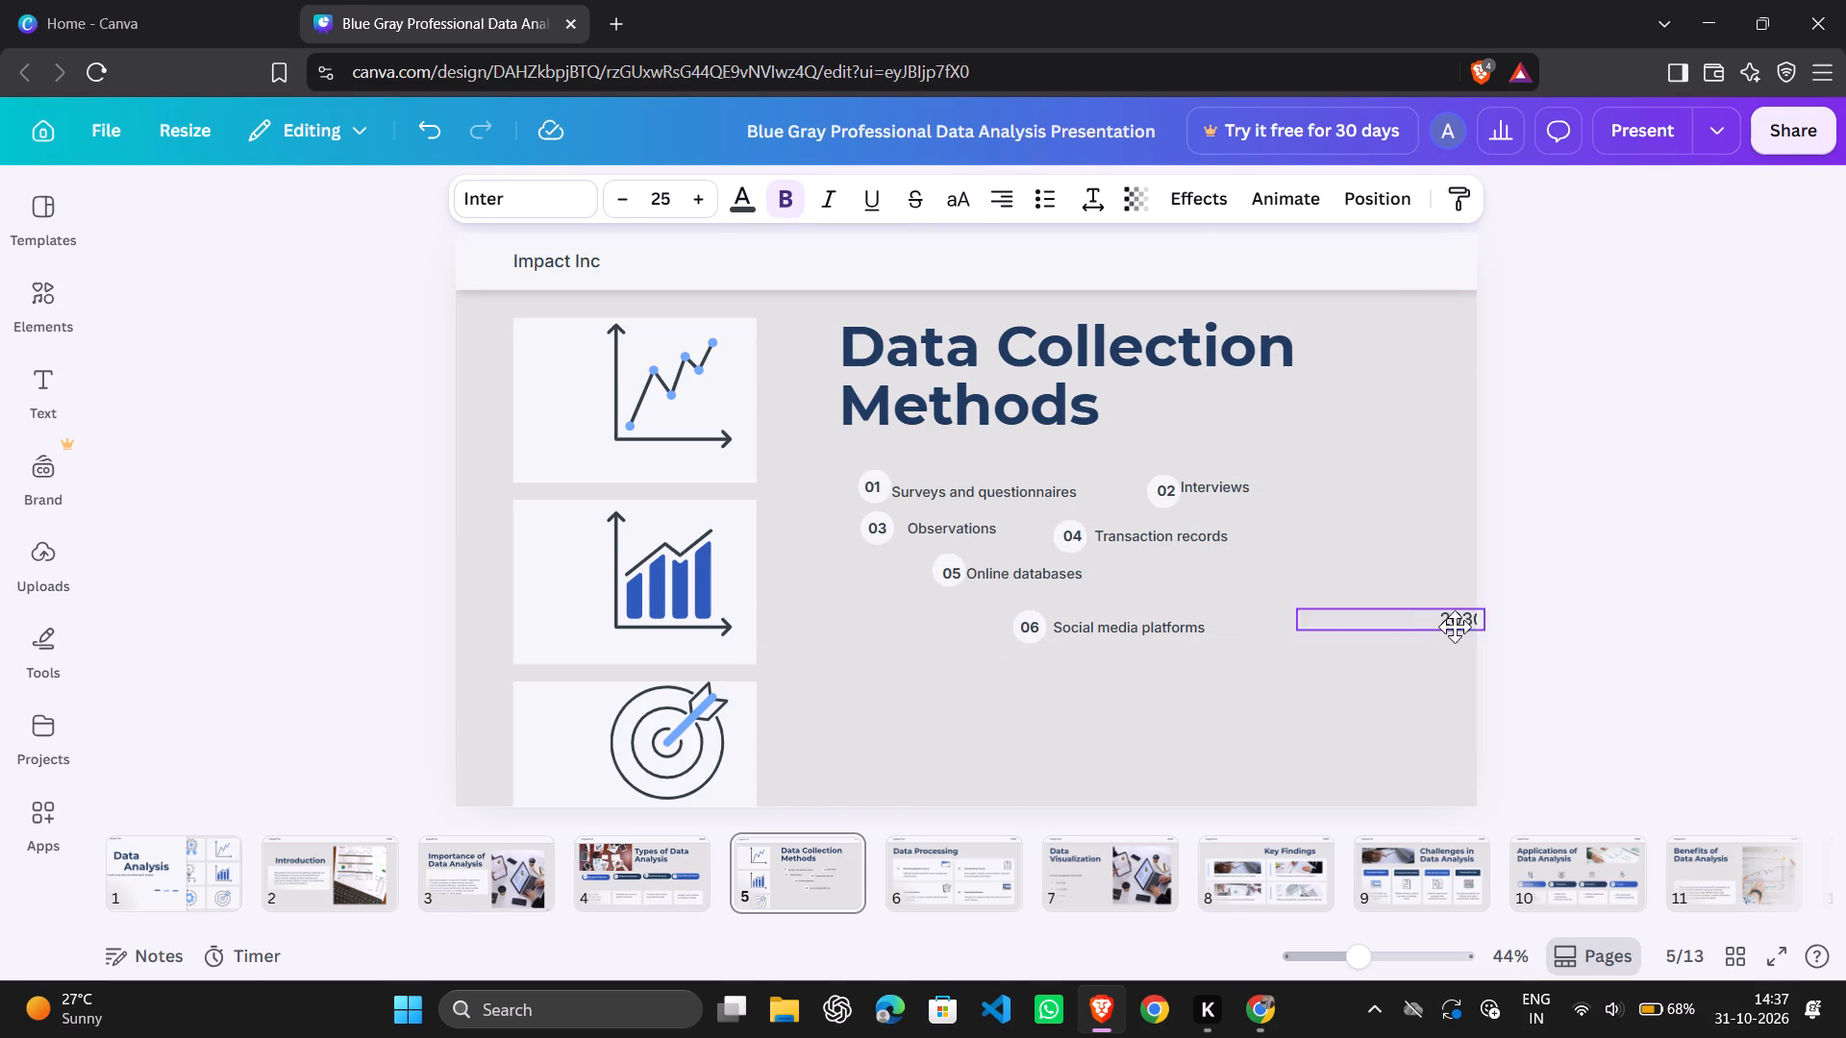
drag(1455, 627, 1421, 792)
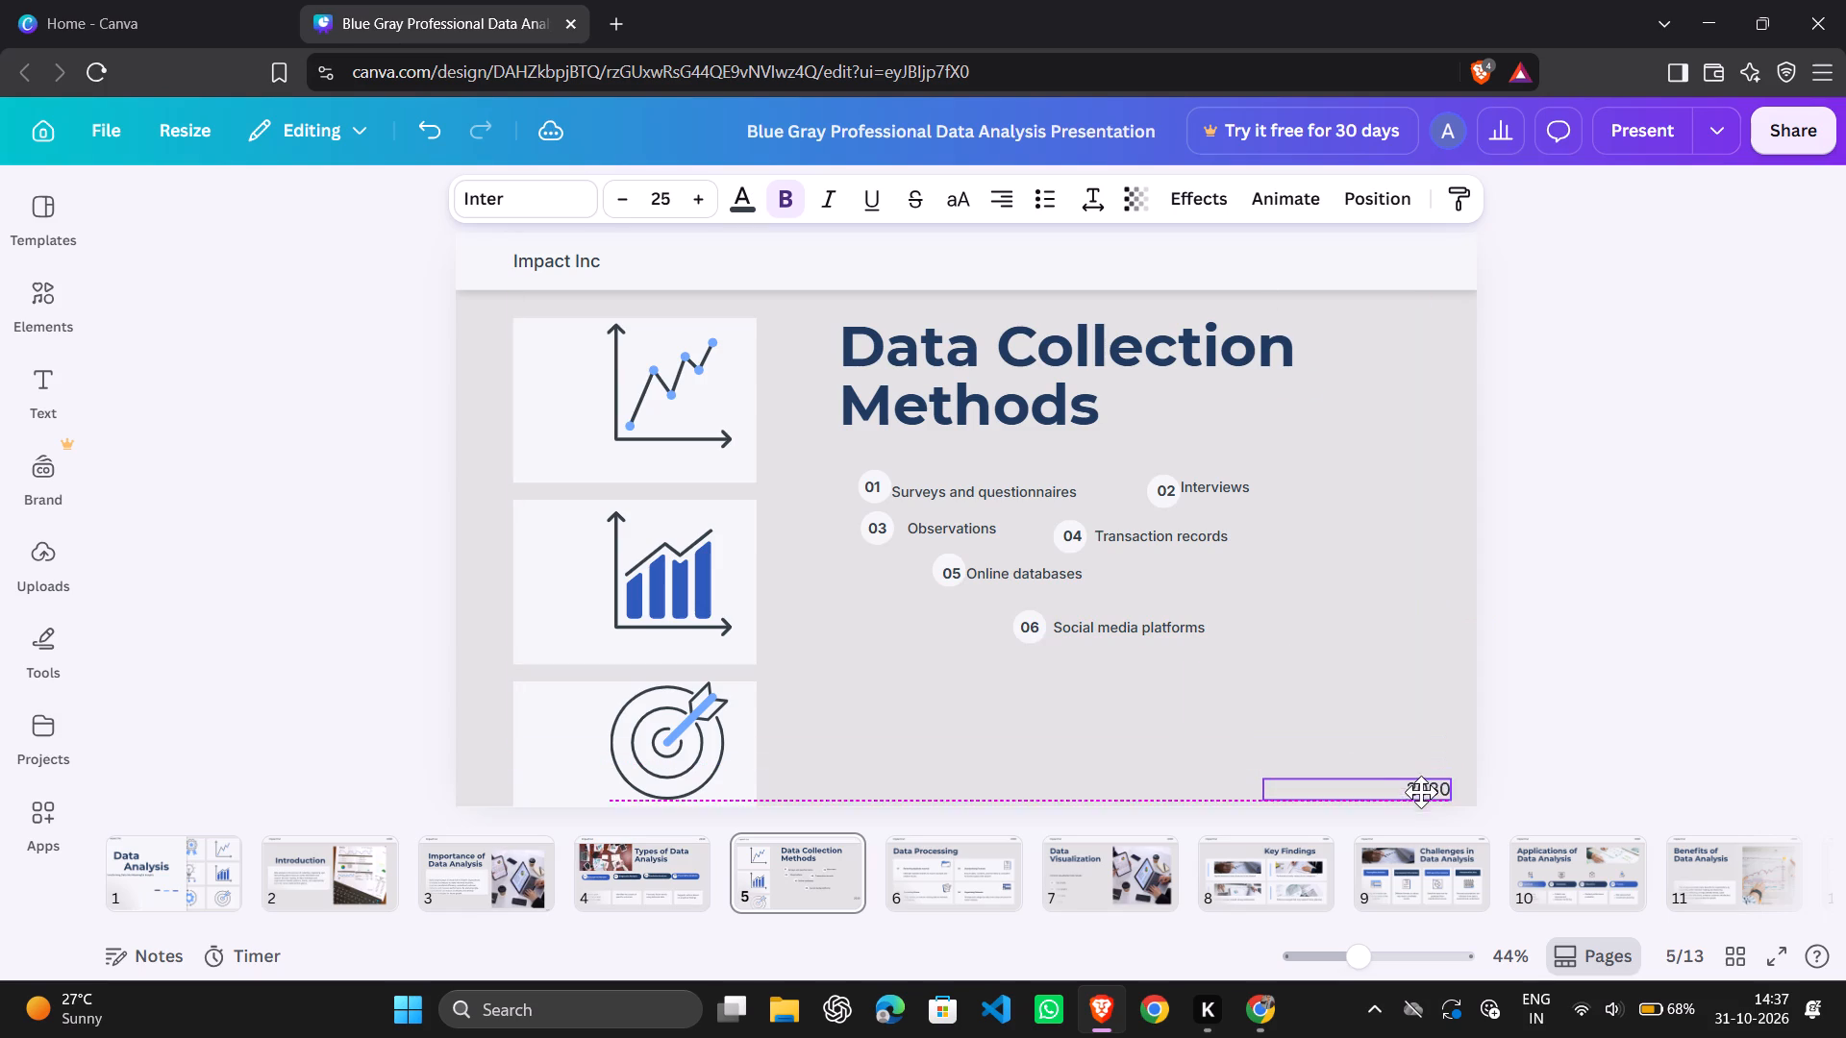
drag(1421, 792, 1421, 795)
right_click(1330, 607)
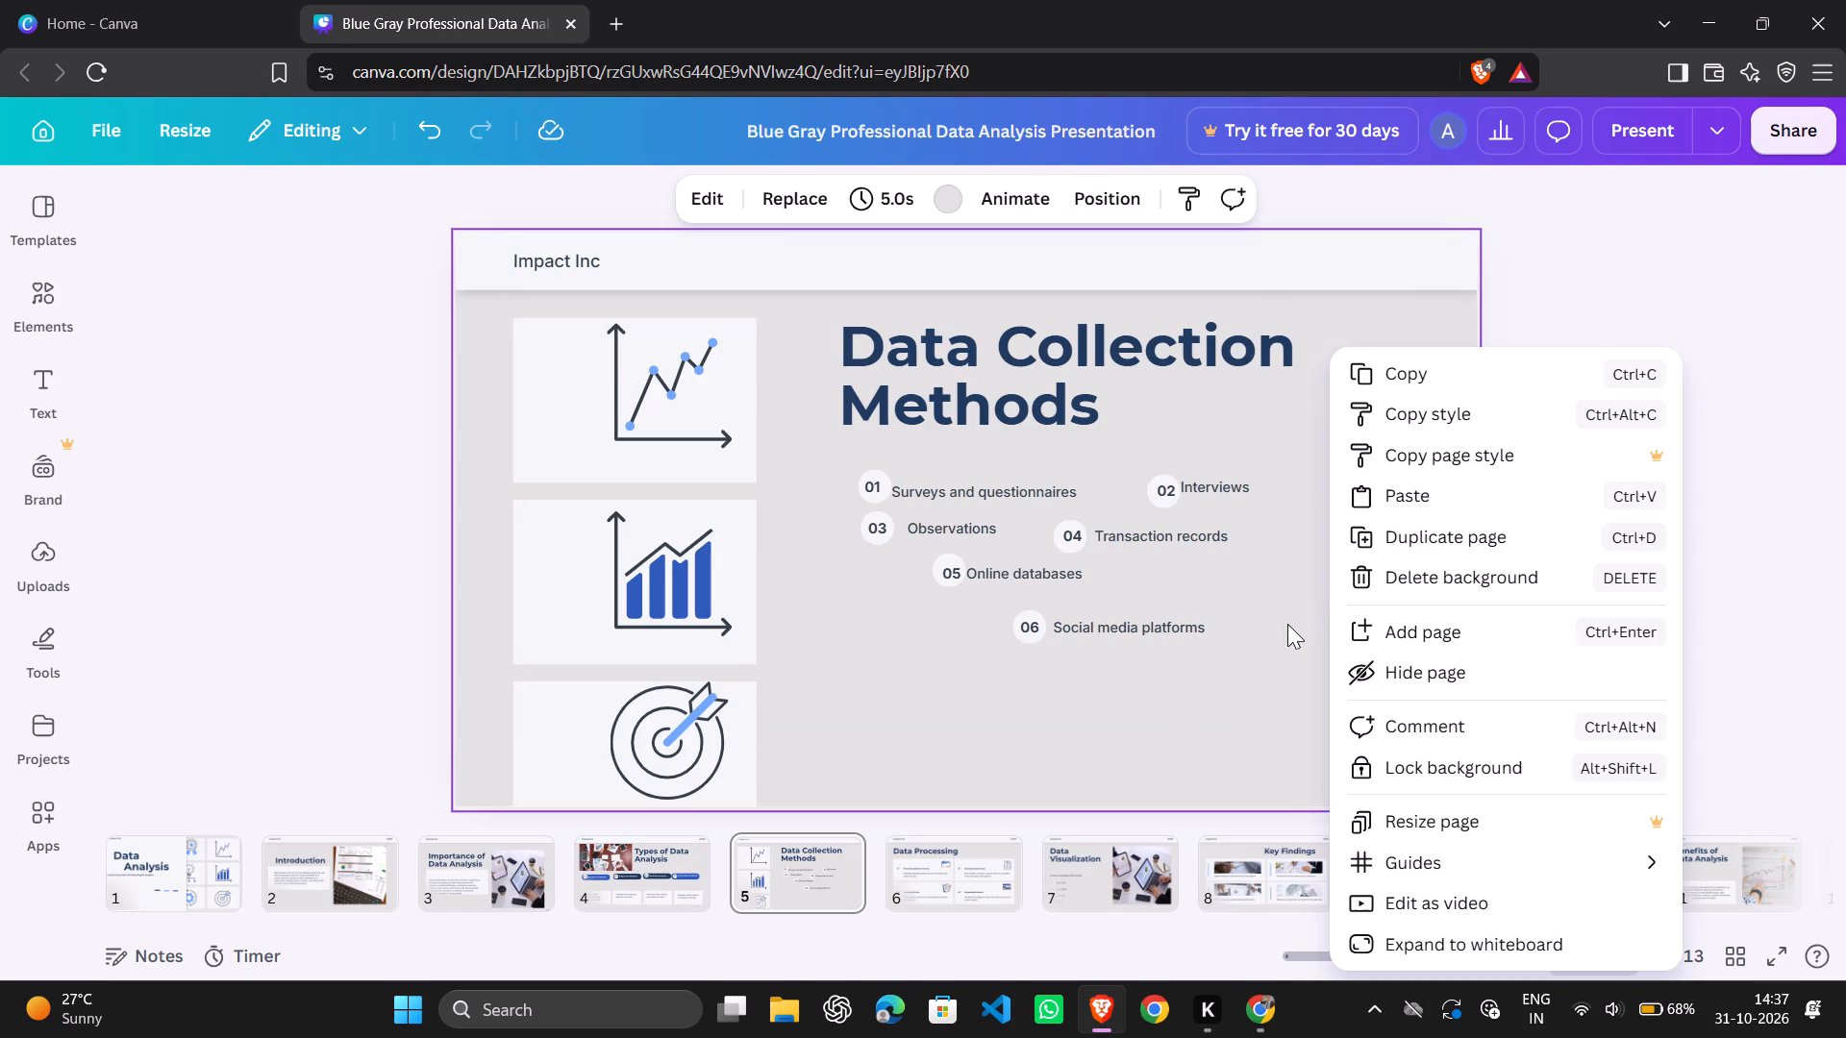
click(1276, 628)
On page 6, move the Data Processing title up to the centre, just below the header band.
click(940, 892)
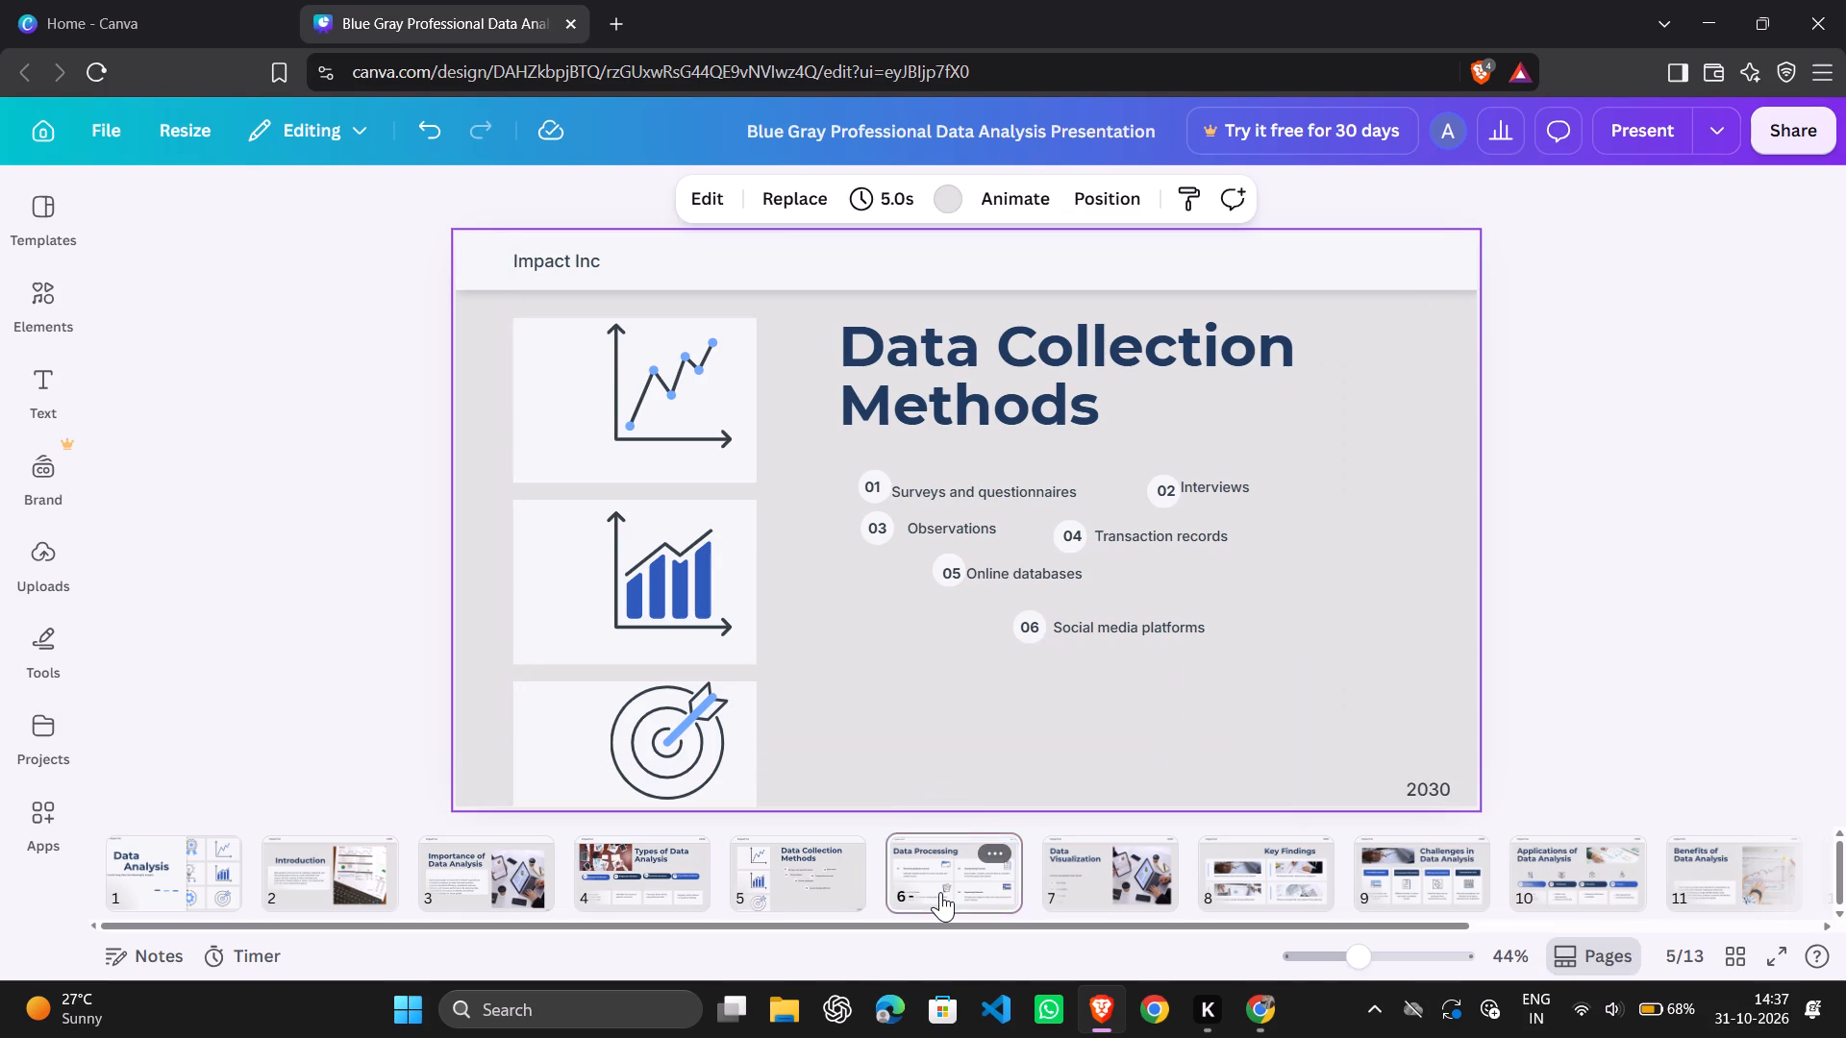
drag(789, 374, 891, 358)
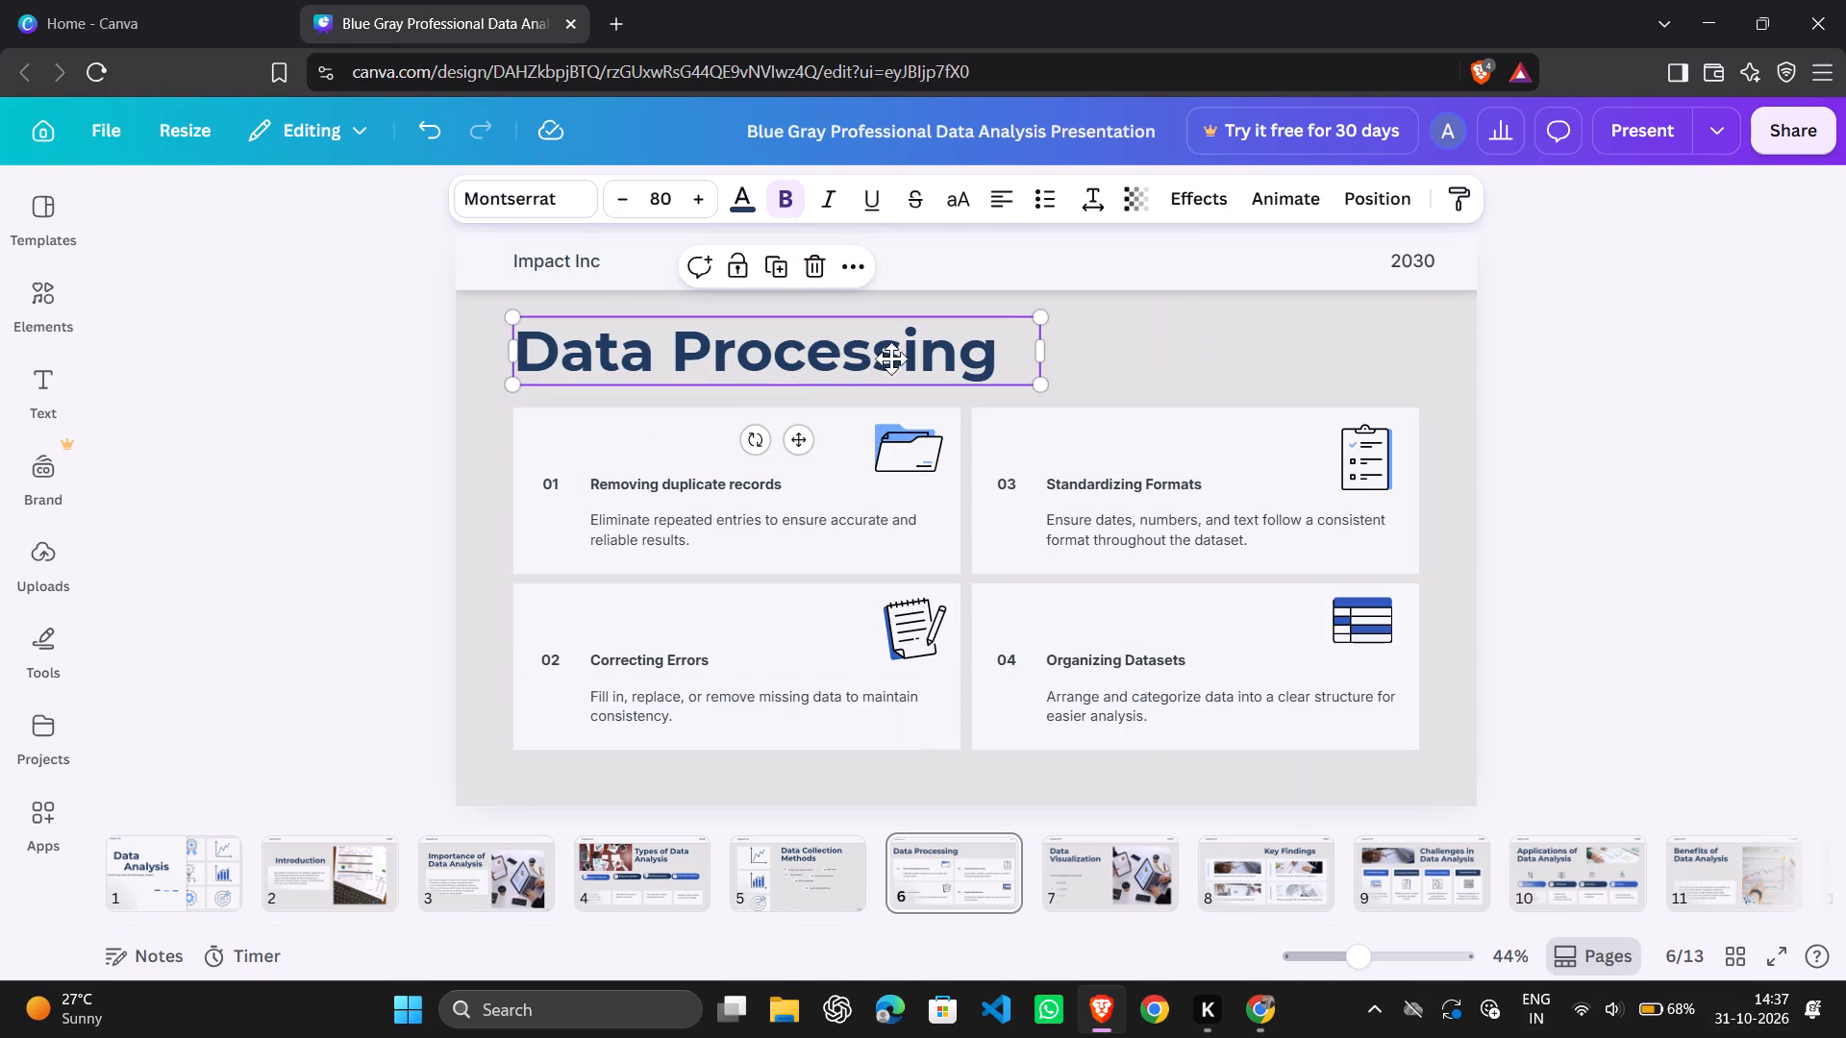
drag(891, 358, 974, 354)
Raise the white cards behind items 01, 02 and 03 slightly toward the Data Processing title.
drag(831, 419, 833, 398)
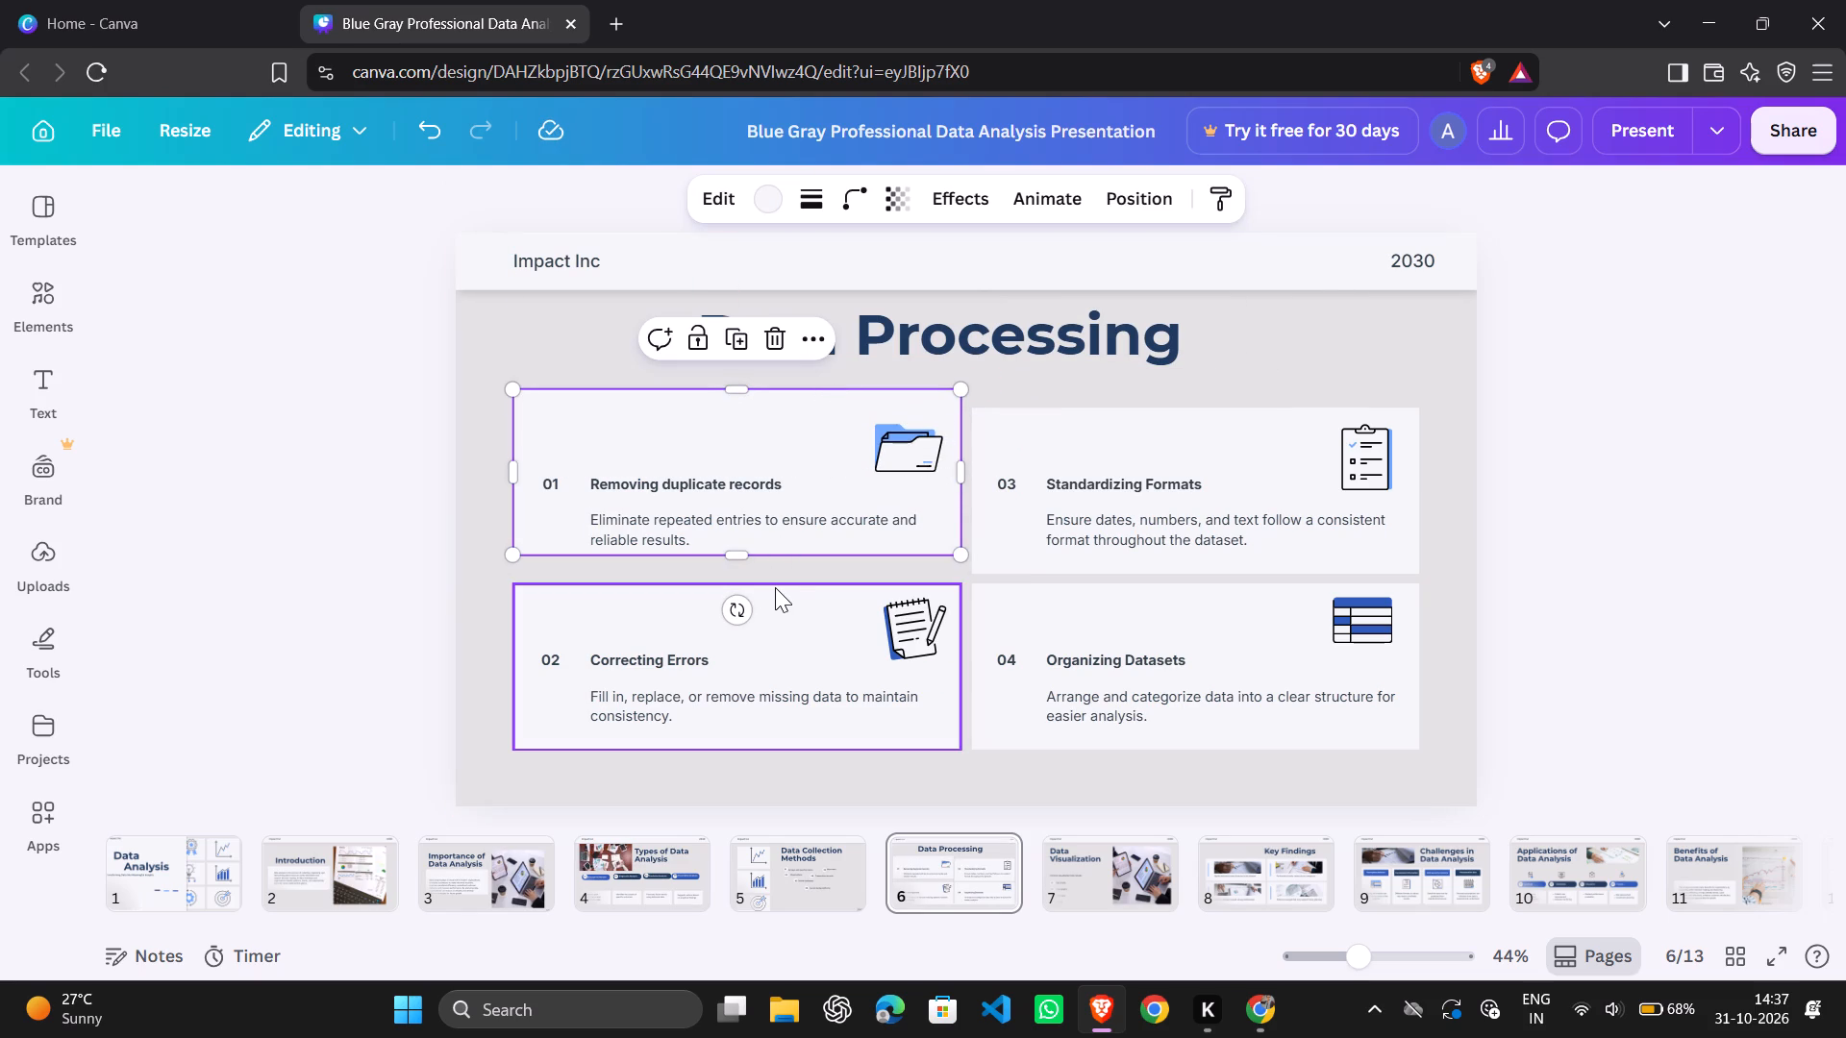
drag(771, 602, 774, 581)
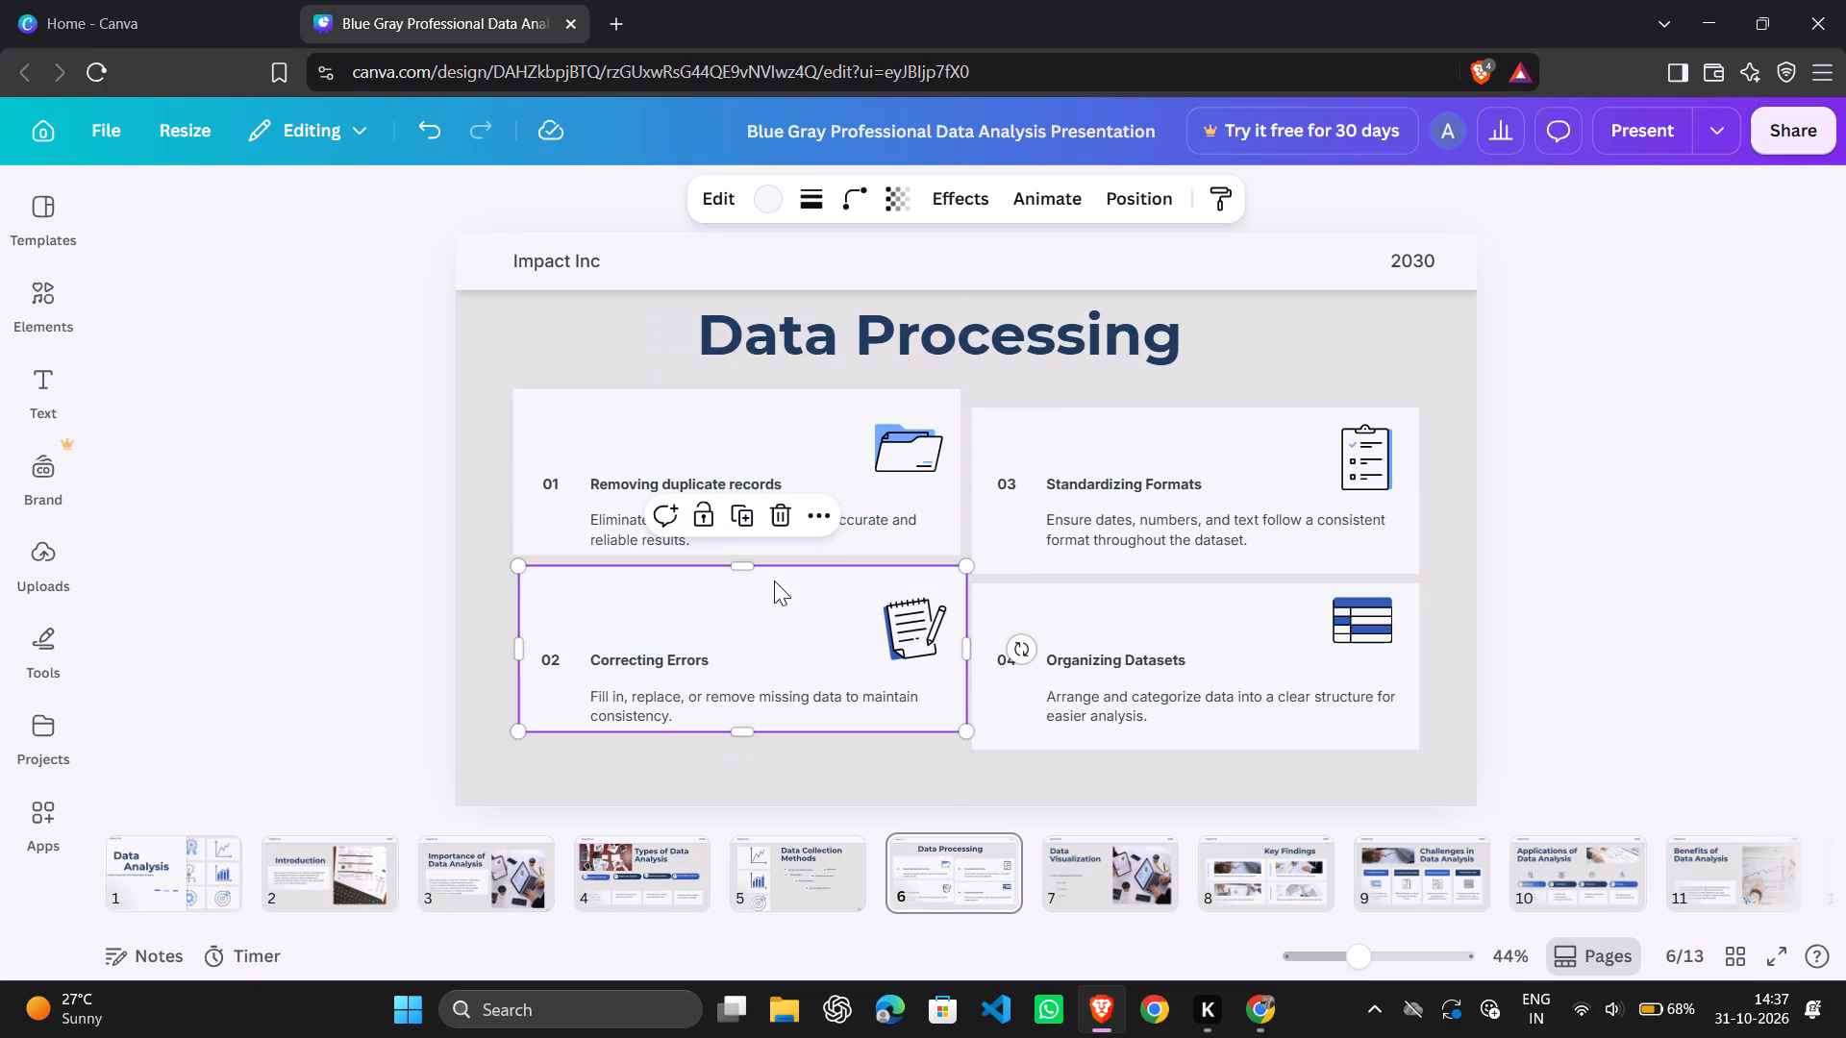
drag(1074, 420, 1074, 419)
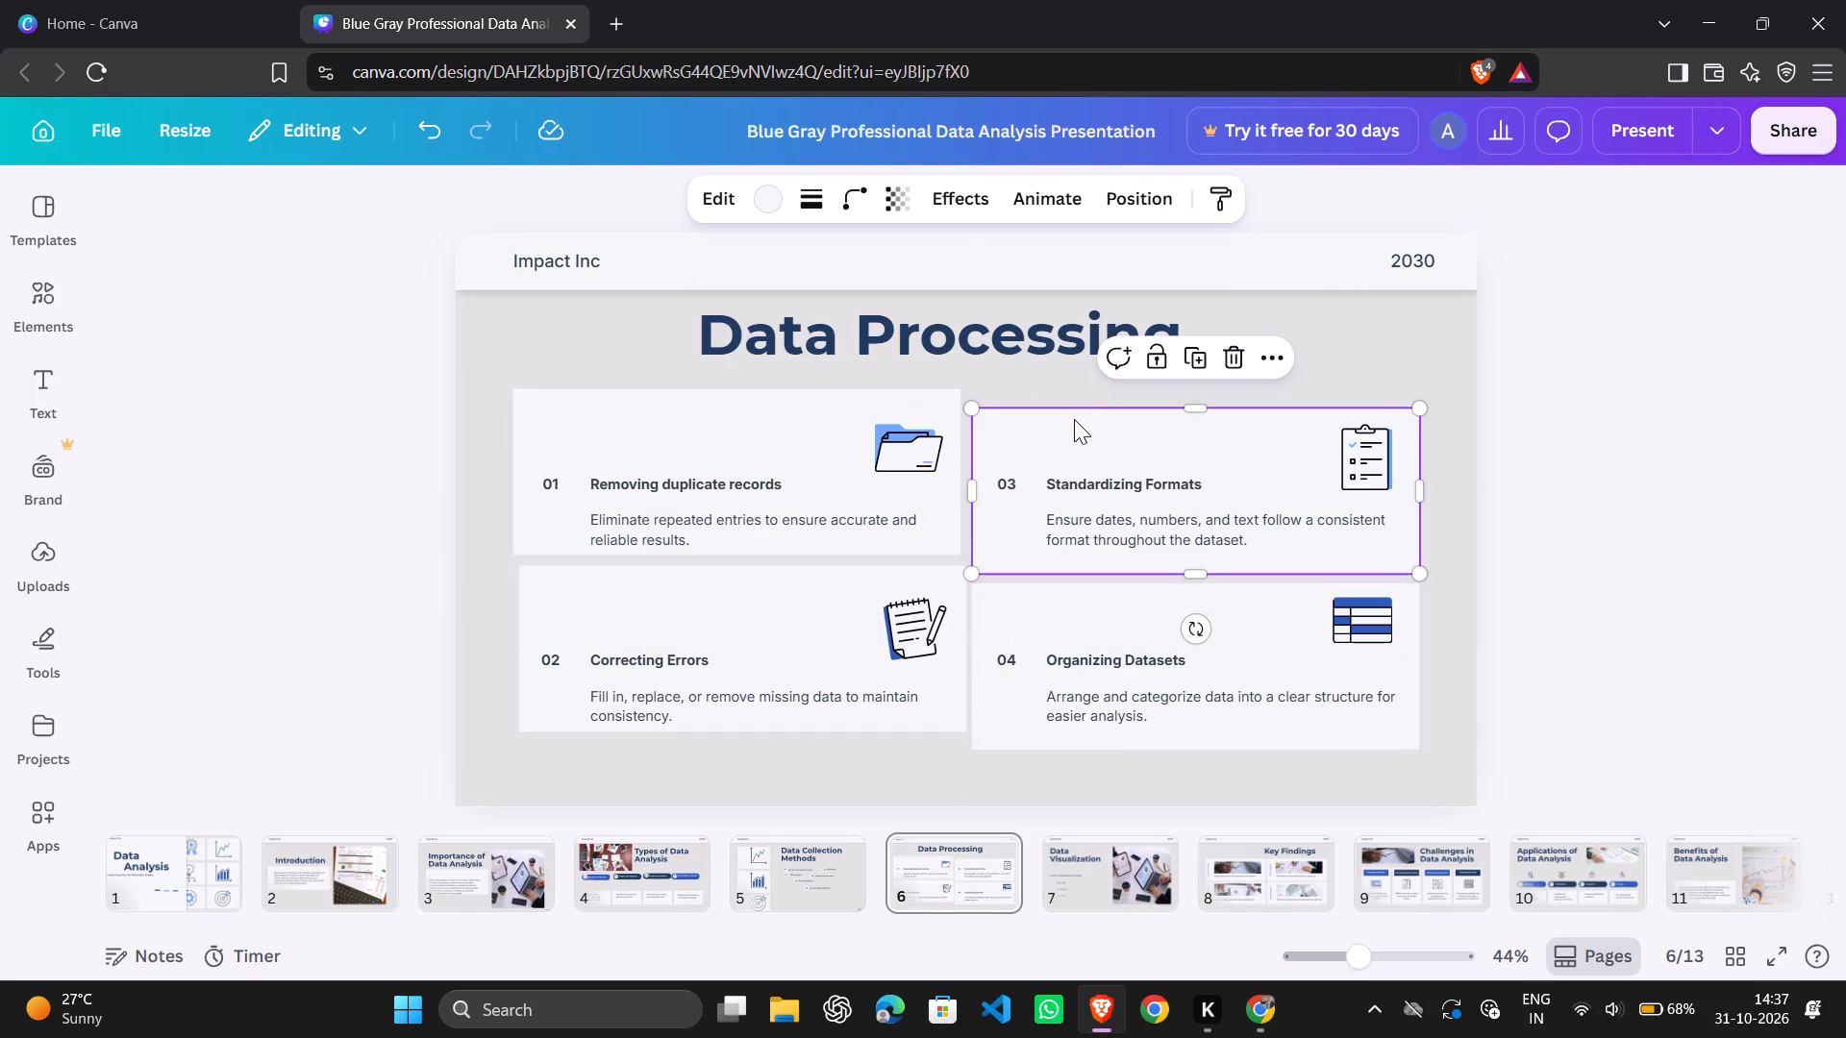
drag(1074, 419, 1073, 402)
Move the folder and clipboard icons up into the top-right corners of the 01 and 03 cards.
drag(915, 445, 920, 422)
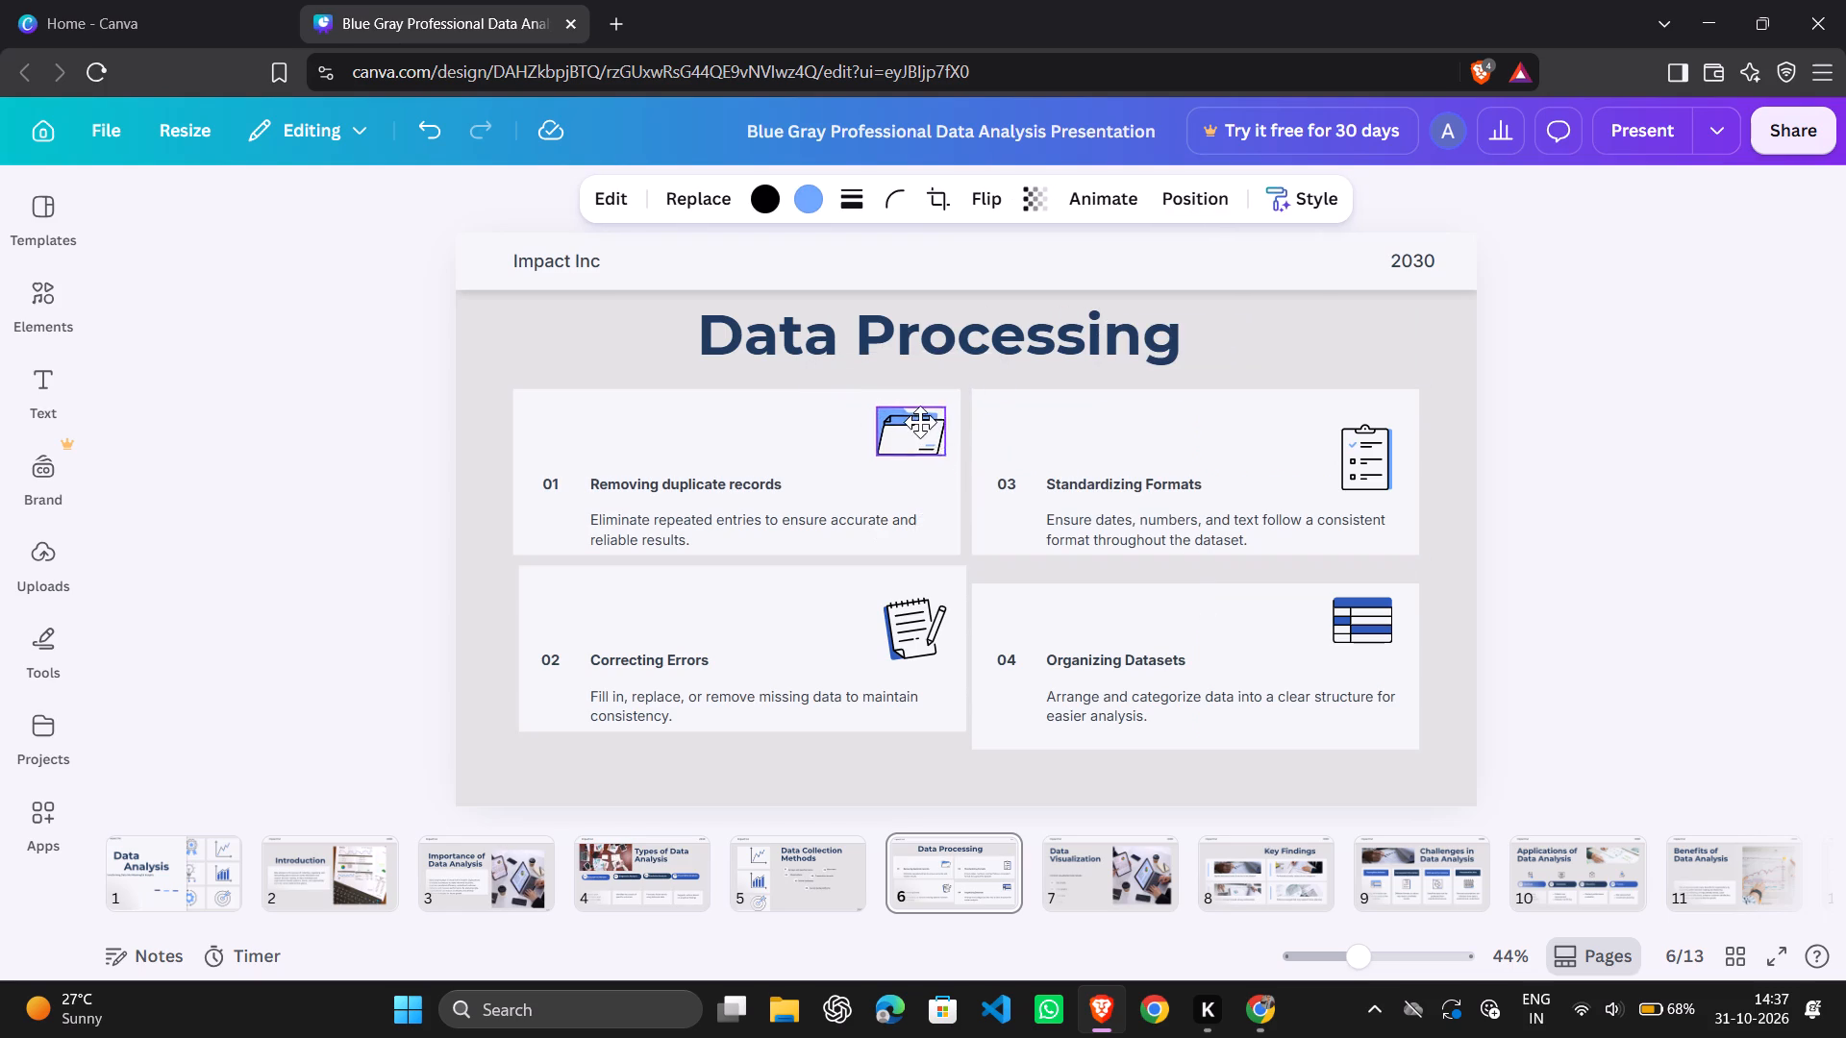
drag(920, 422, 924, 414)
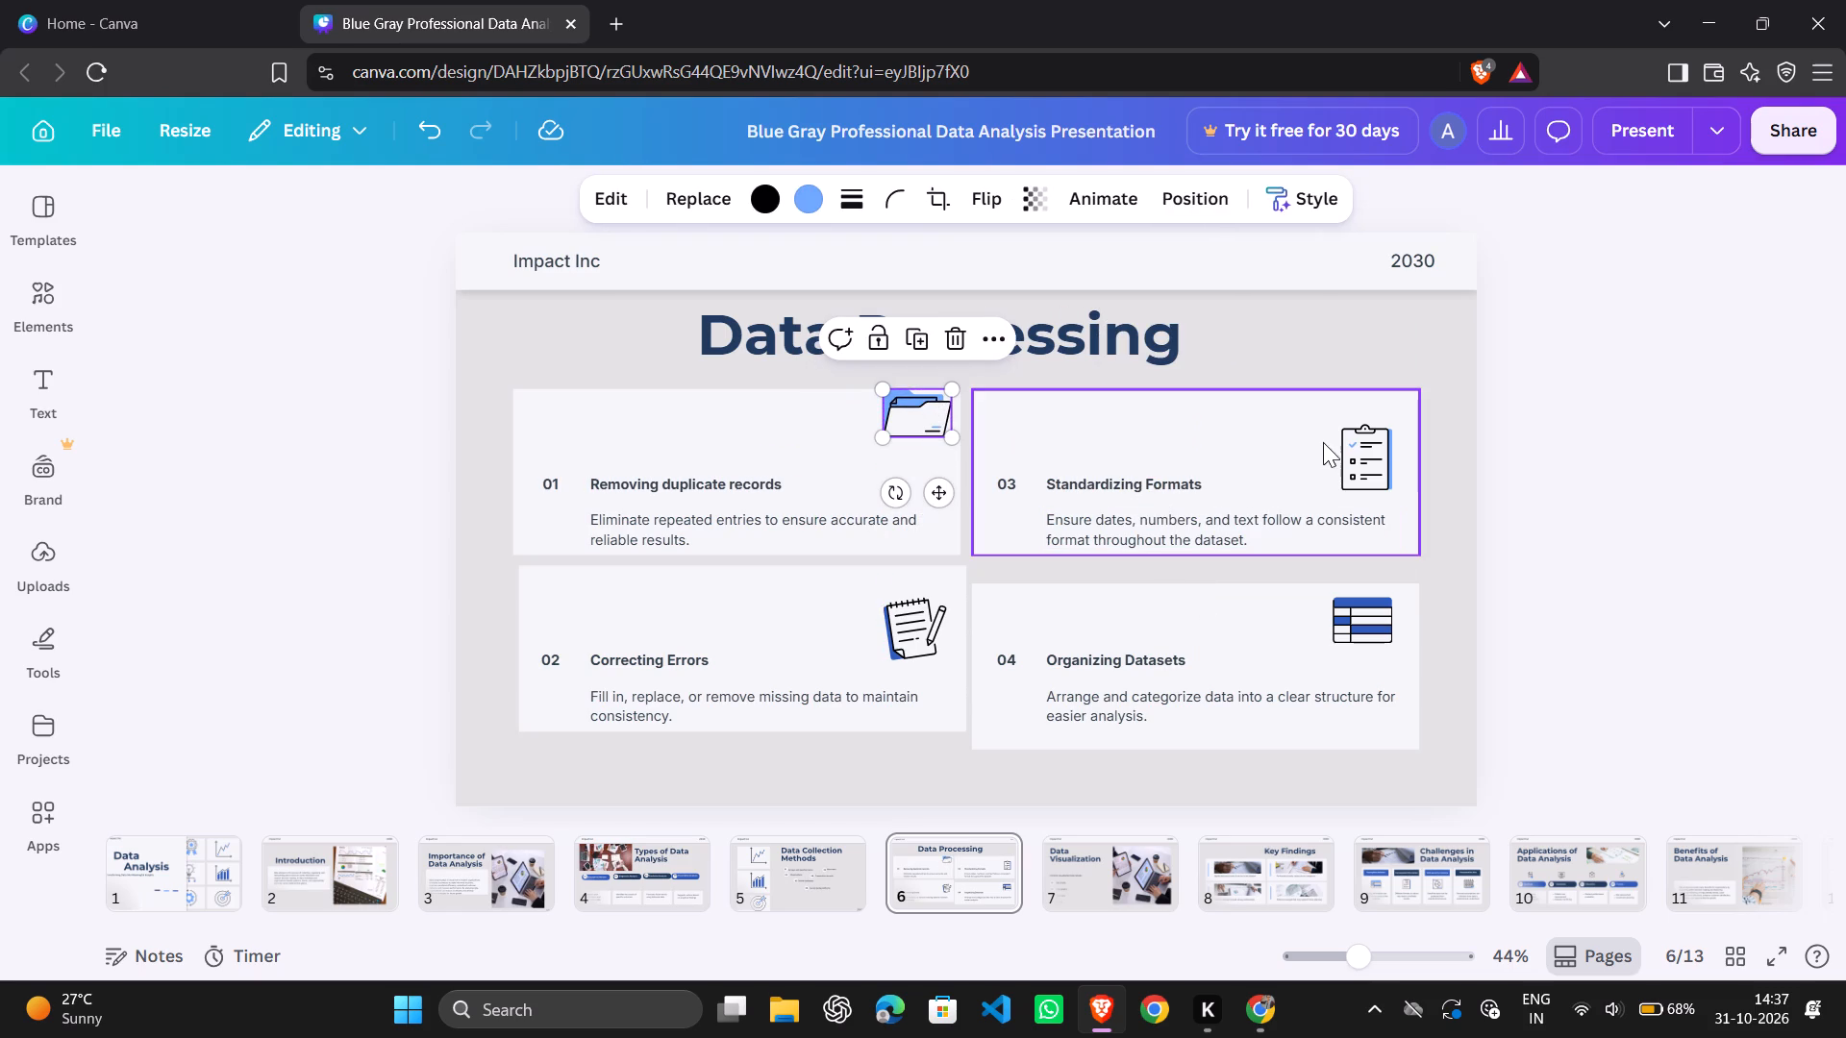
drag(1344, 447, 1353, 410)
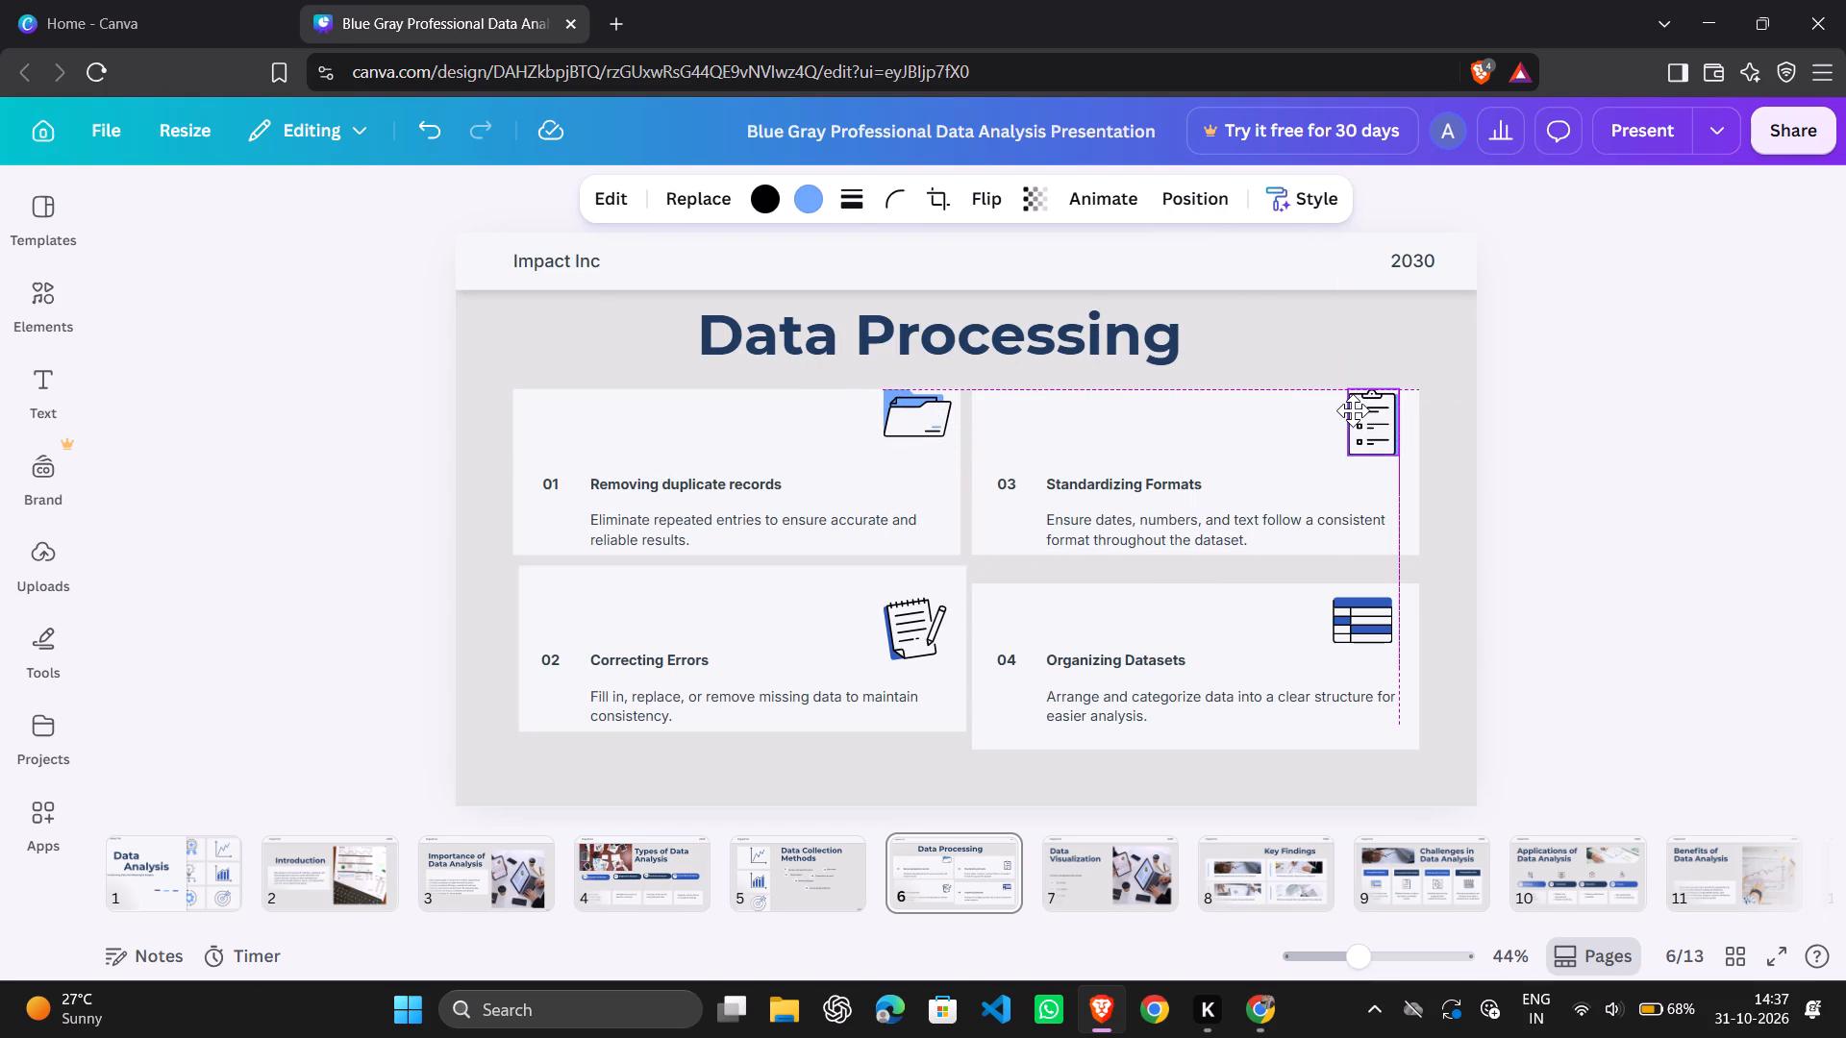
drag(1353, 410, 1360, 416)
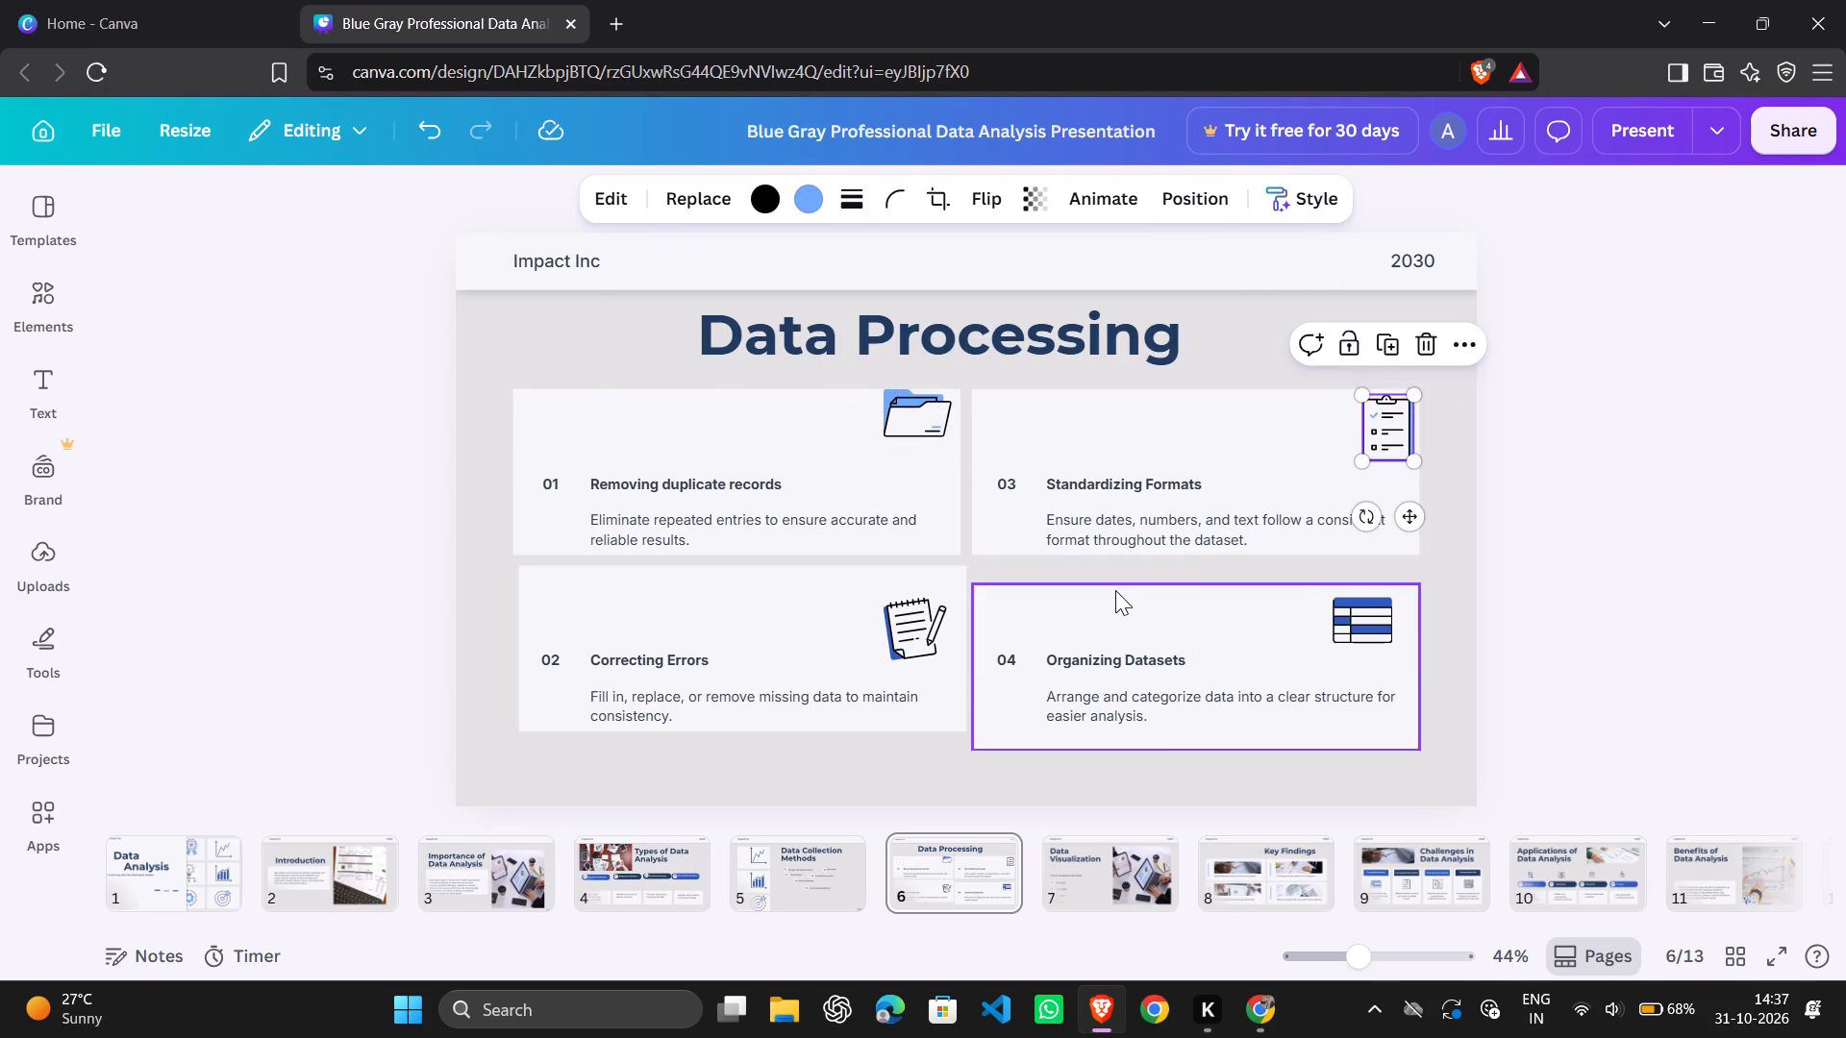
Raise the white card behind Organizing Datasets level with the Correcting Errors card.
drag(1117, 598, 1119, 578)
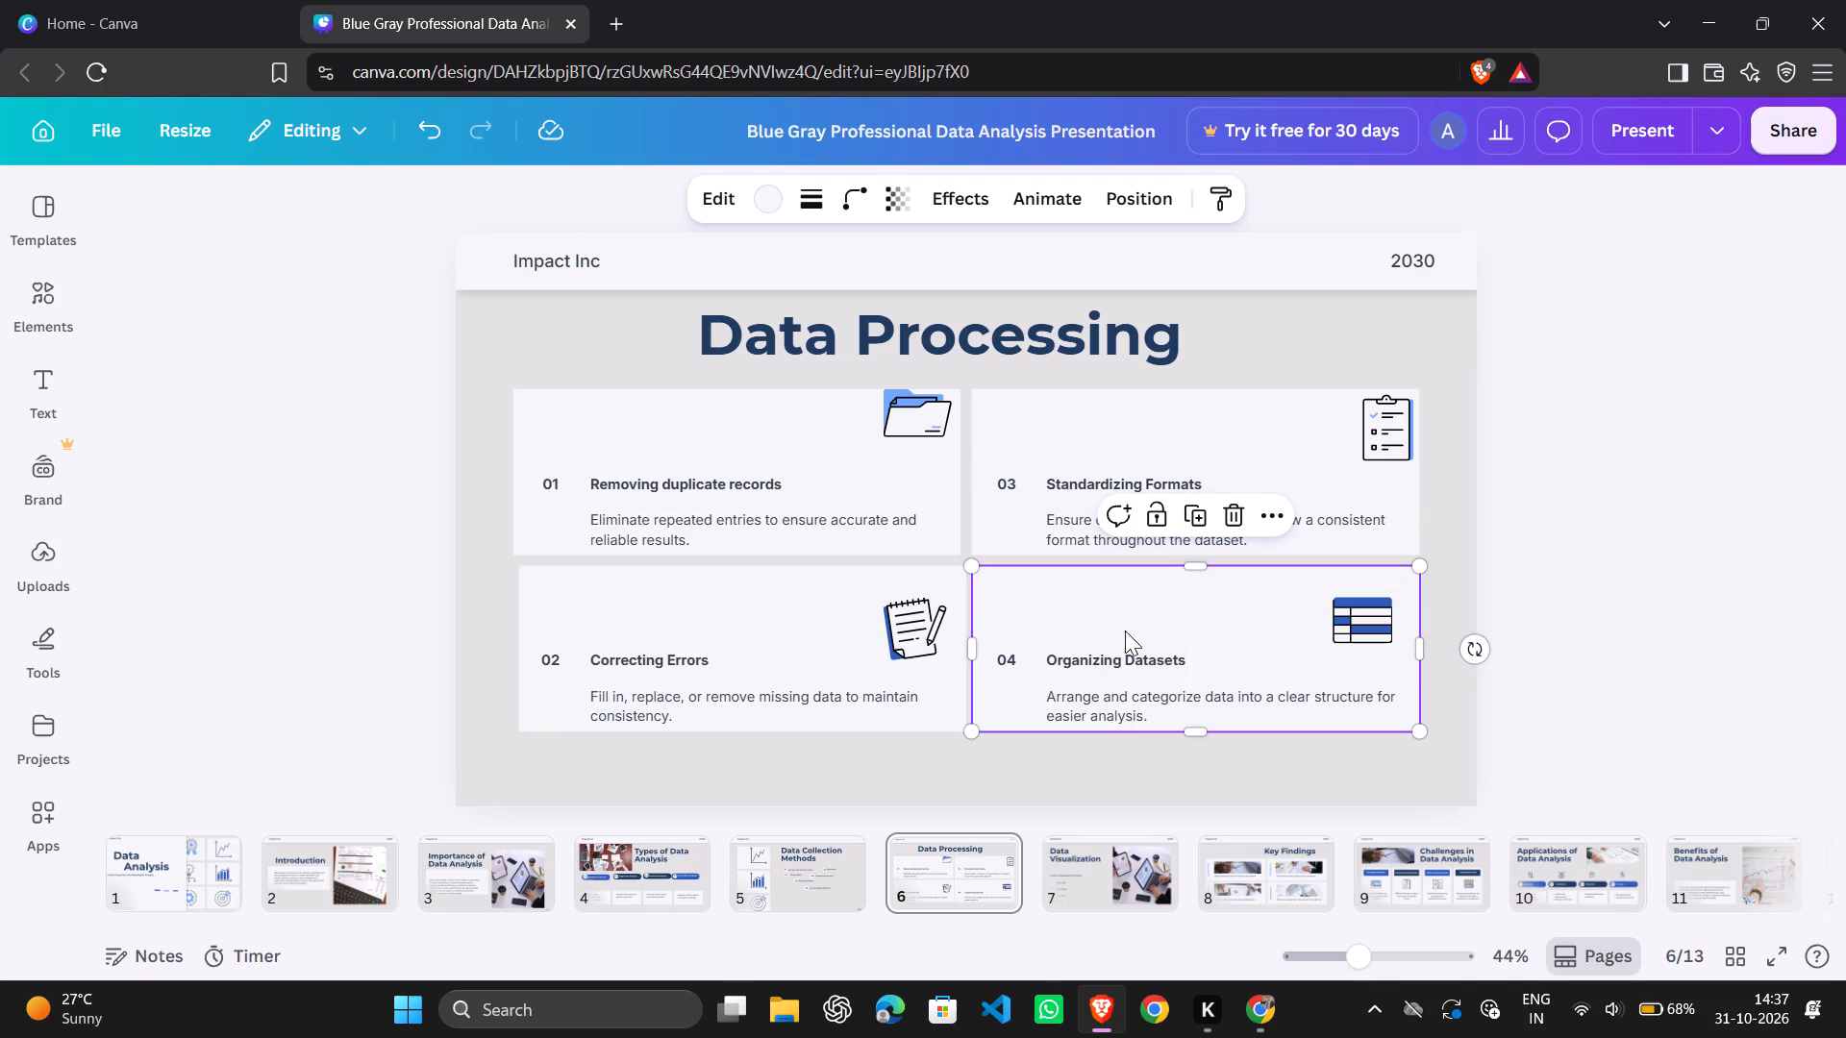
Move the table and notepad icons up into the top-right corners of the 04 and 02 cards.
drag(1356, 627, 1381, 594)
drag(890, 625, 906, 592)
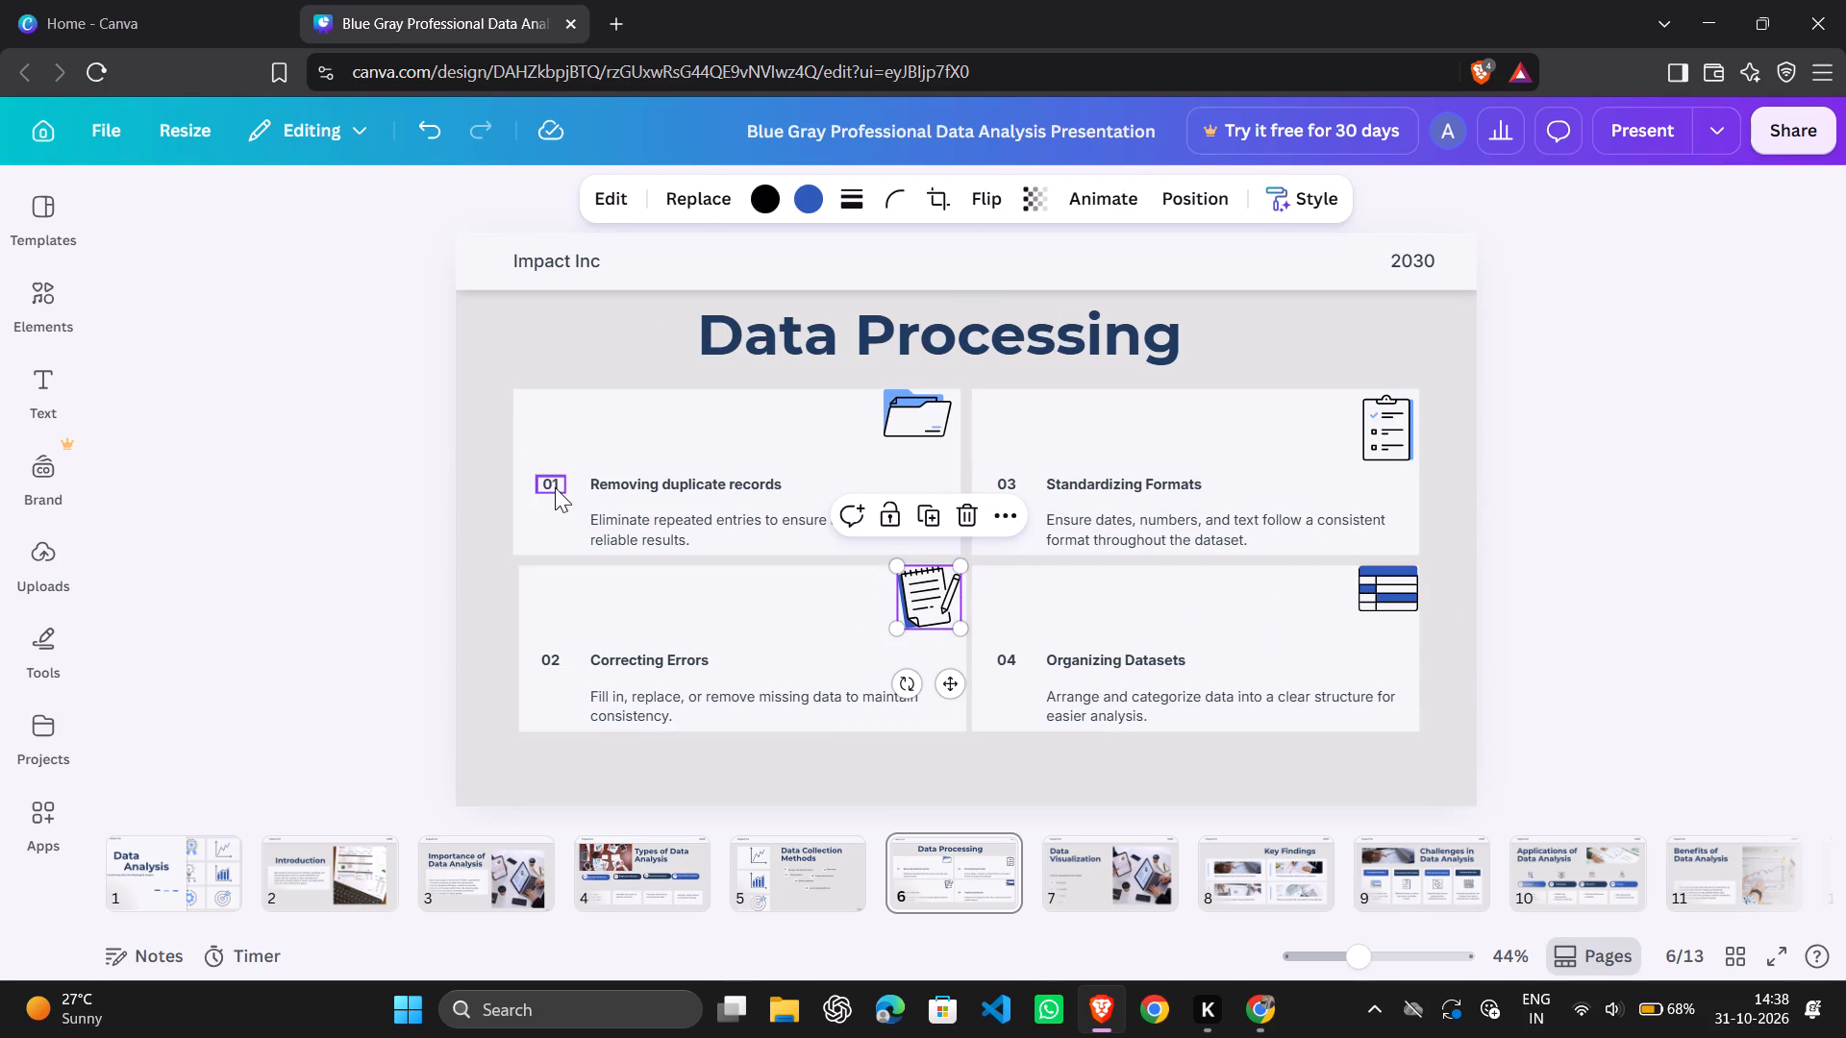
Move the numbers 01, 02, 03 and 04 up to the top-left corners of their cards.
drag(555, 487, 548, 415)
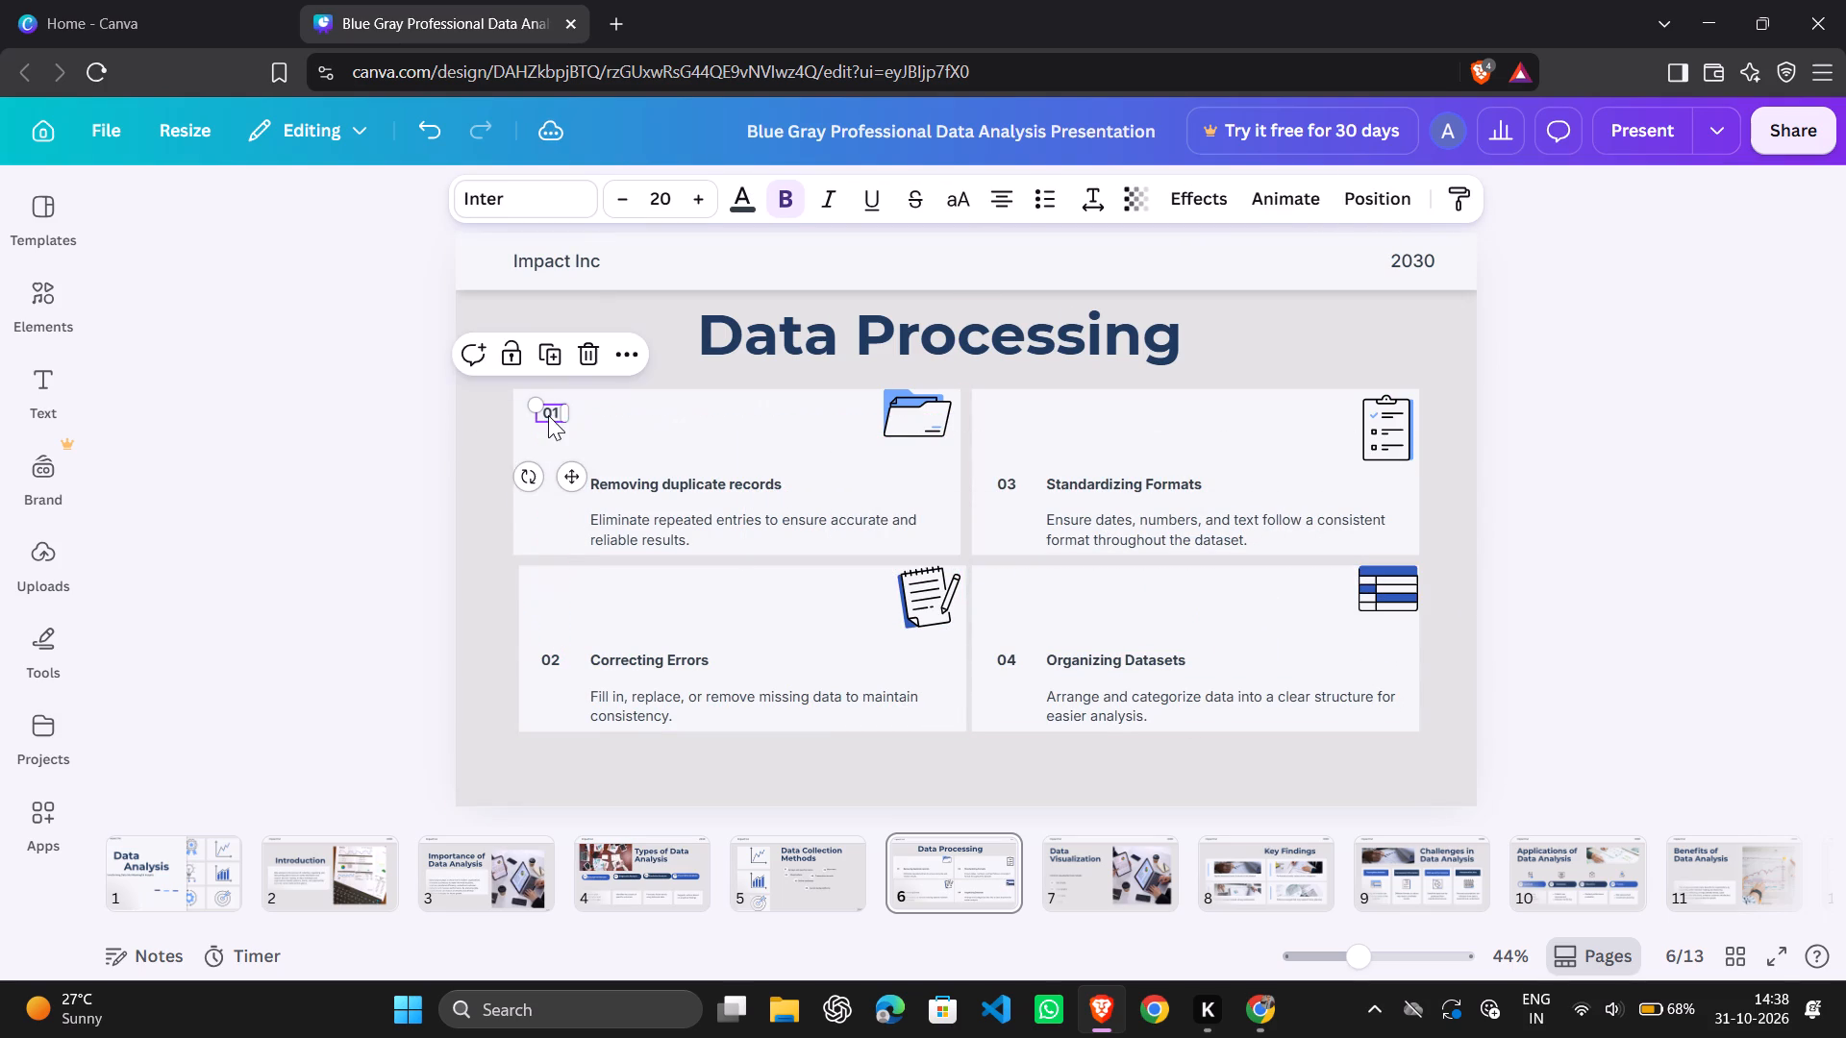
drag(549, 657, 541, 593)
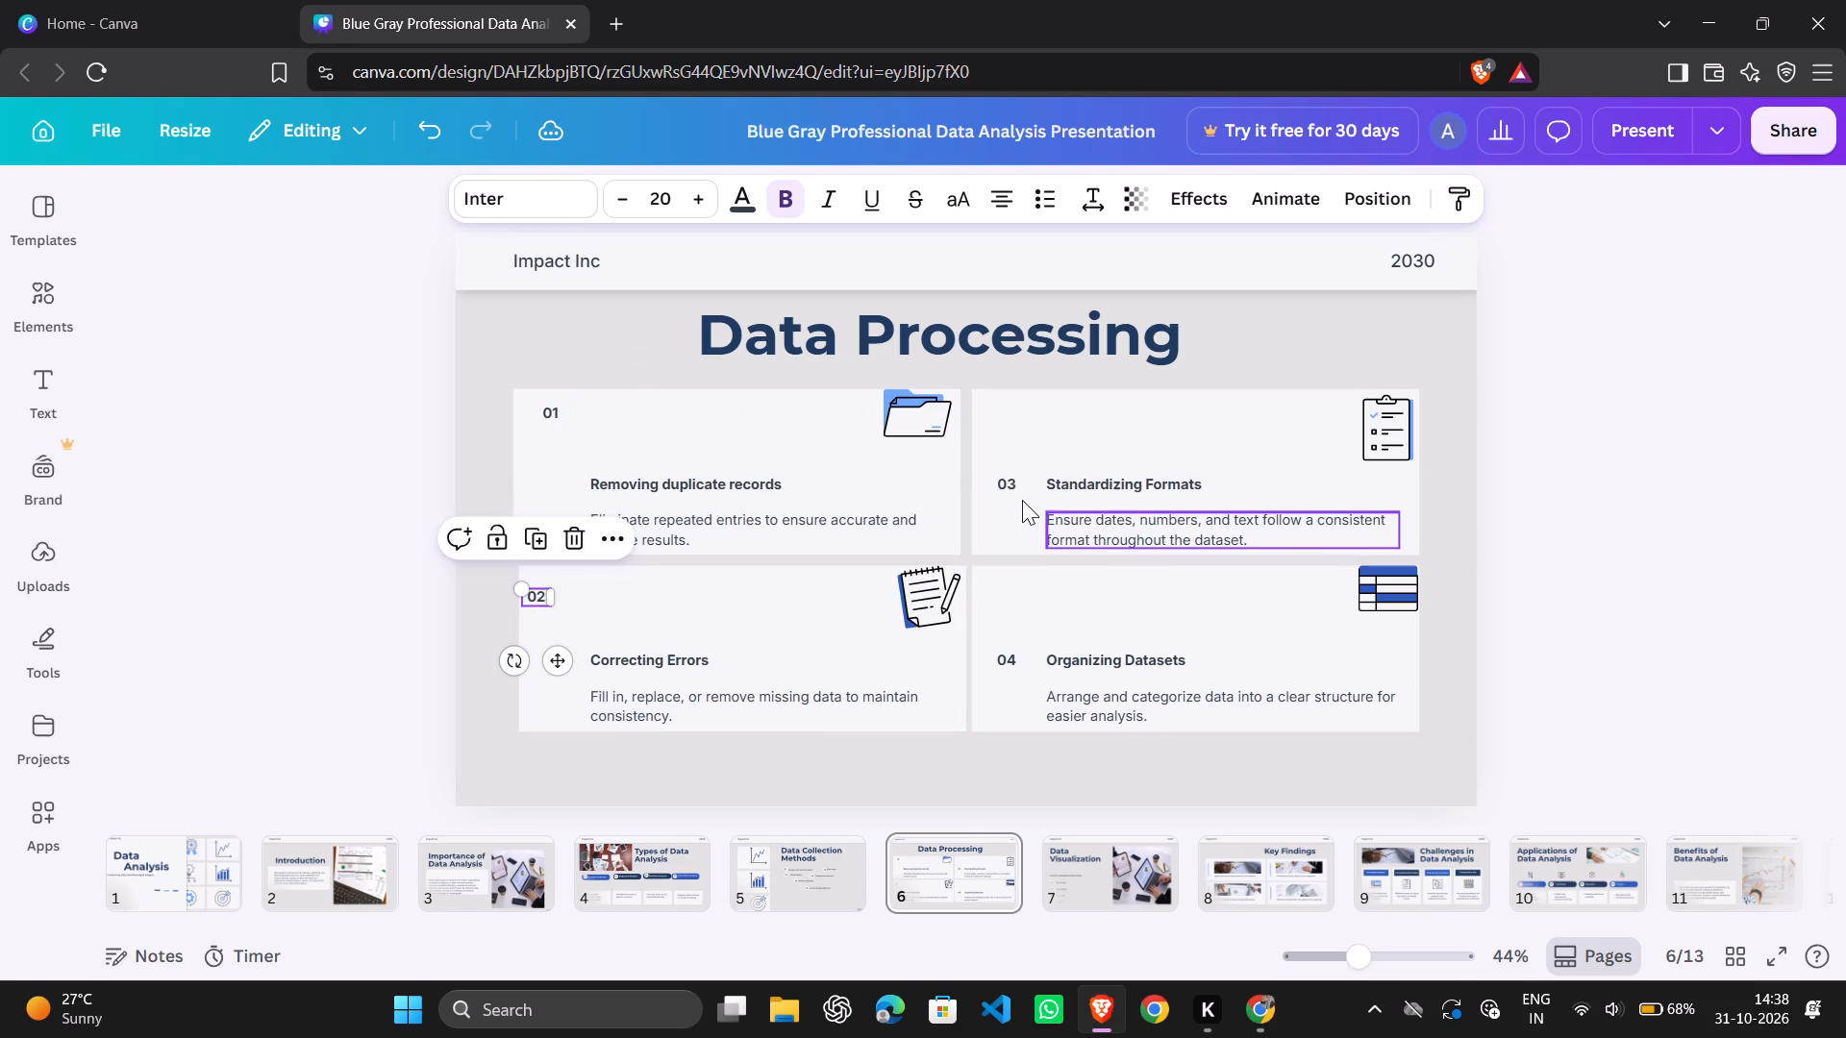
drag(1007, 489, 992, 419)
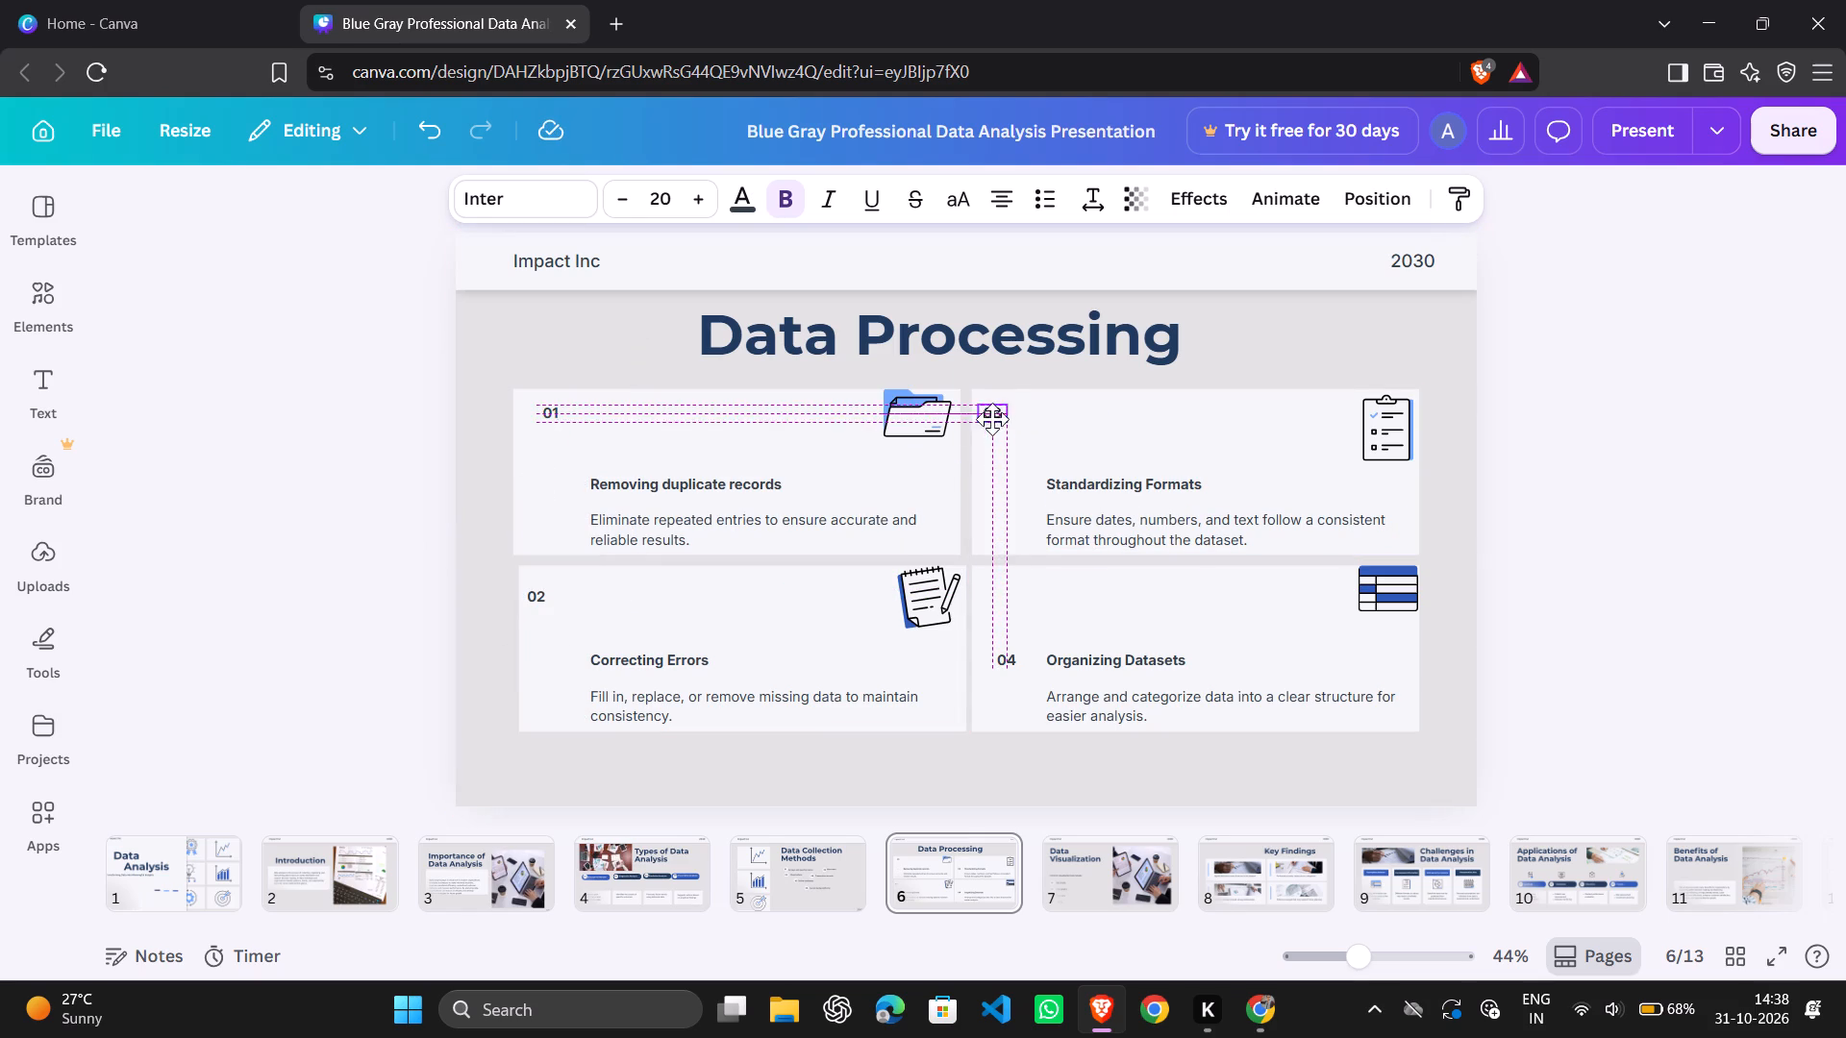
drag(992, 419, 988, 410)
drag(1005, 665, 998, 594)
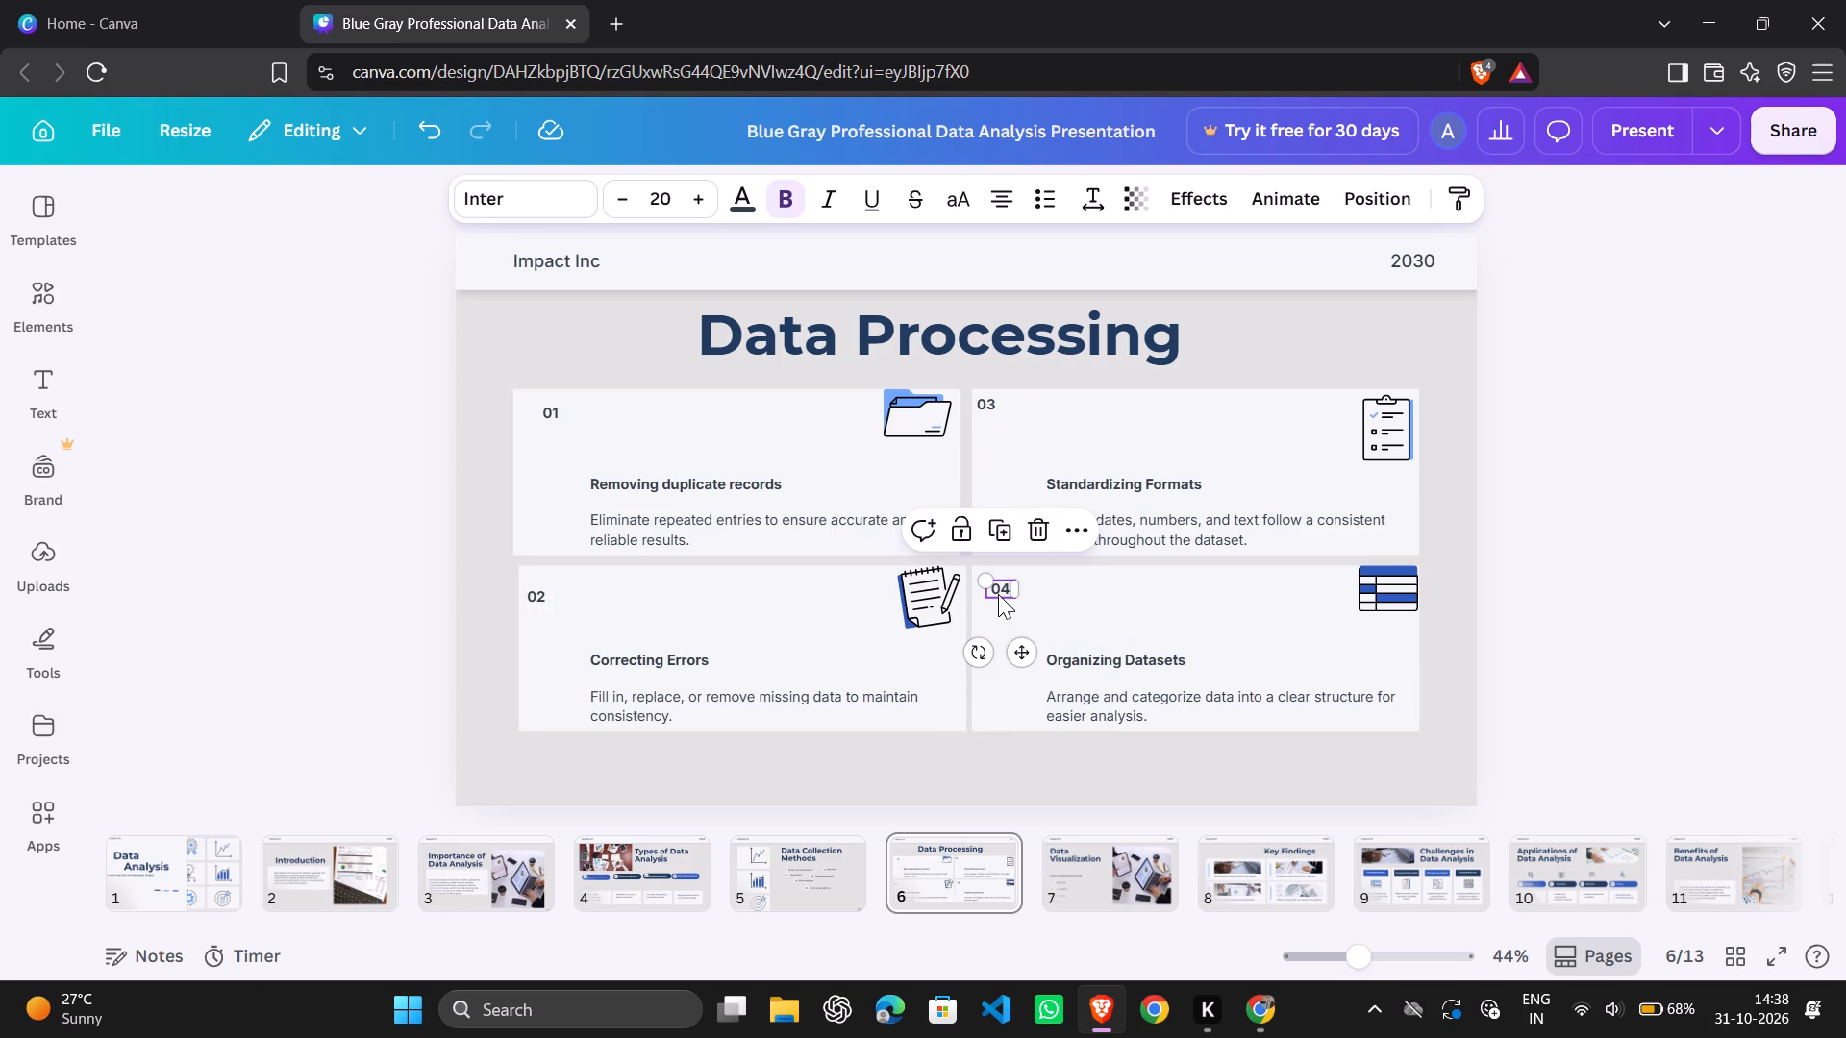
On page 7, shift the Data Visualization title up and right, and bring the "Common visualization tools include:" line up beneath it.
click(1077, 892)
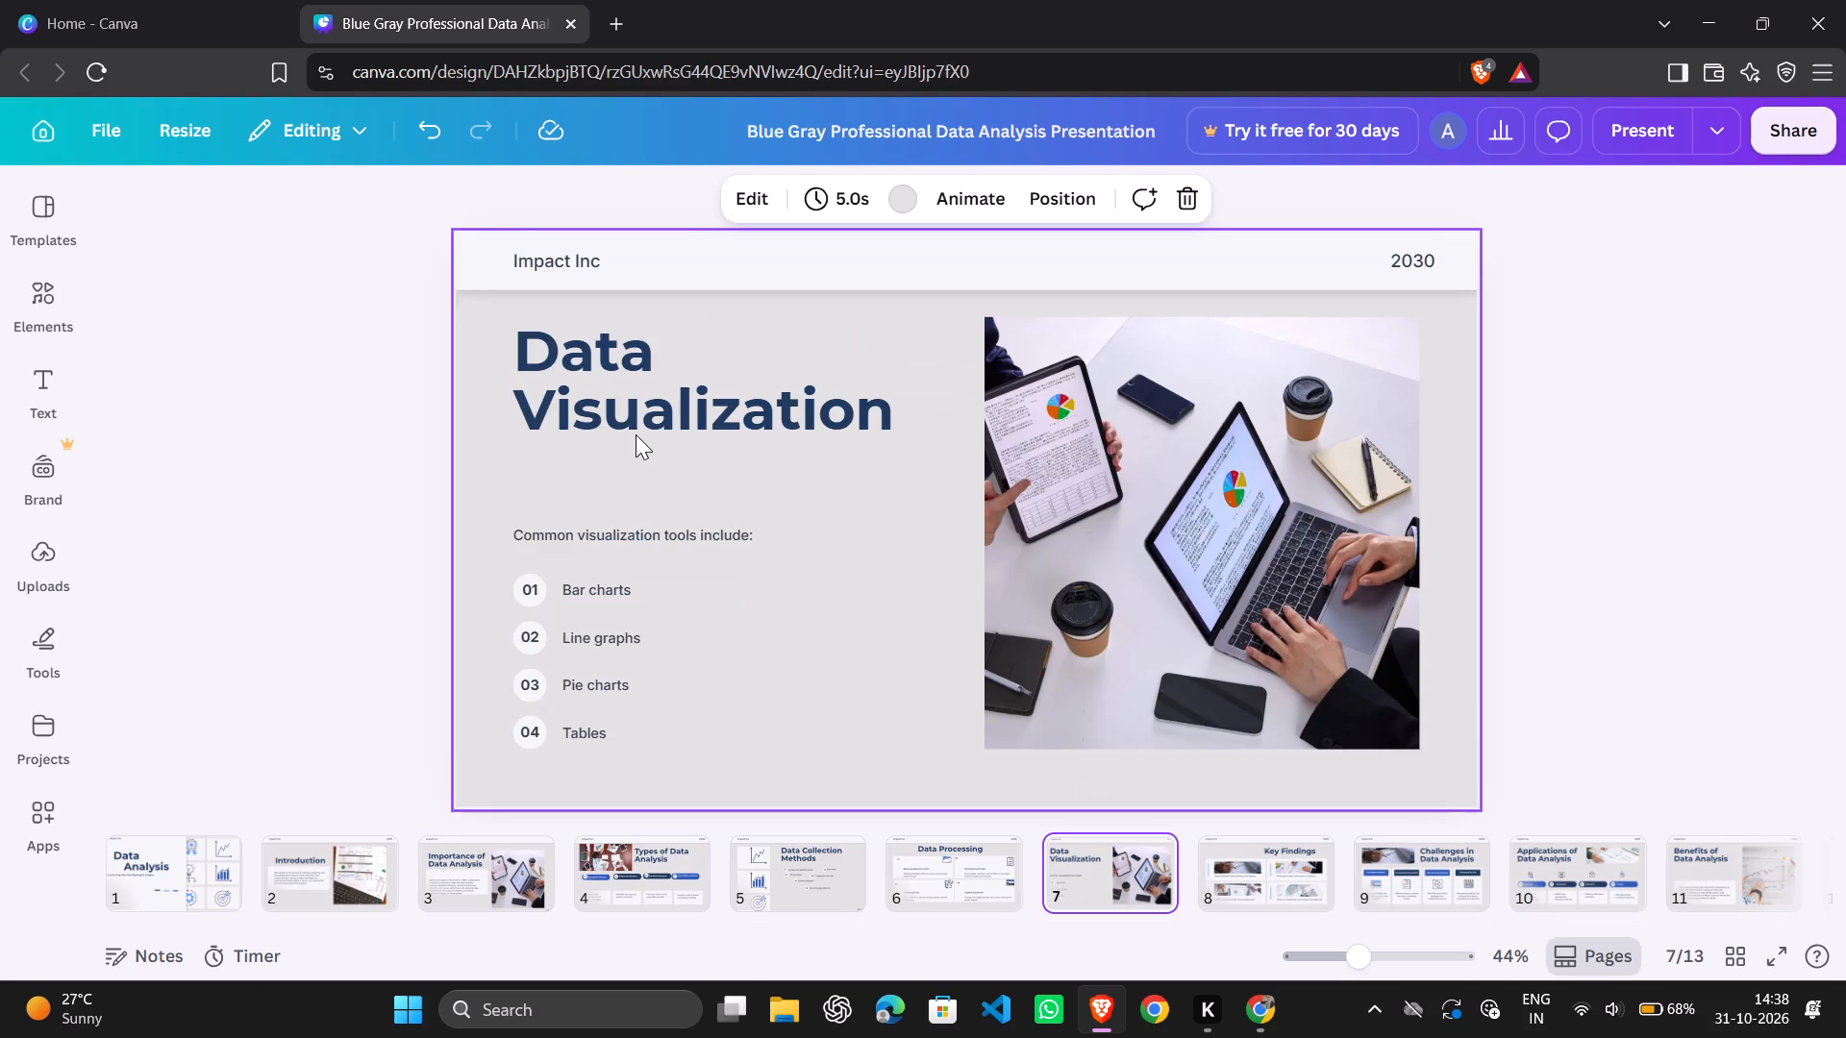
drag(634, 419, 668, 396)
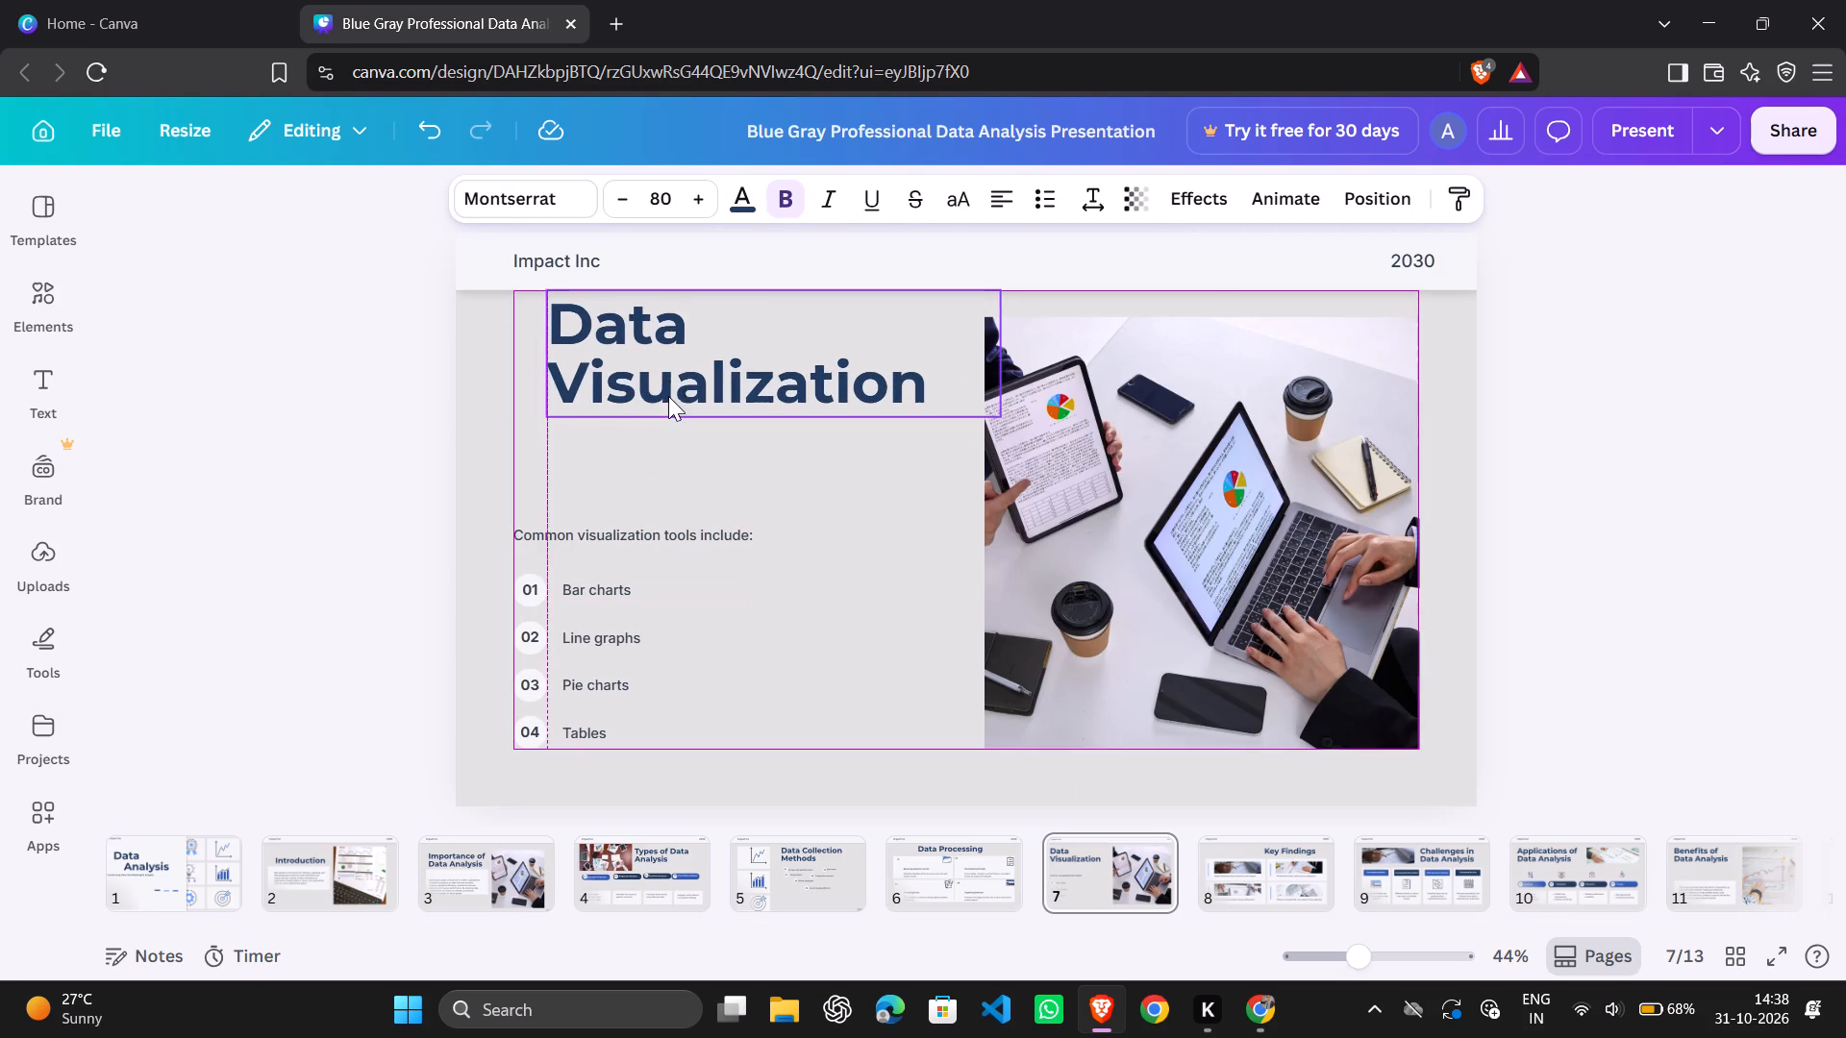
drag(586, 525, 673, 448)
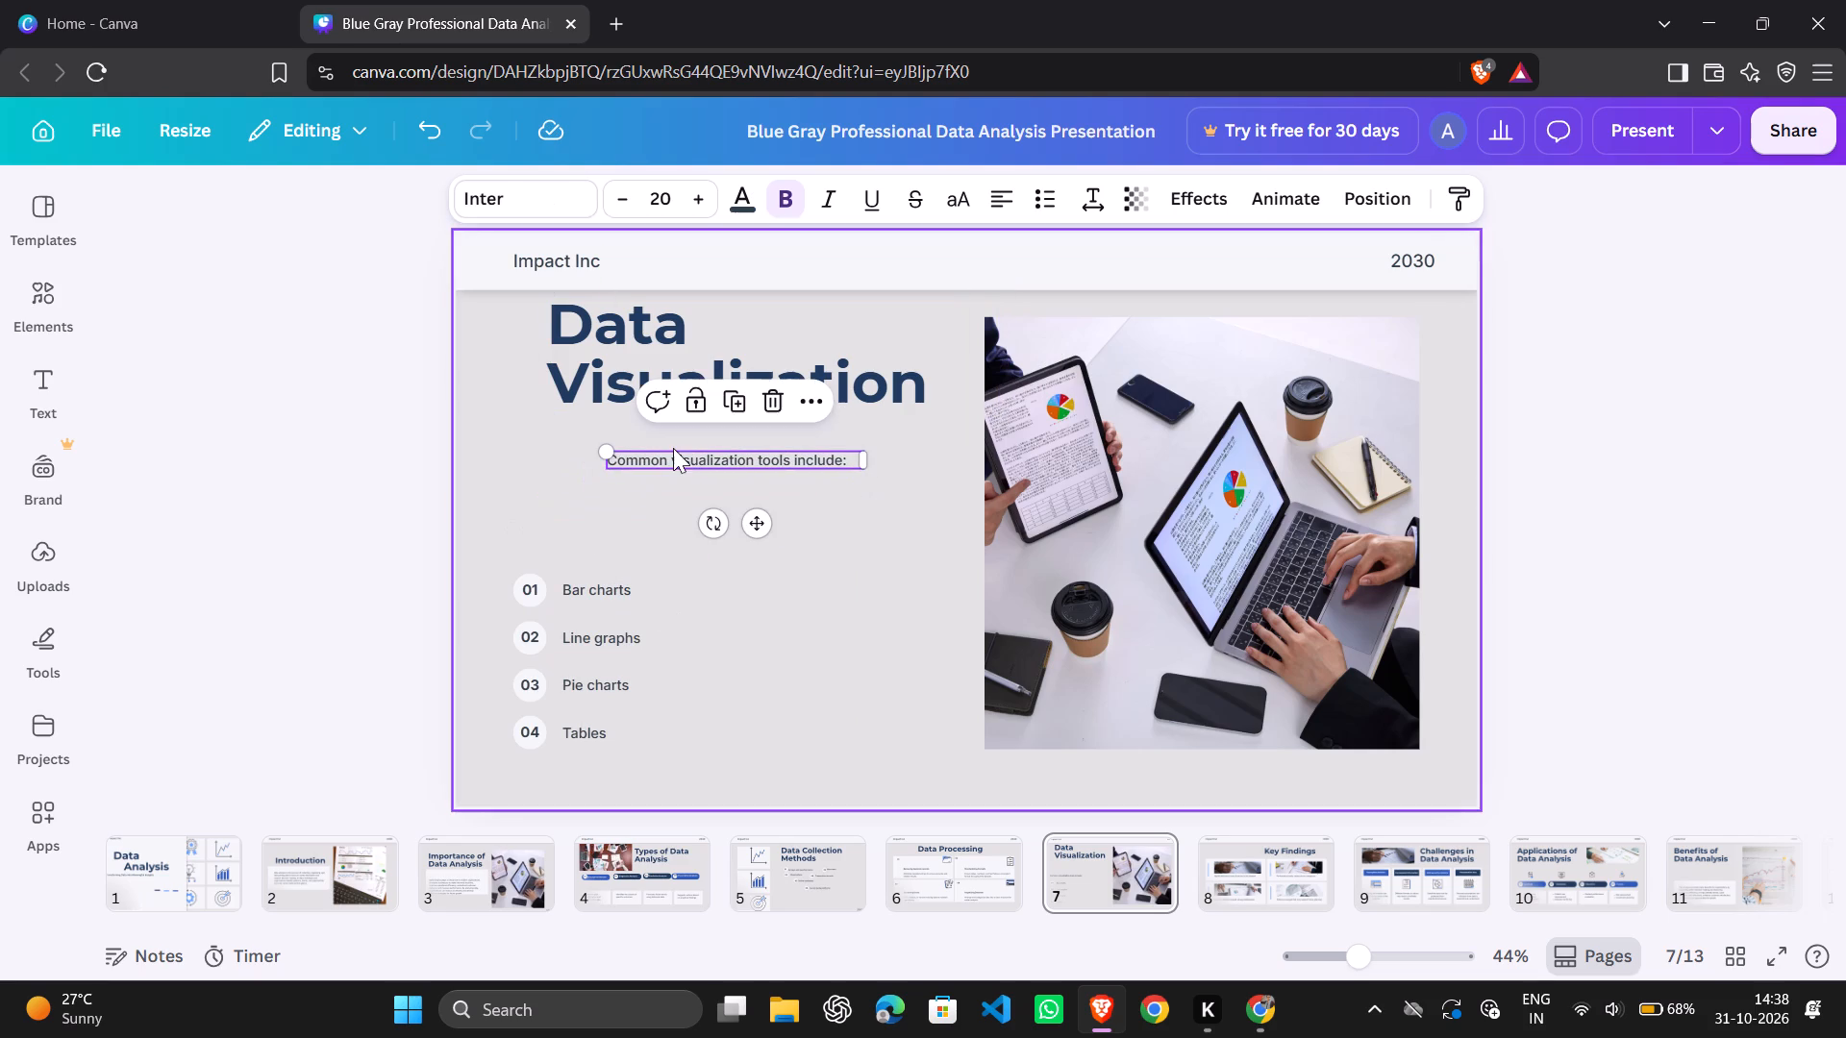
Stack the Bar charts, Line graphs, Pie charts and Tables texts in a column below the "Common visualization tools include:" line.
drag(611, 586, 713, 499)
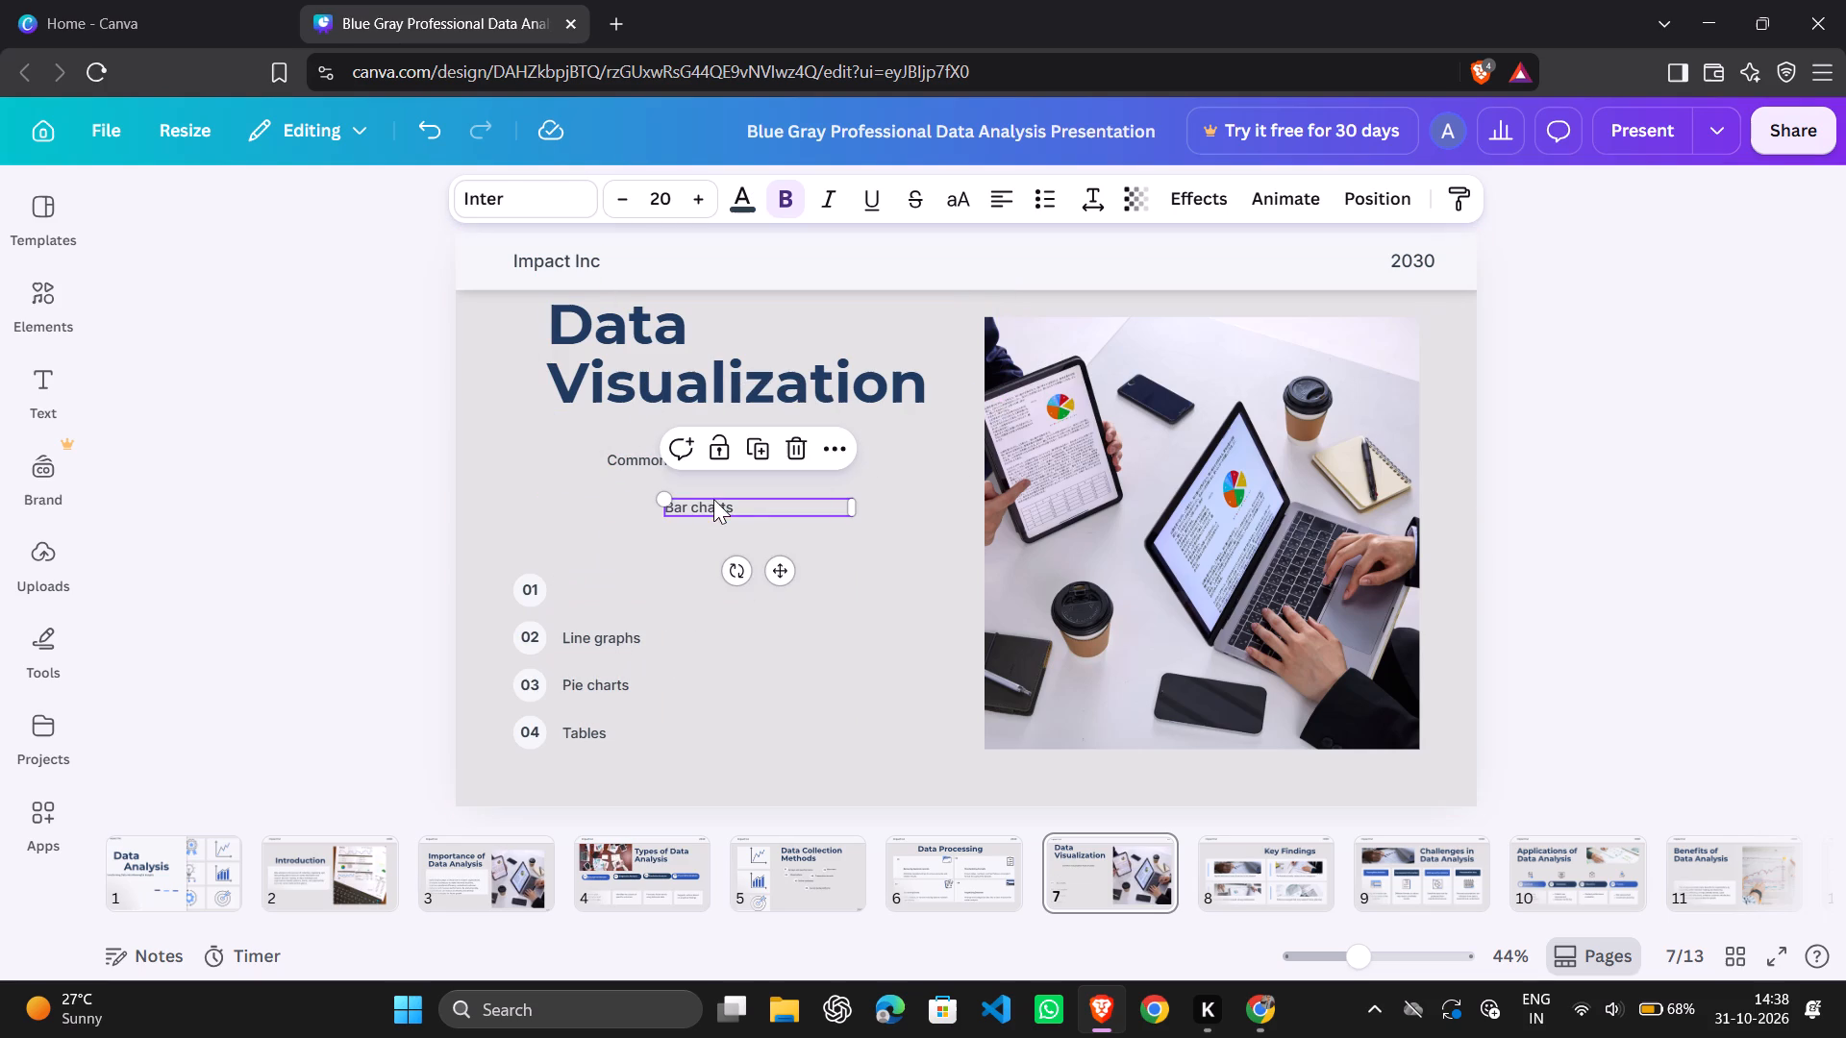
drag(588, 640, 692, 557)
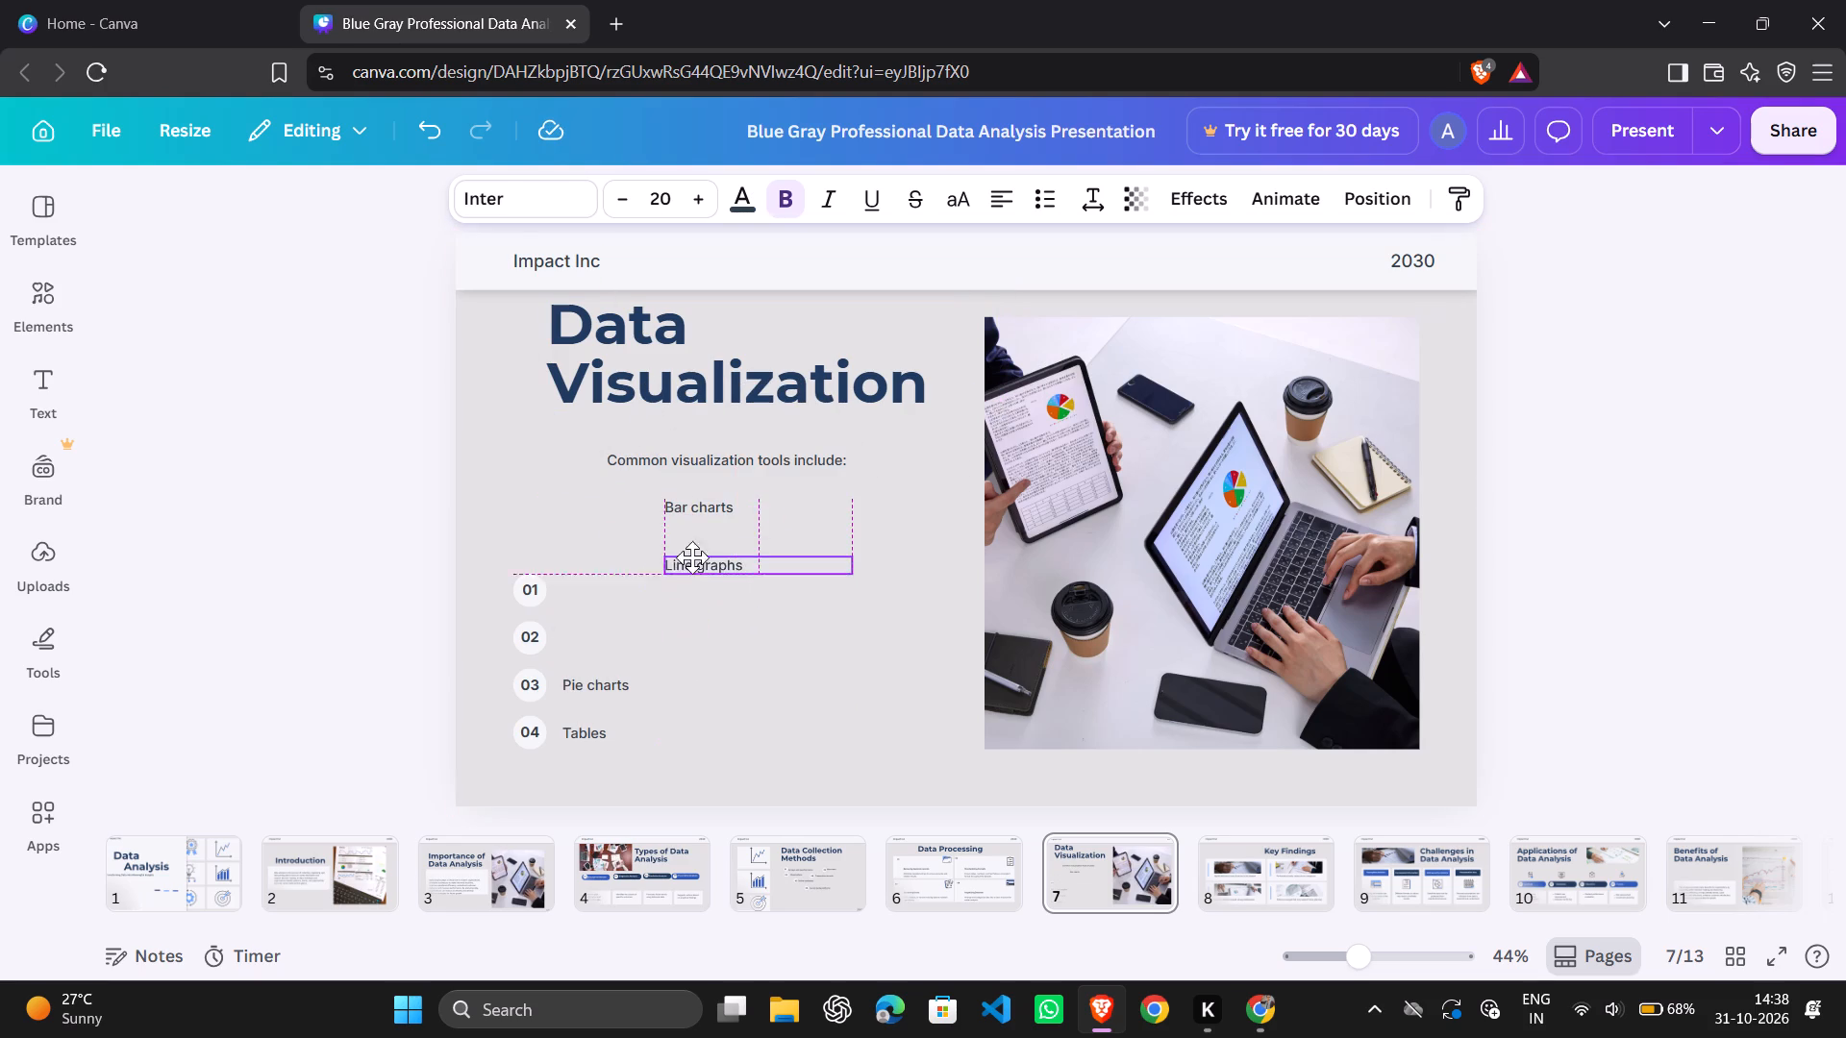
drag(692, 557, 692, 546)
drag(594, 686, 704, 583)
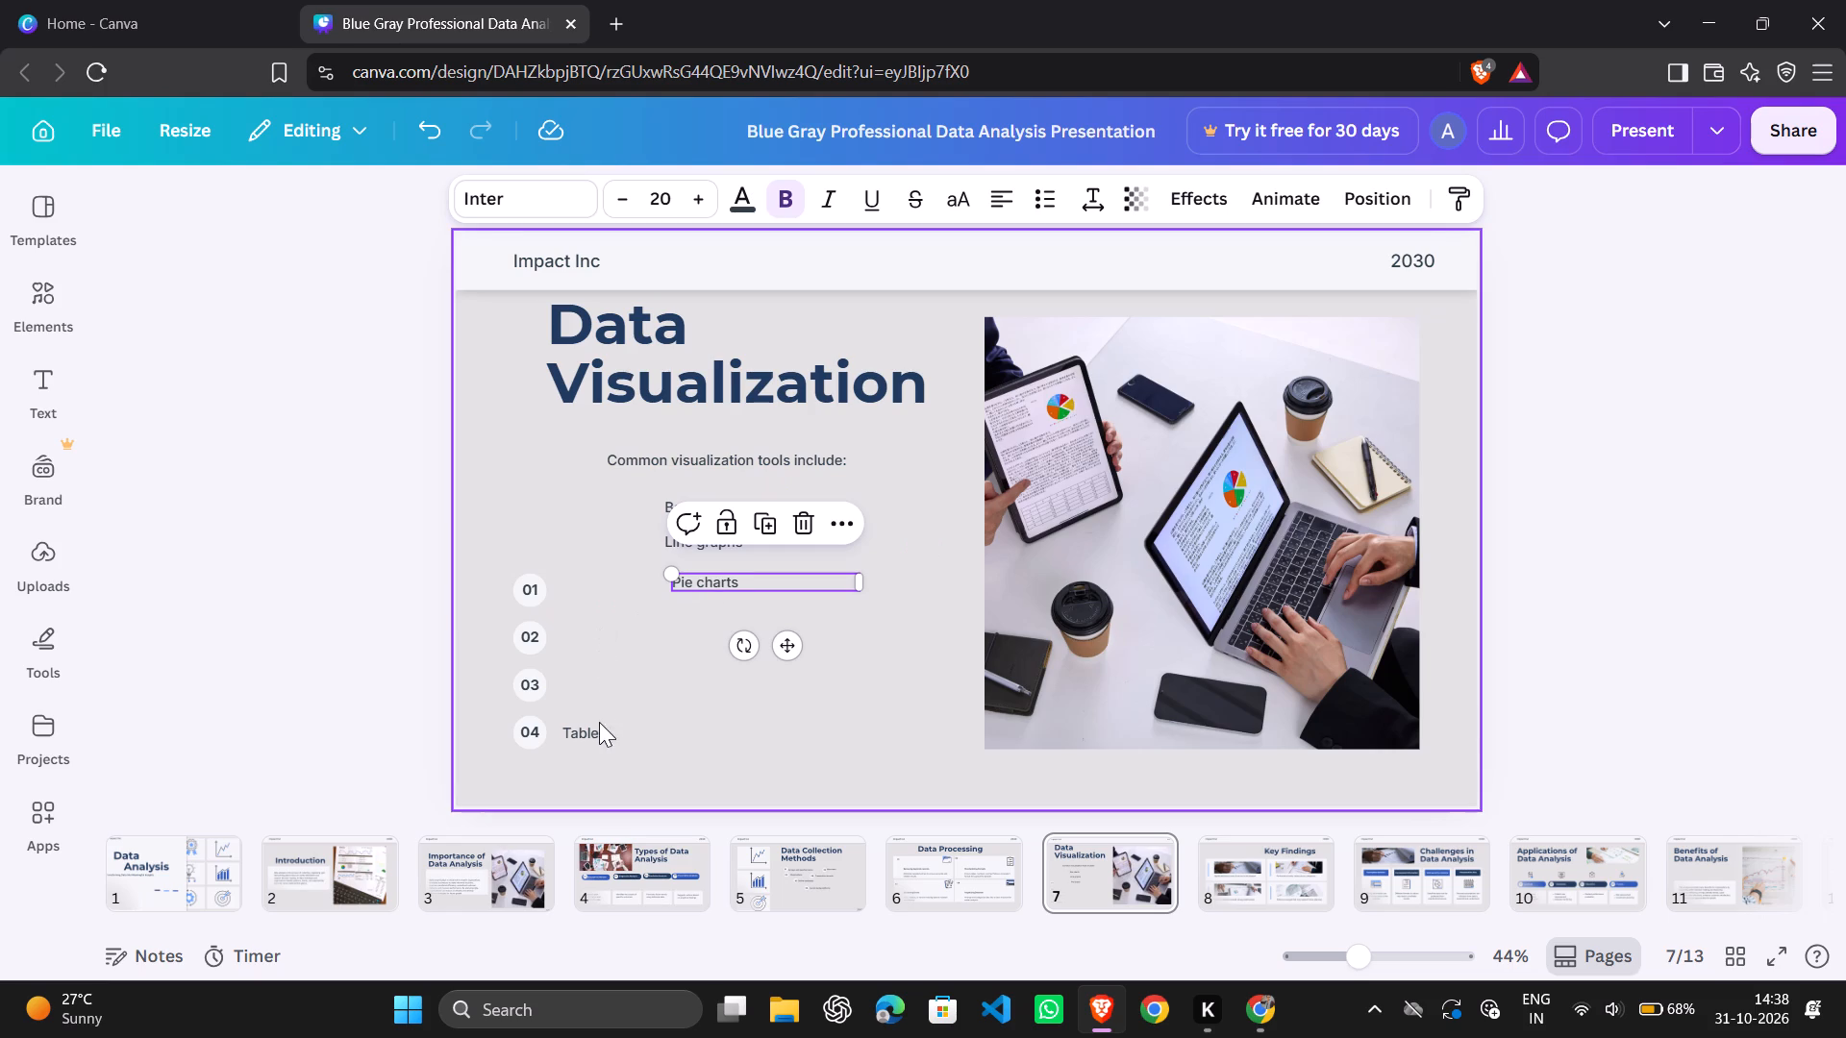
drag(582, 733, 674, 609)
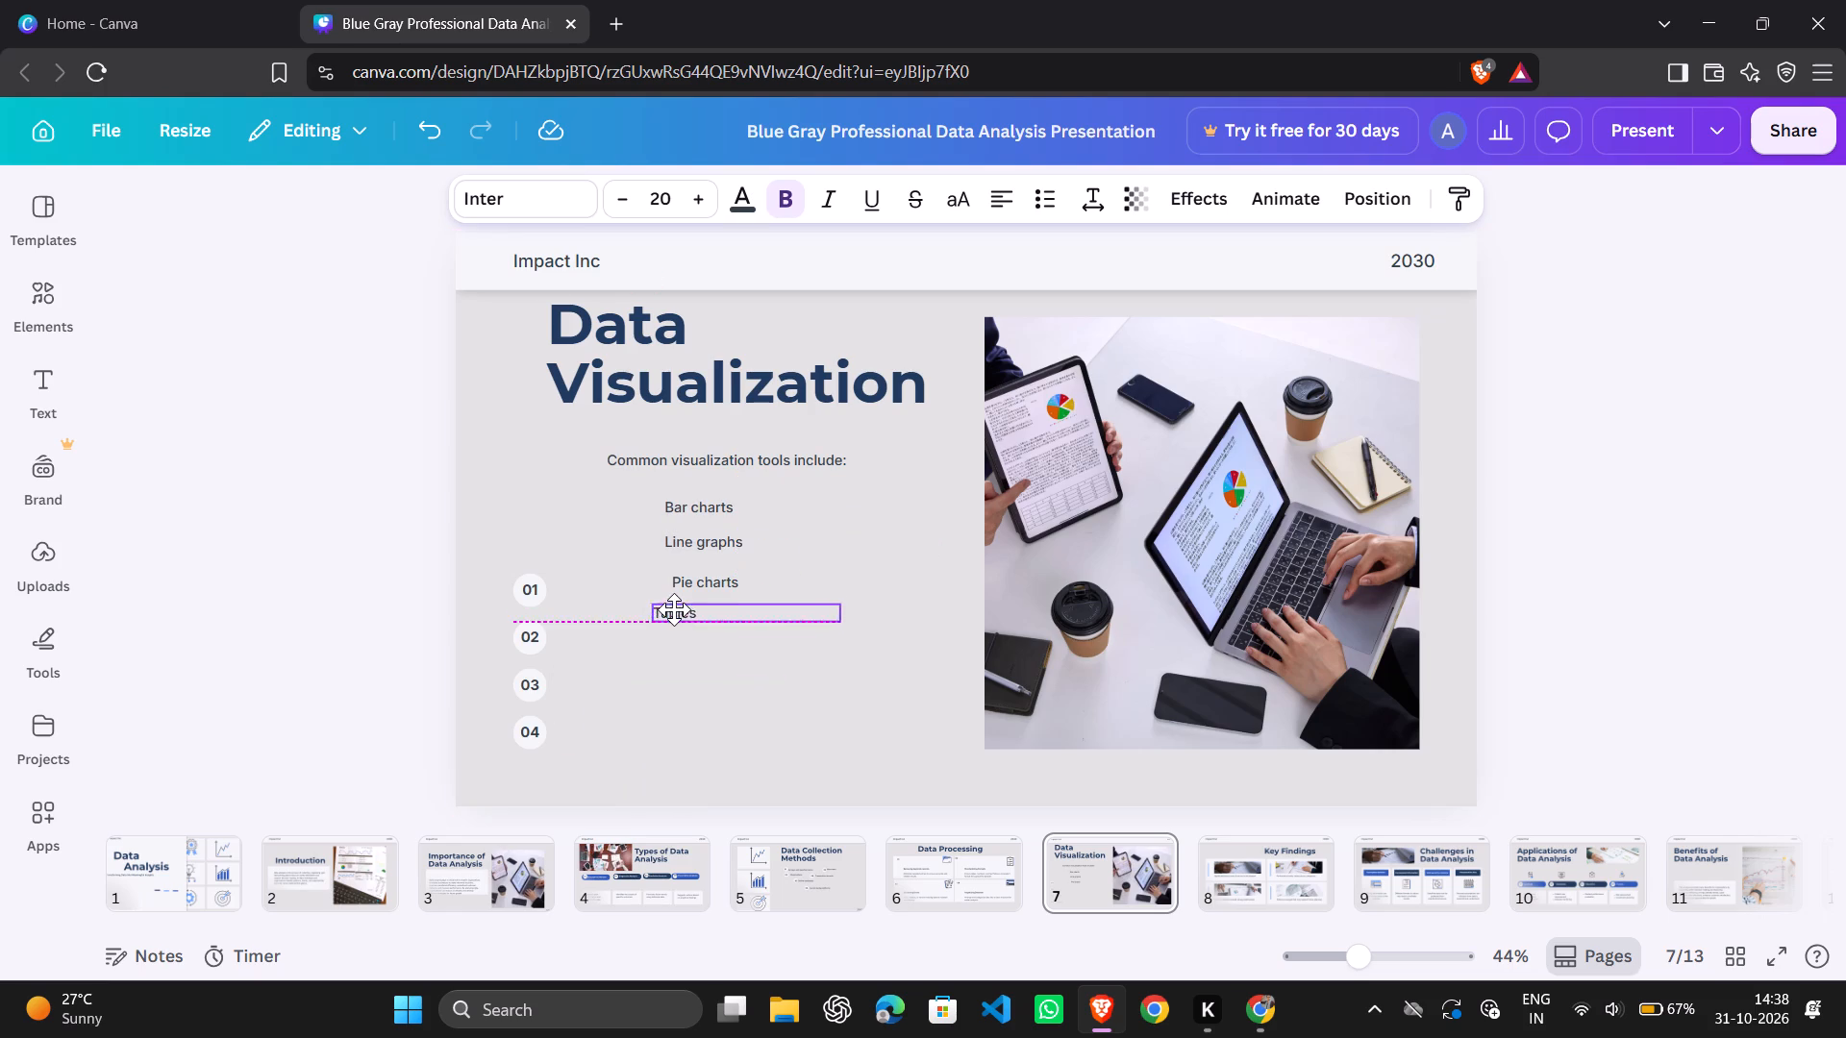
drag(674, 609, 679, 609)
drag(704, 573, 699, 568)
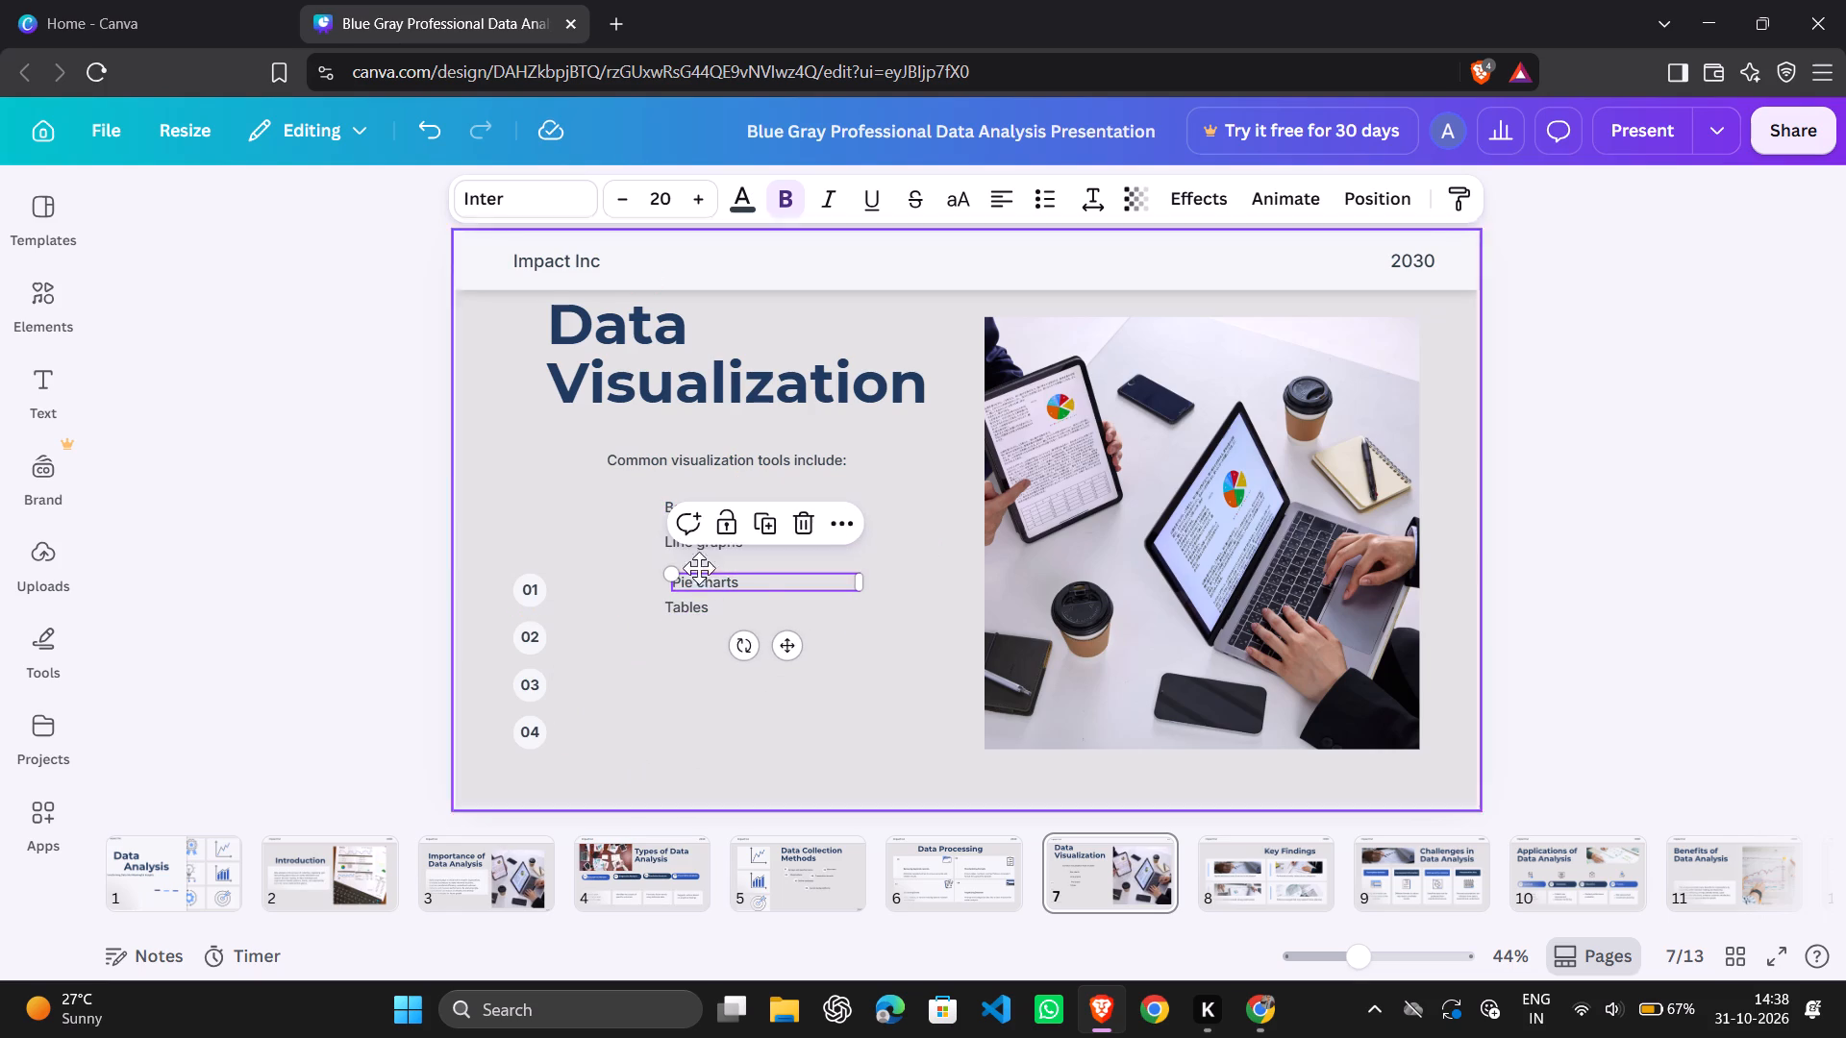
drag(699, 568, 694, 561)
Move the 01 number and its white circle up beside the Bar charts text.
drag(529, 591, 646, 512)
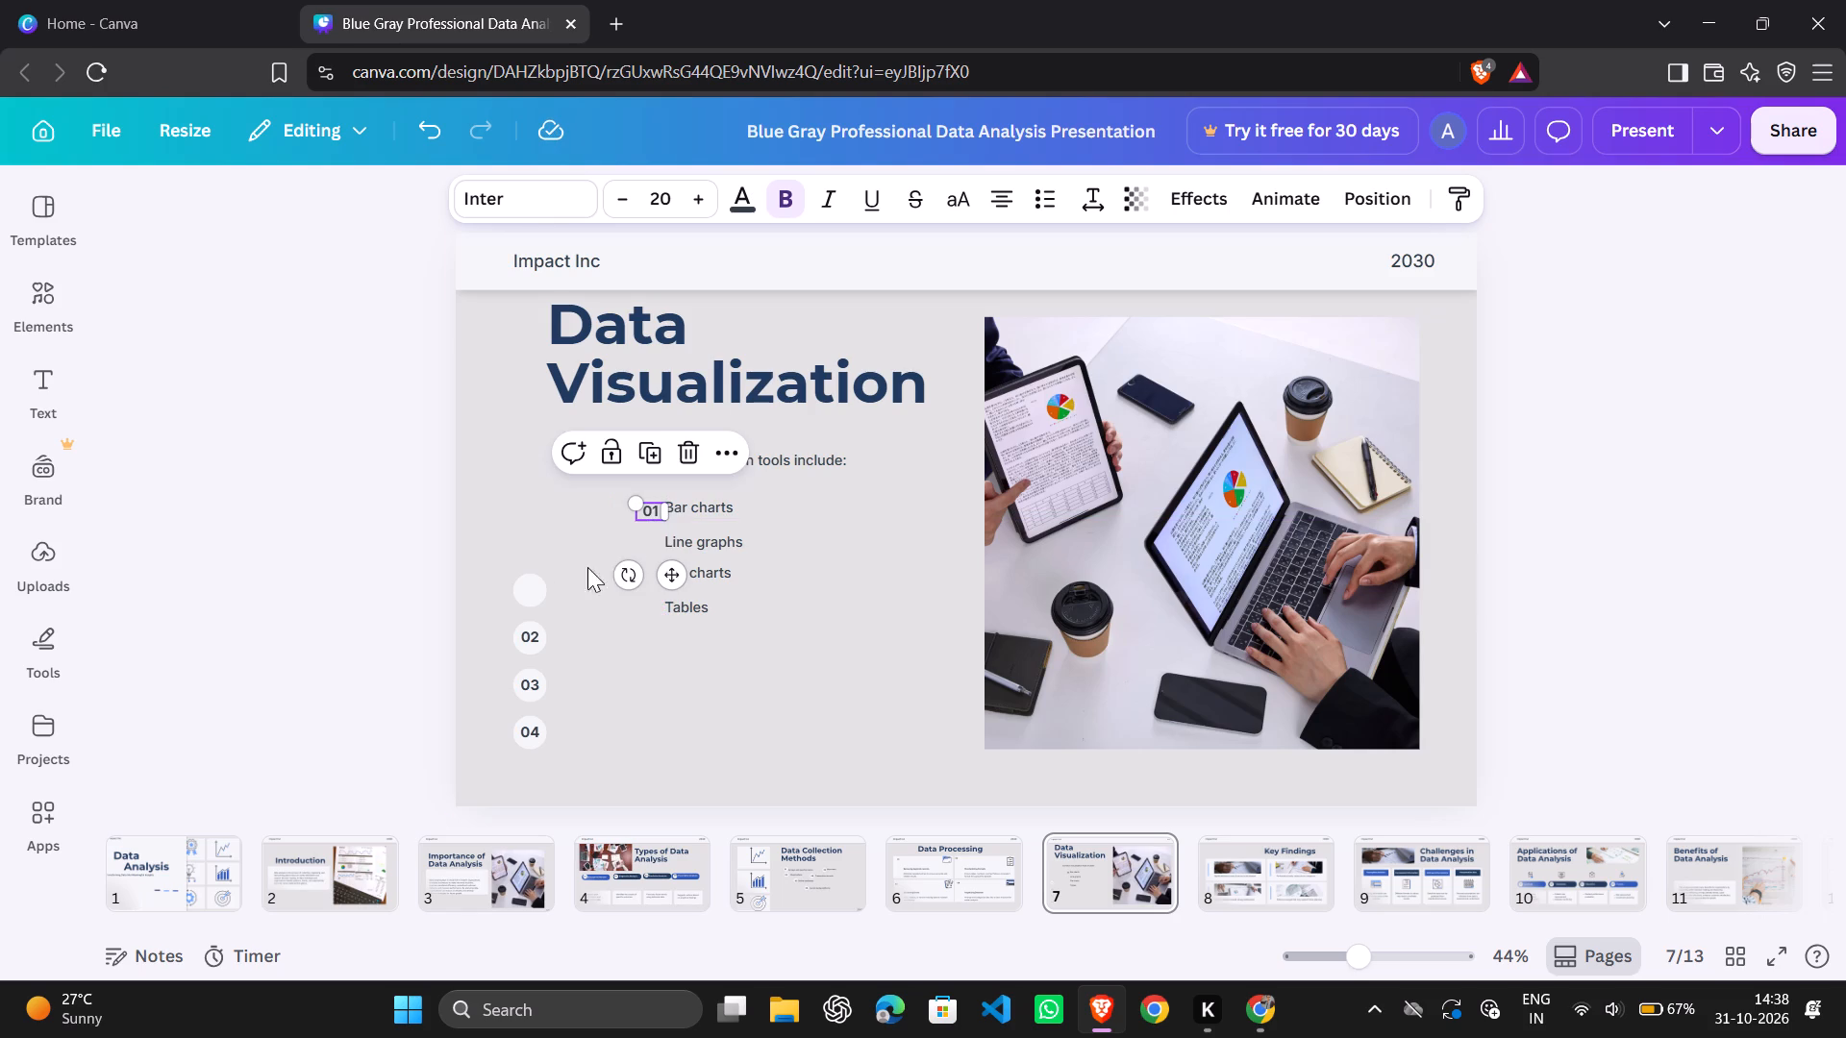
drag(644, 509, 602, 511)
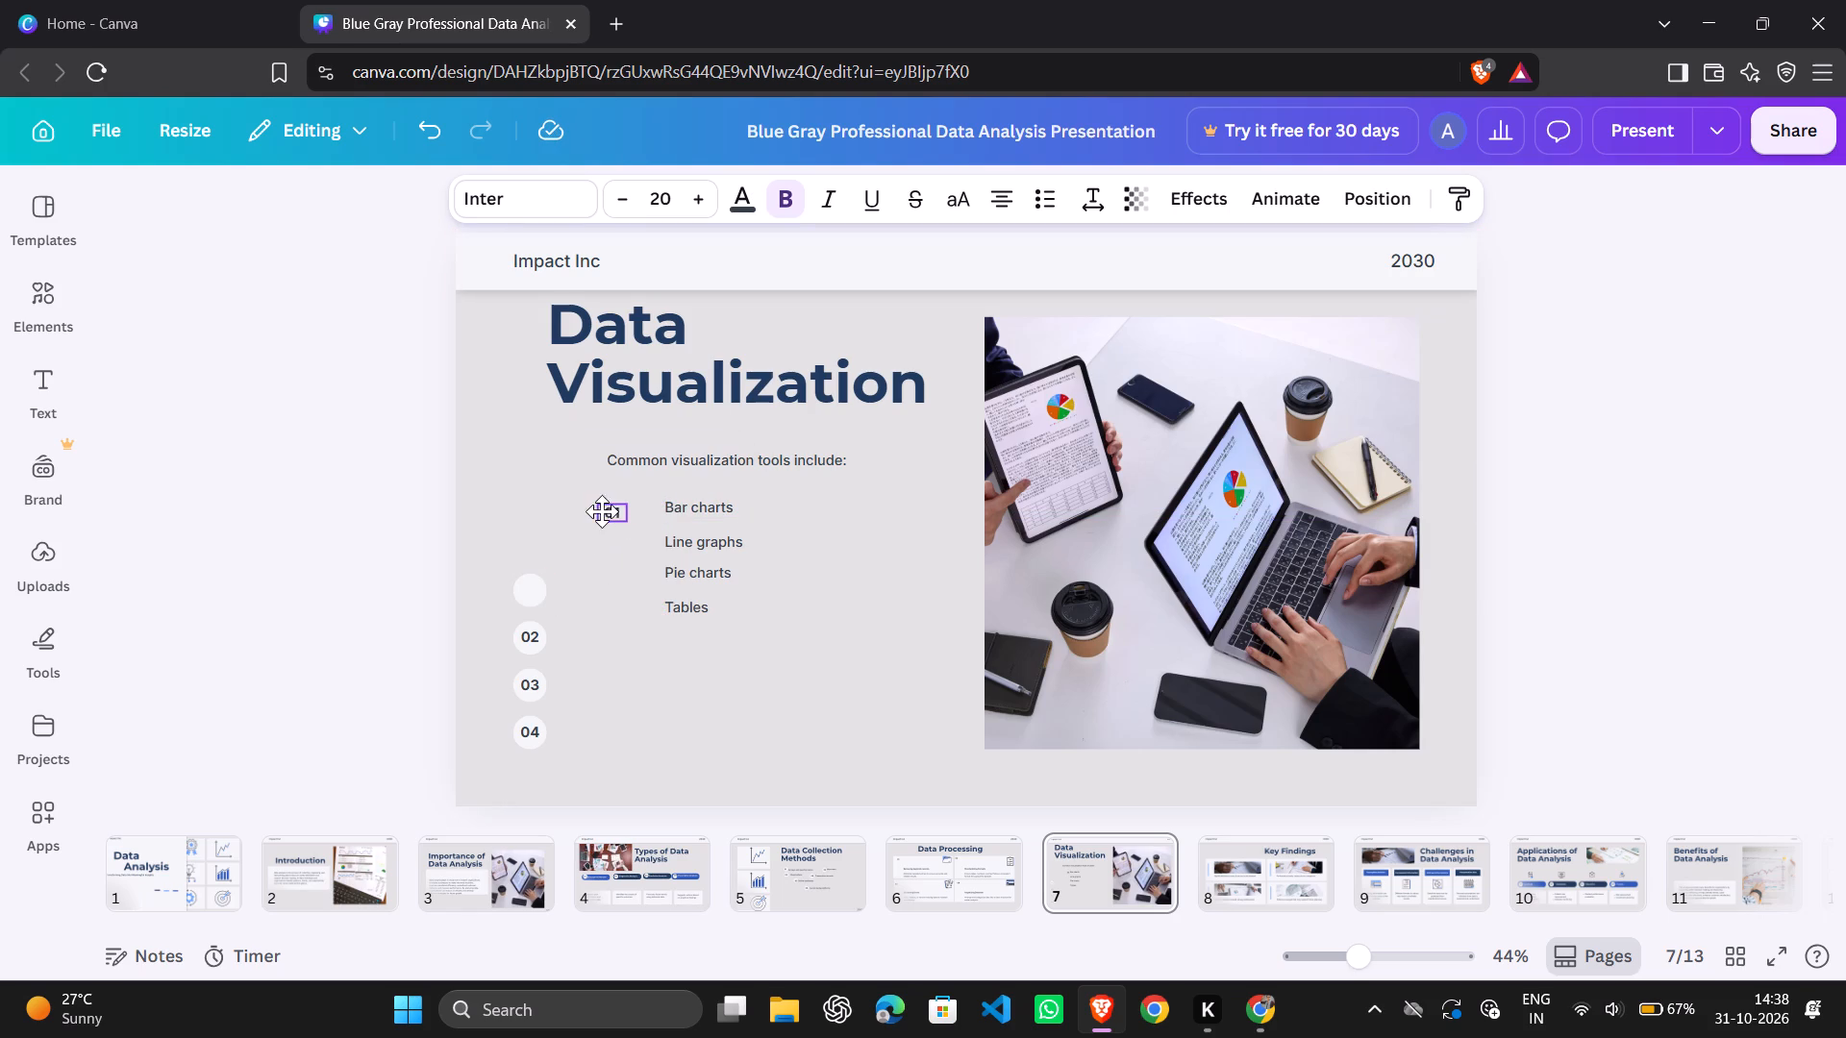
drag(602, 511, 627, 511)
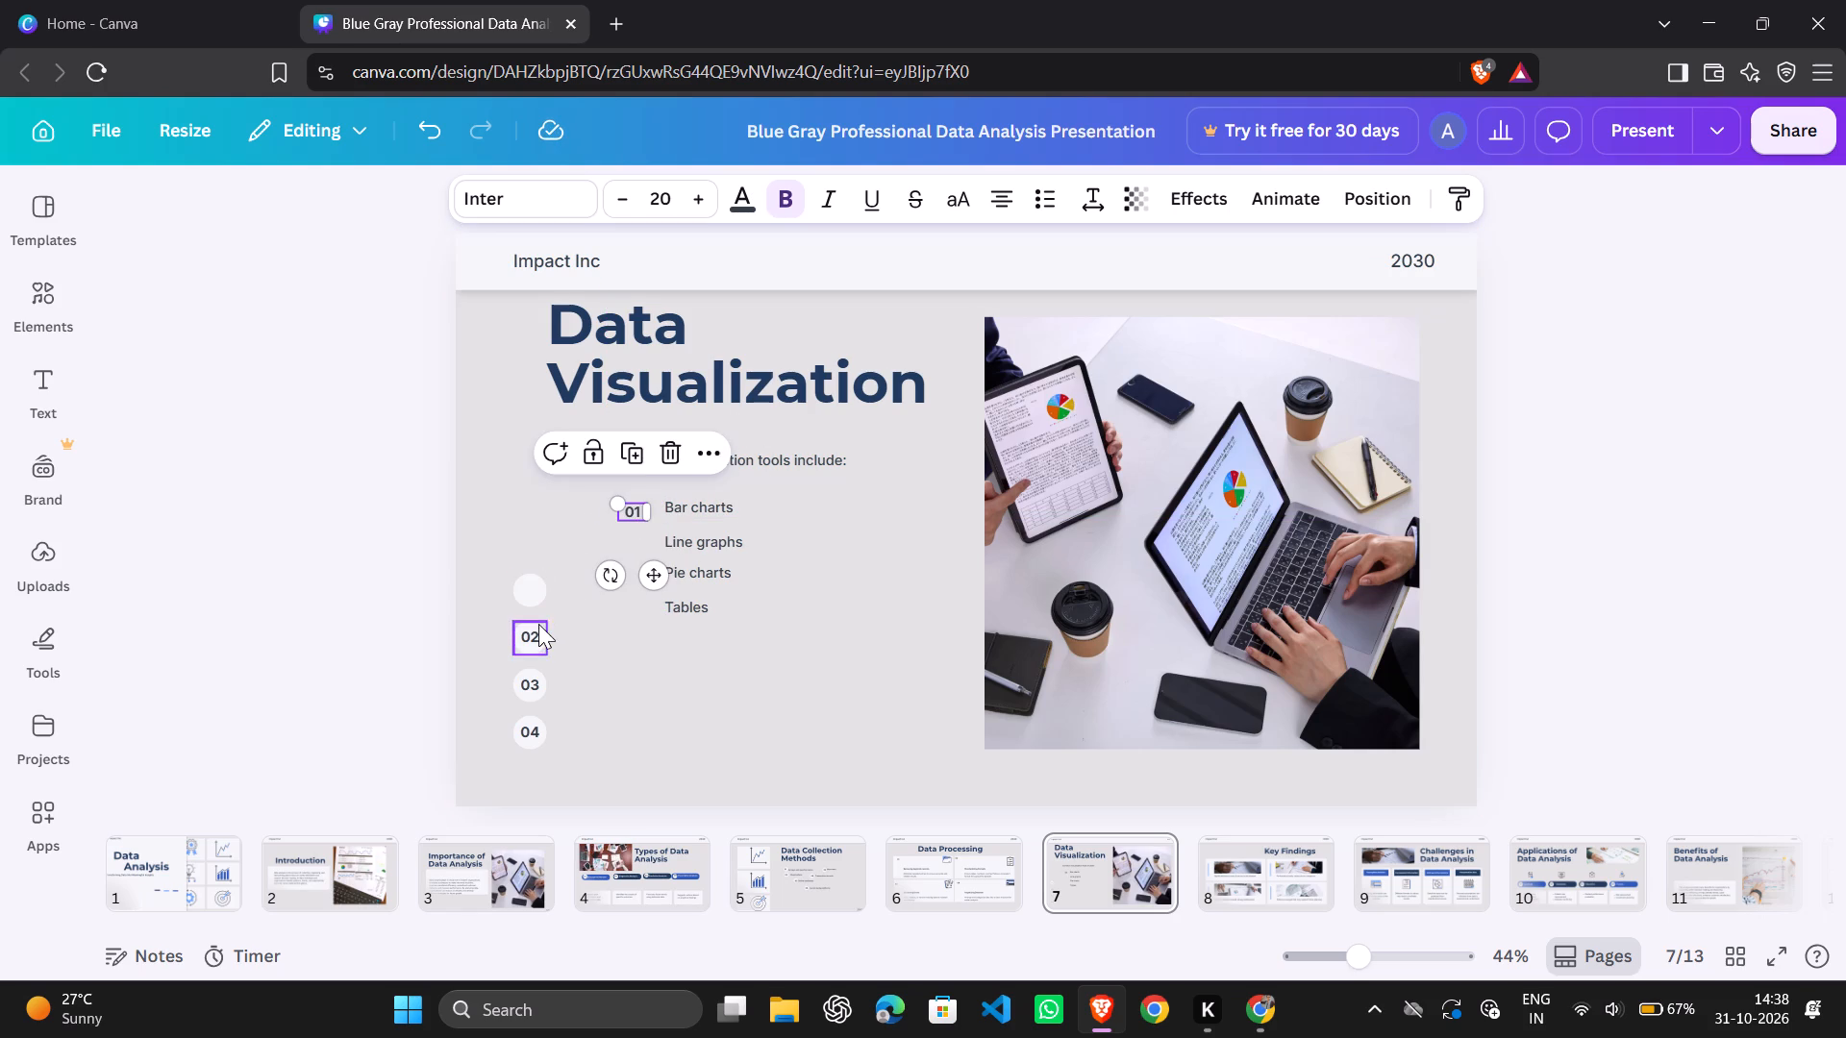
drag(532, 594, 643, 517)
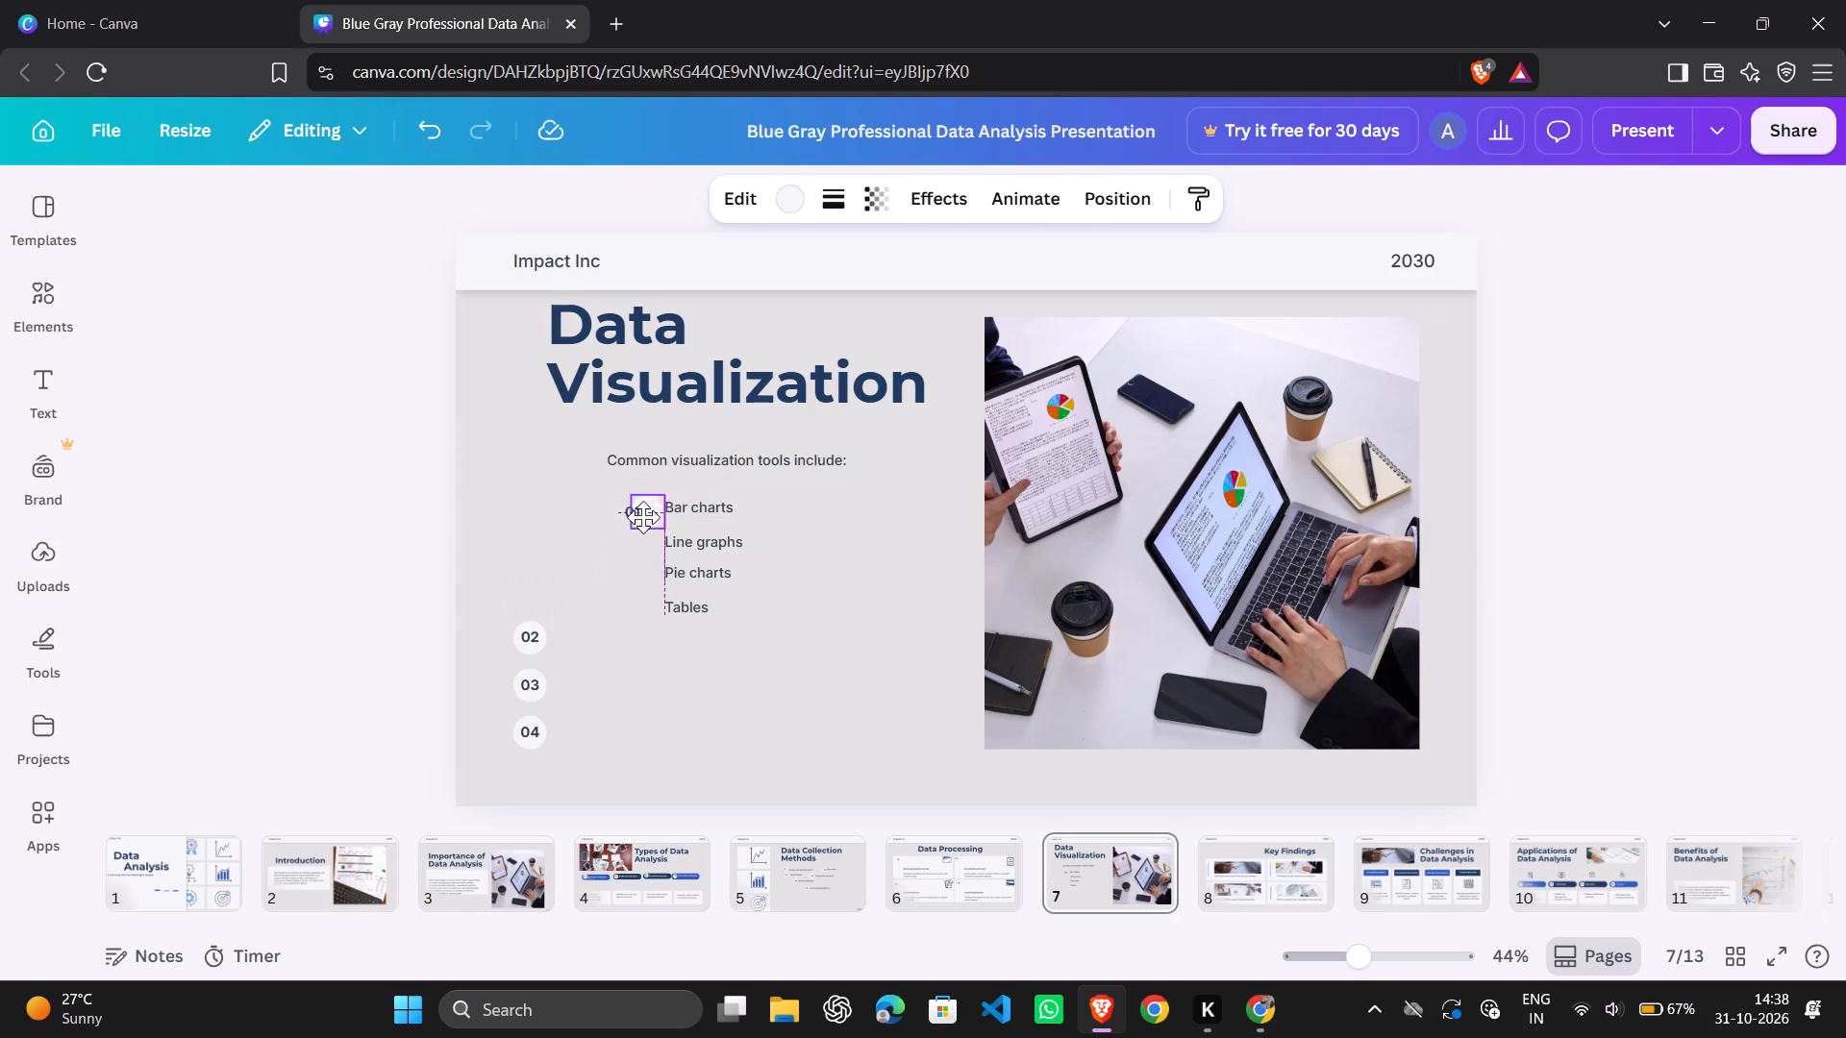
drag(643, 517, 634, 521)
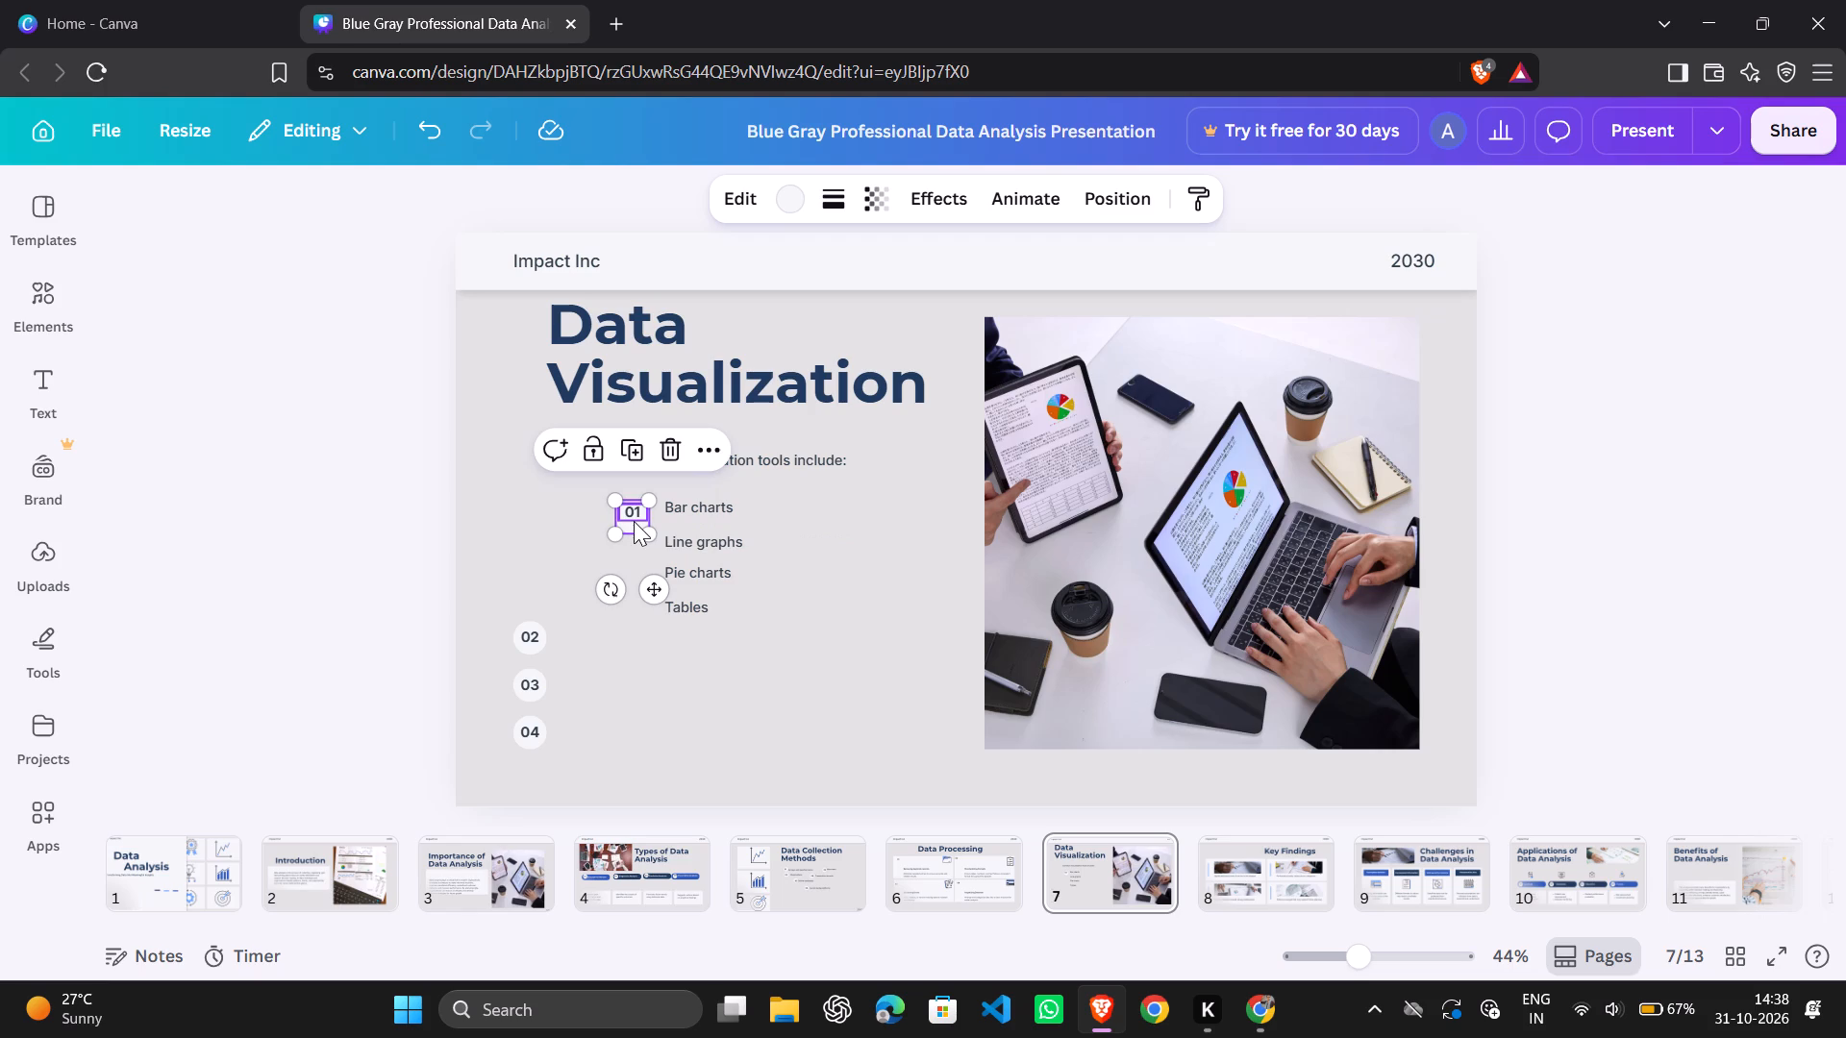
Move the 02 number up beside the Line graphs text.
drag(526, 637, 616, 543)
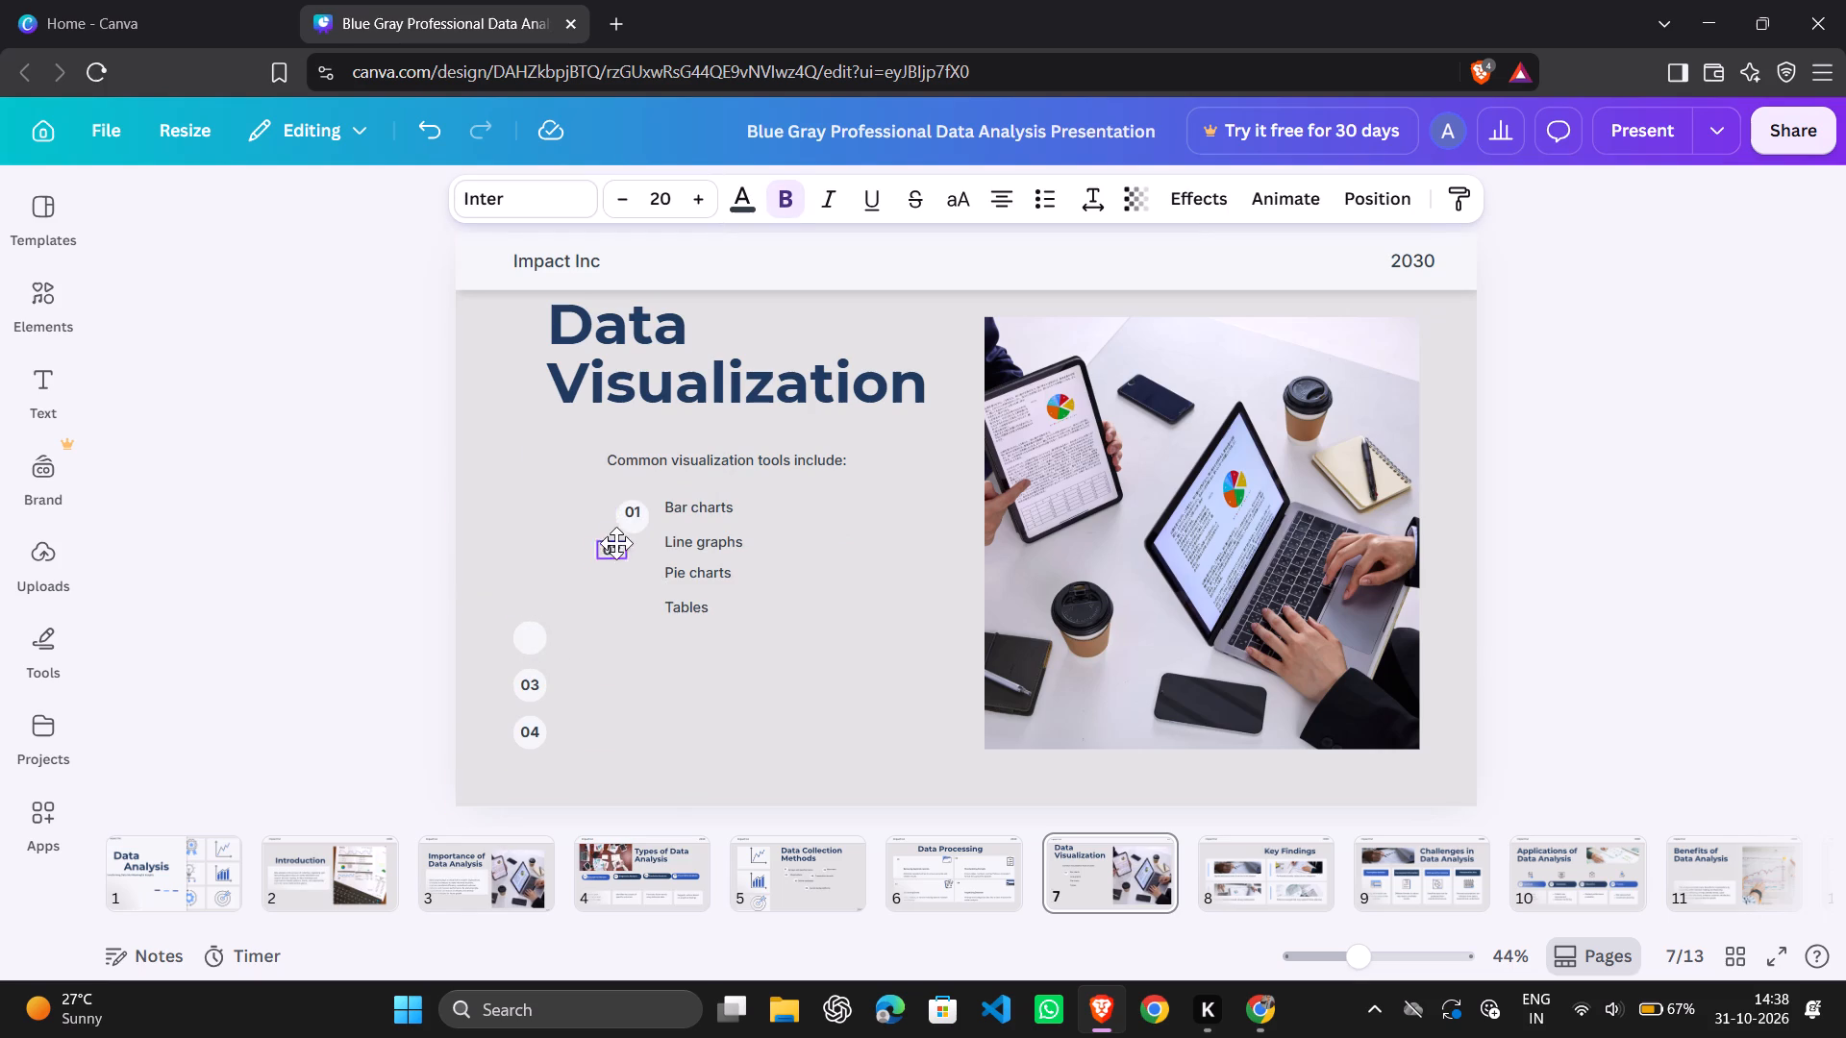
drag(616, 543, 633, 543)
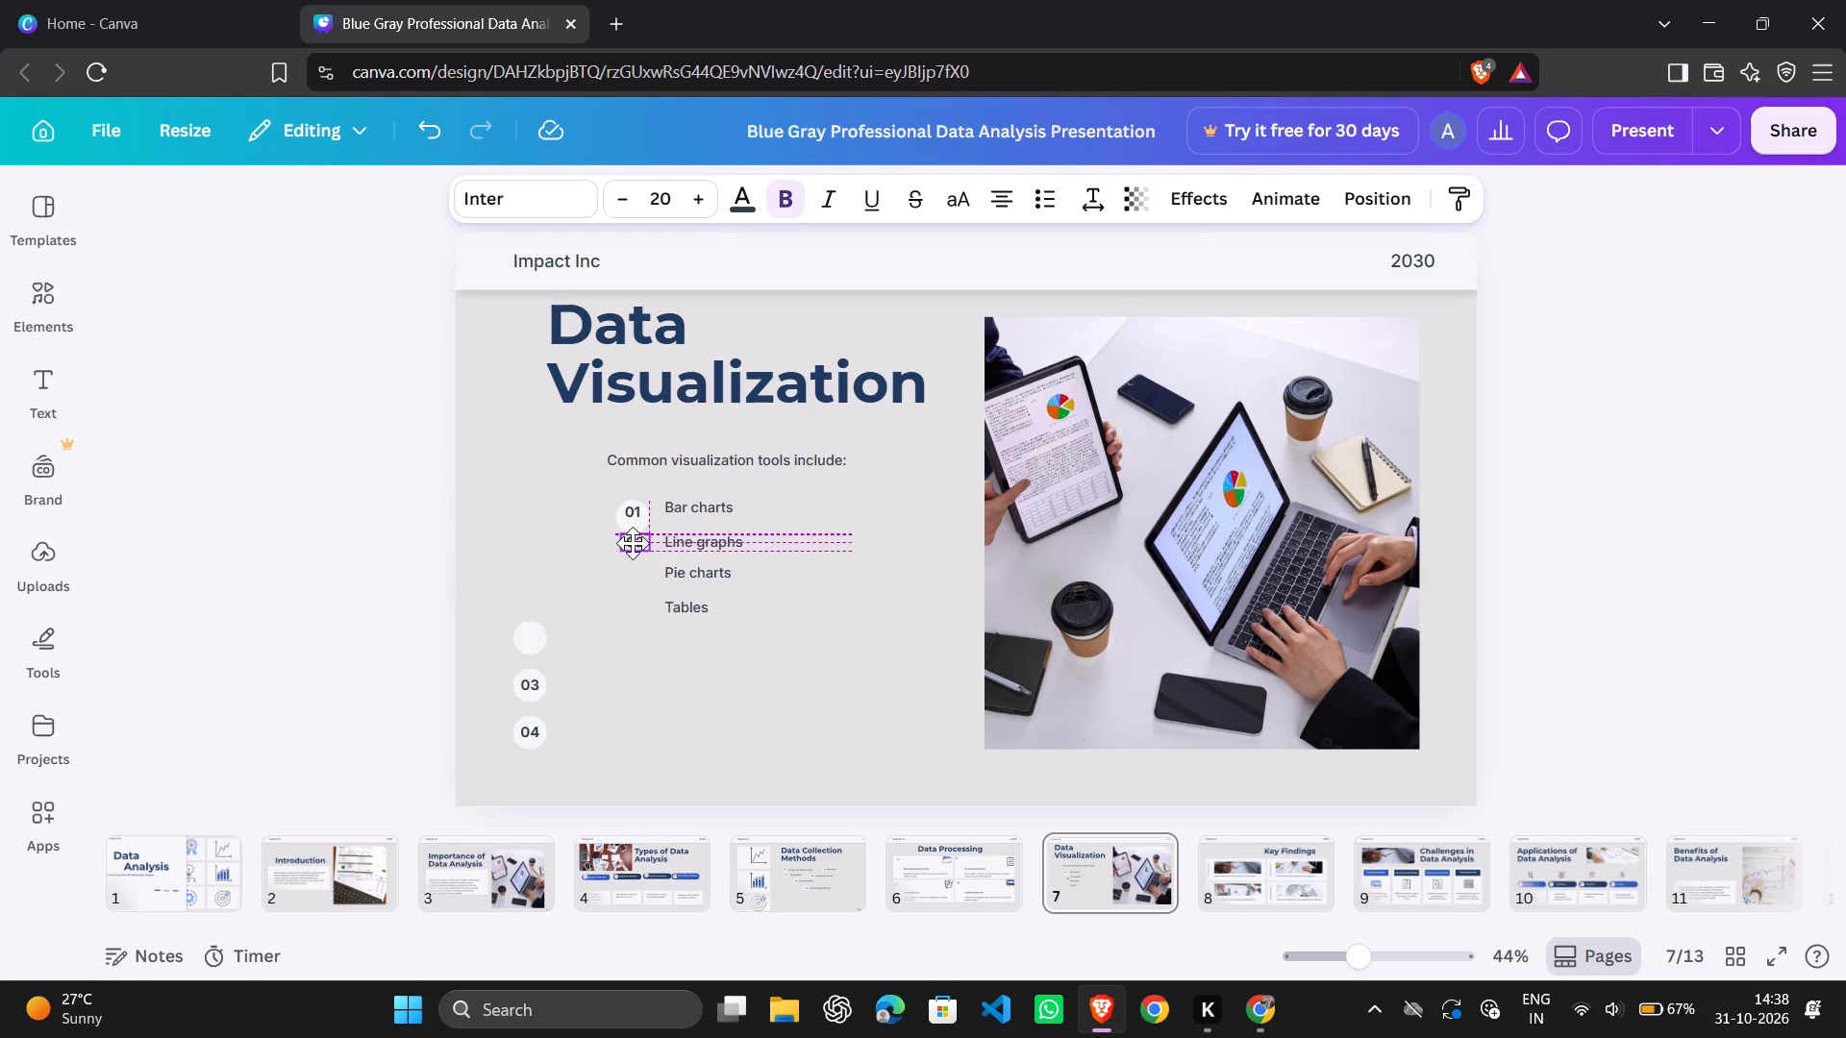
drag(633, 543, 633, 546)
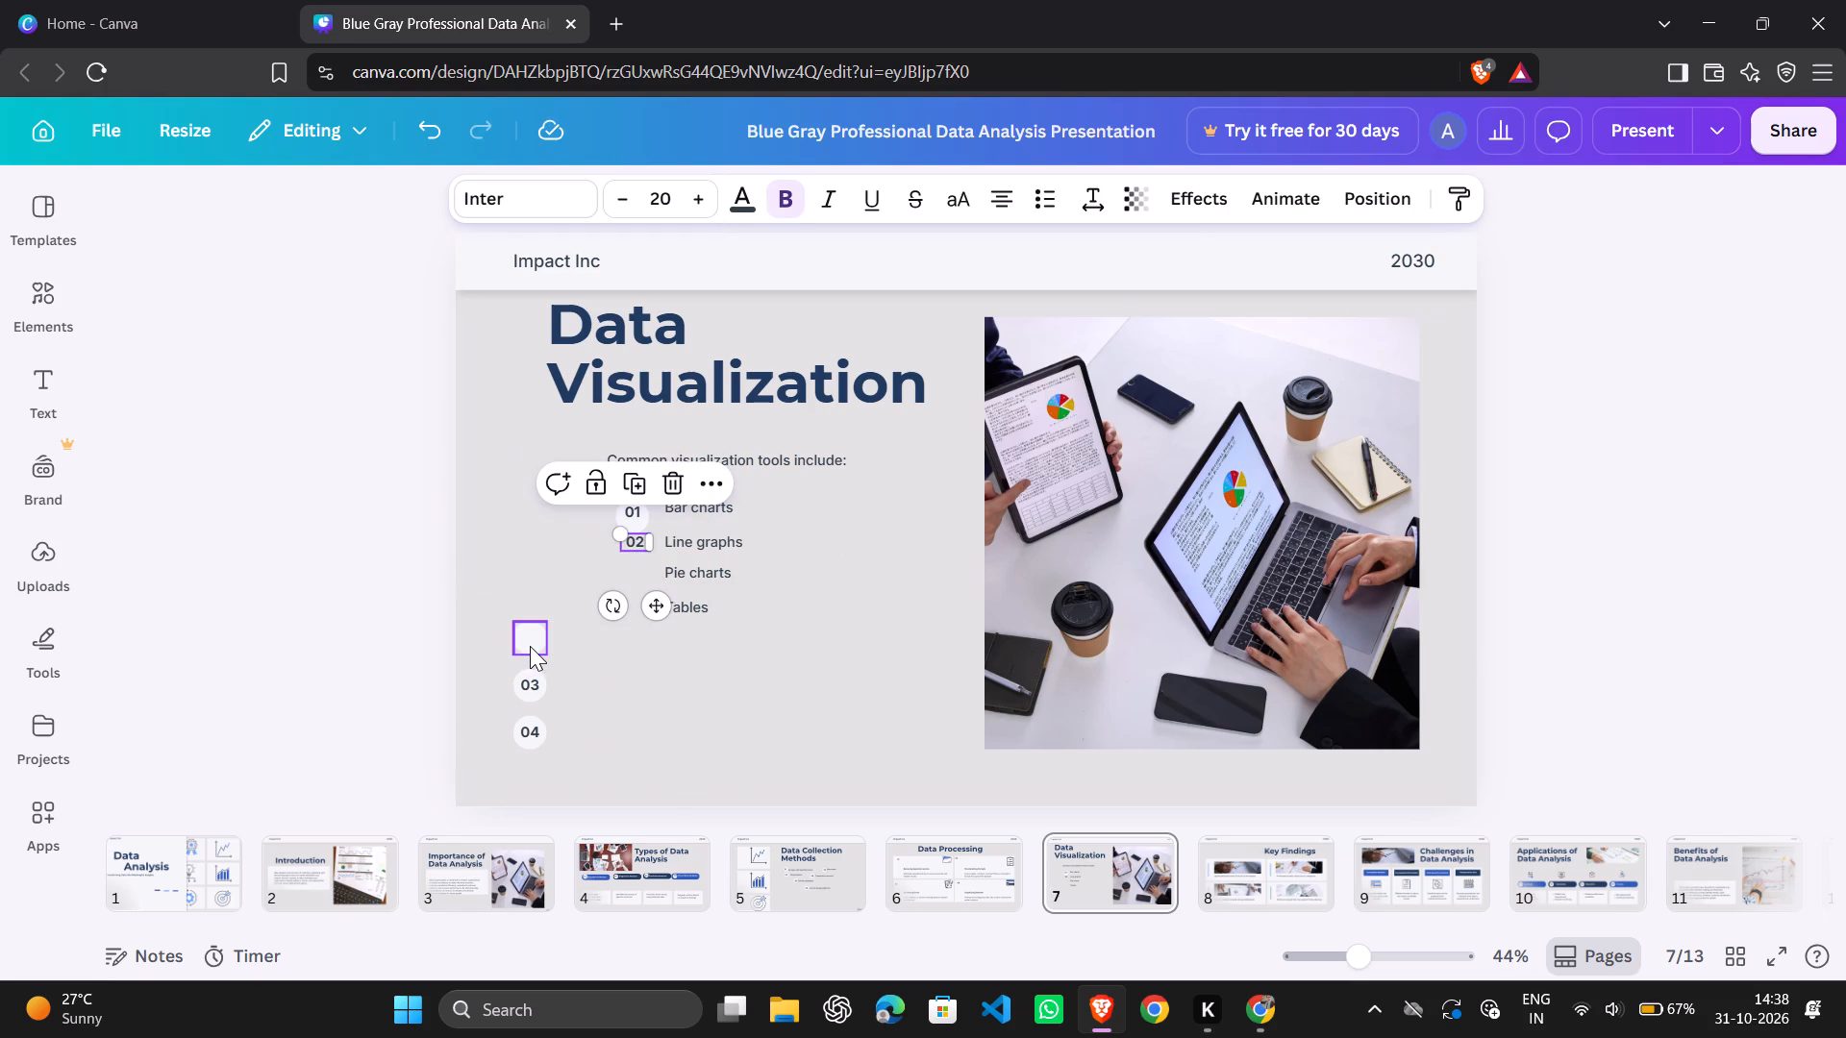
Lower the Tables and Pie charts texts toward the 03 circle's level and nudge the Line graphs text slightly down.
drag(693, 613, 680, 690)
right_click(681, 585)
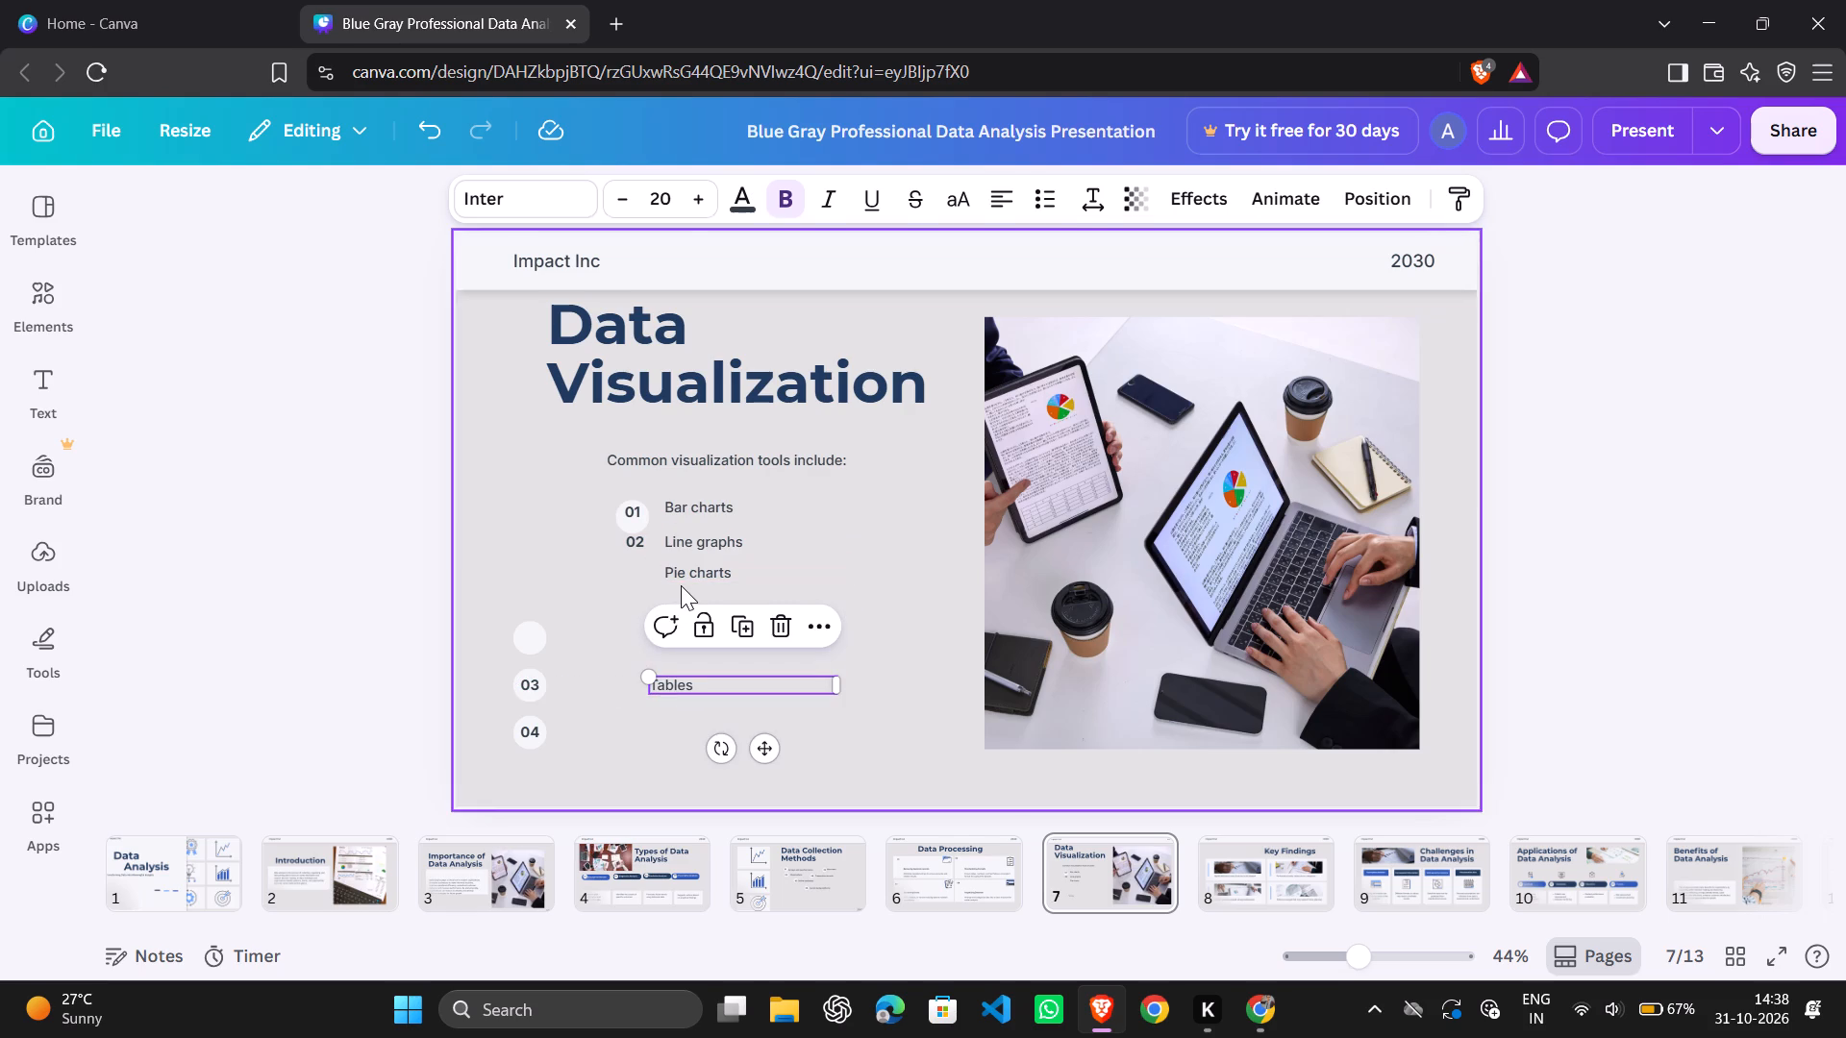
click(660, 575)
drag(686, 568, 694, 663)
drag(697, 545, 692, 562)
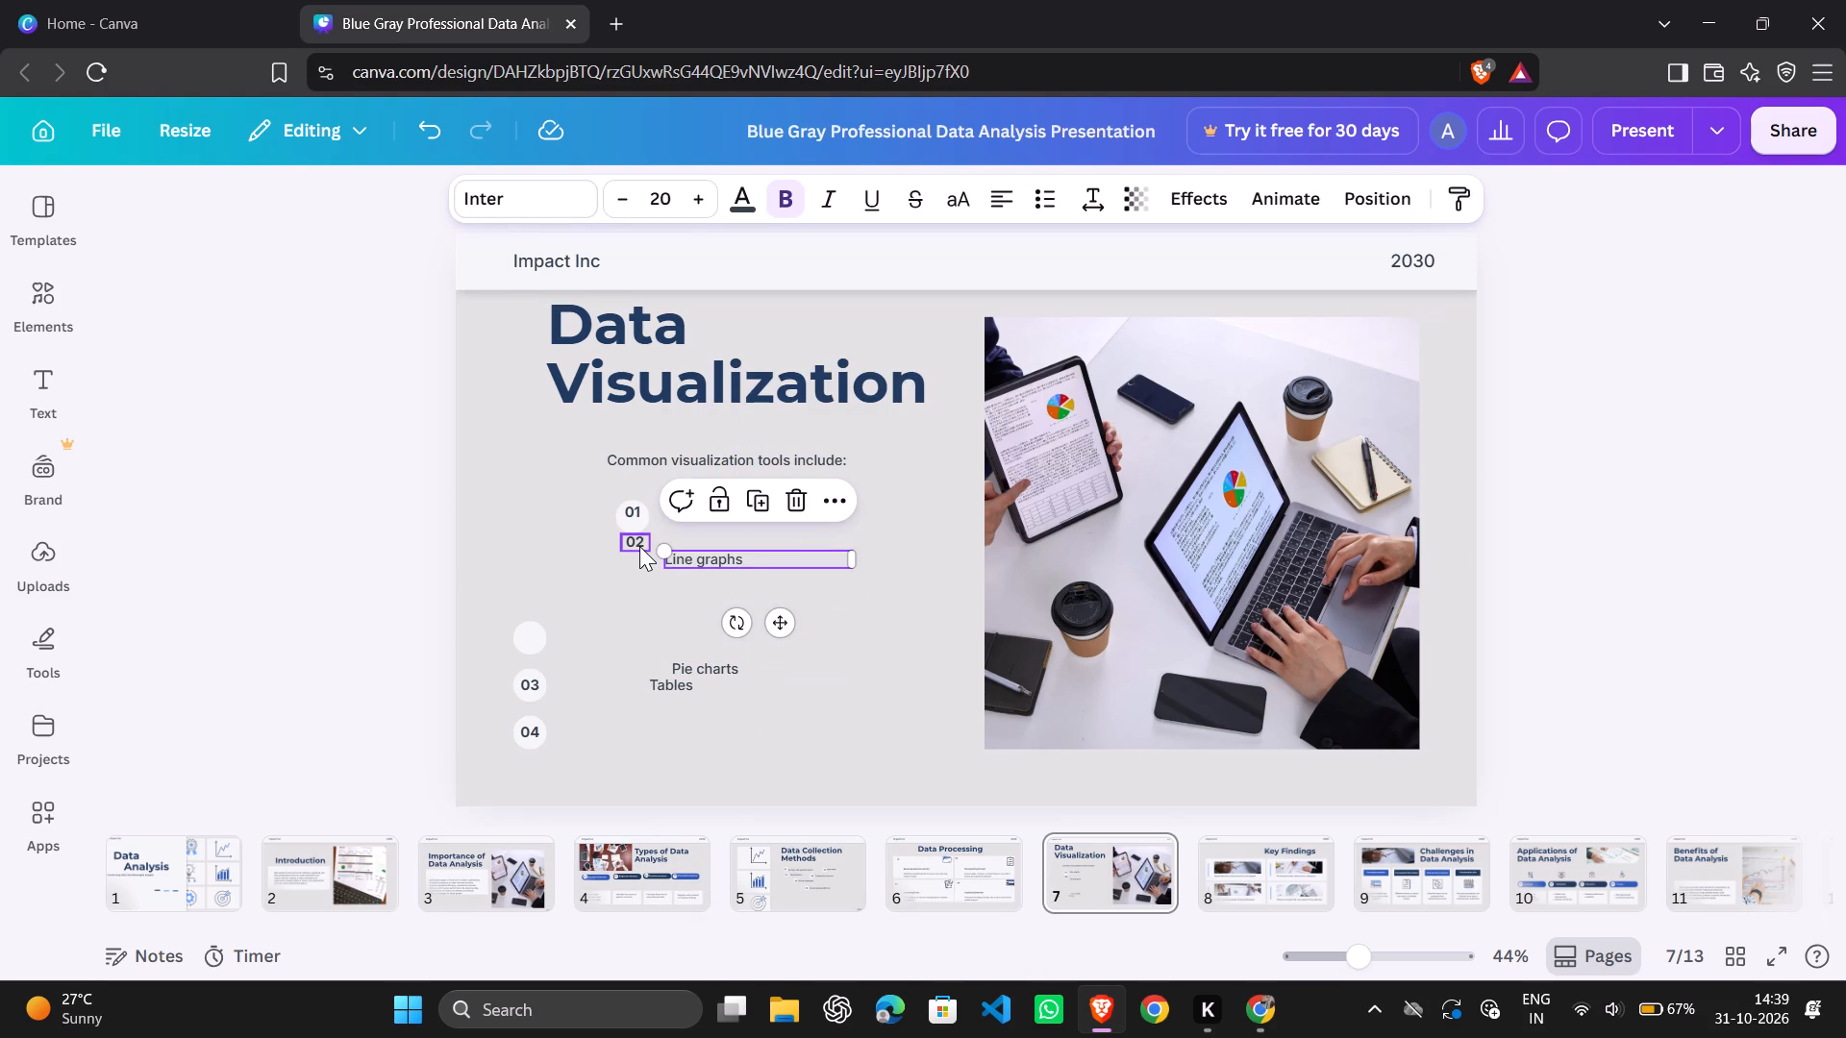
Align the 02 number with the Line graphs text and move its white circle up behind the number.
drag(639, 546, 638, 561)
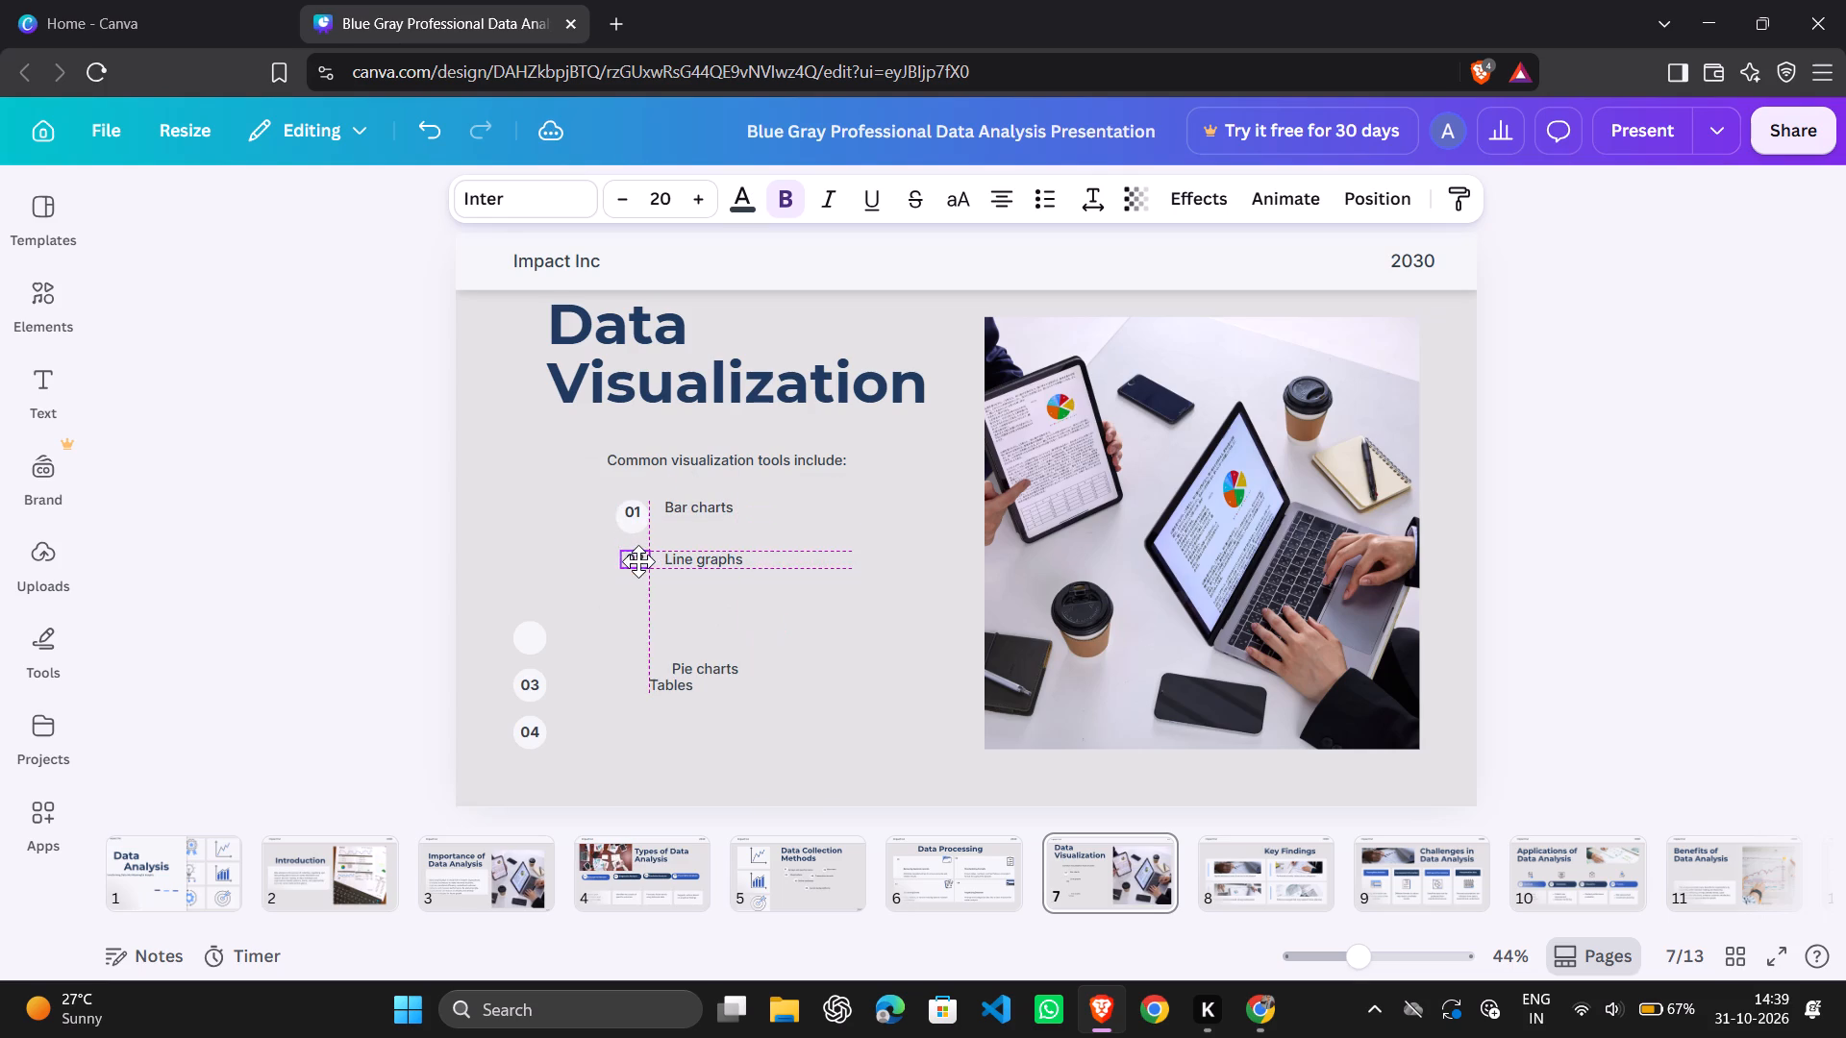
drag(638, 561, 639, 562)
drag(536, 630, 641, 560)
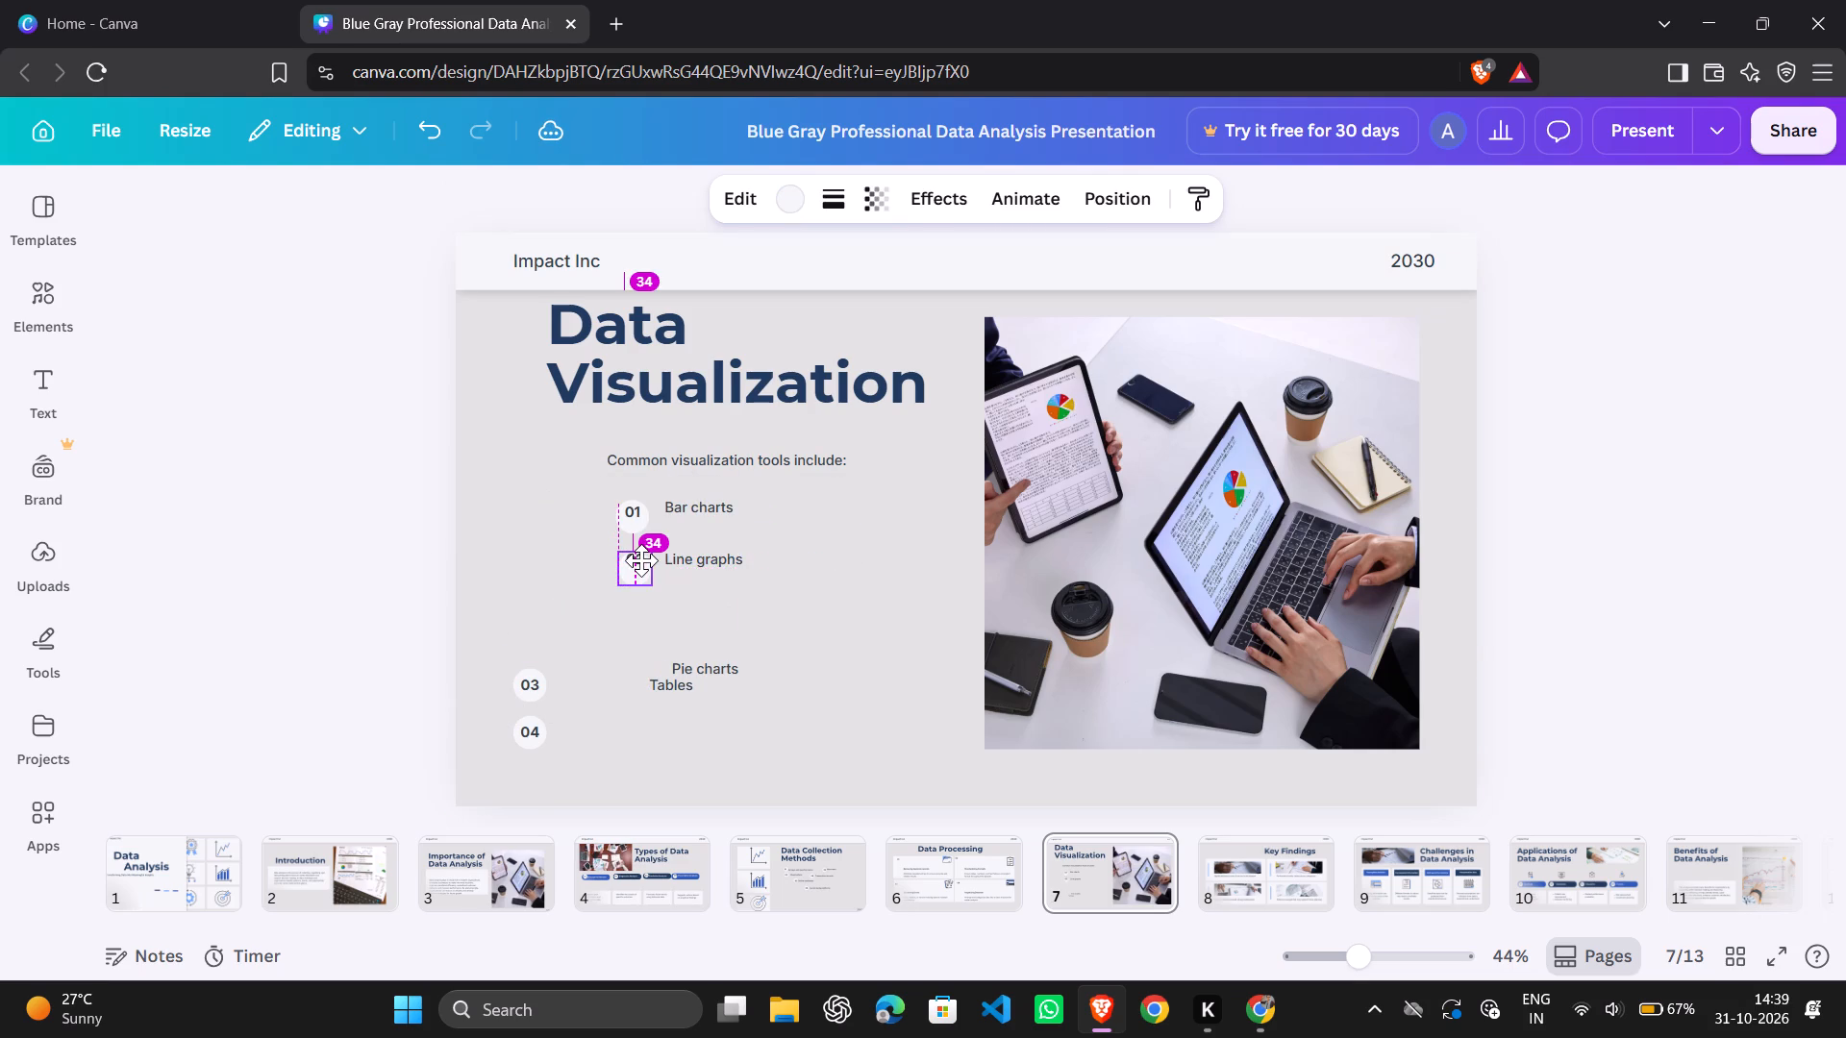
drag(641, 560, 640, 555)
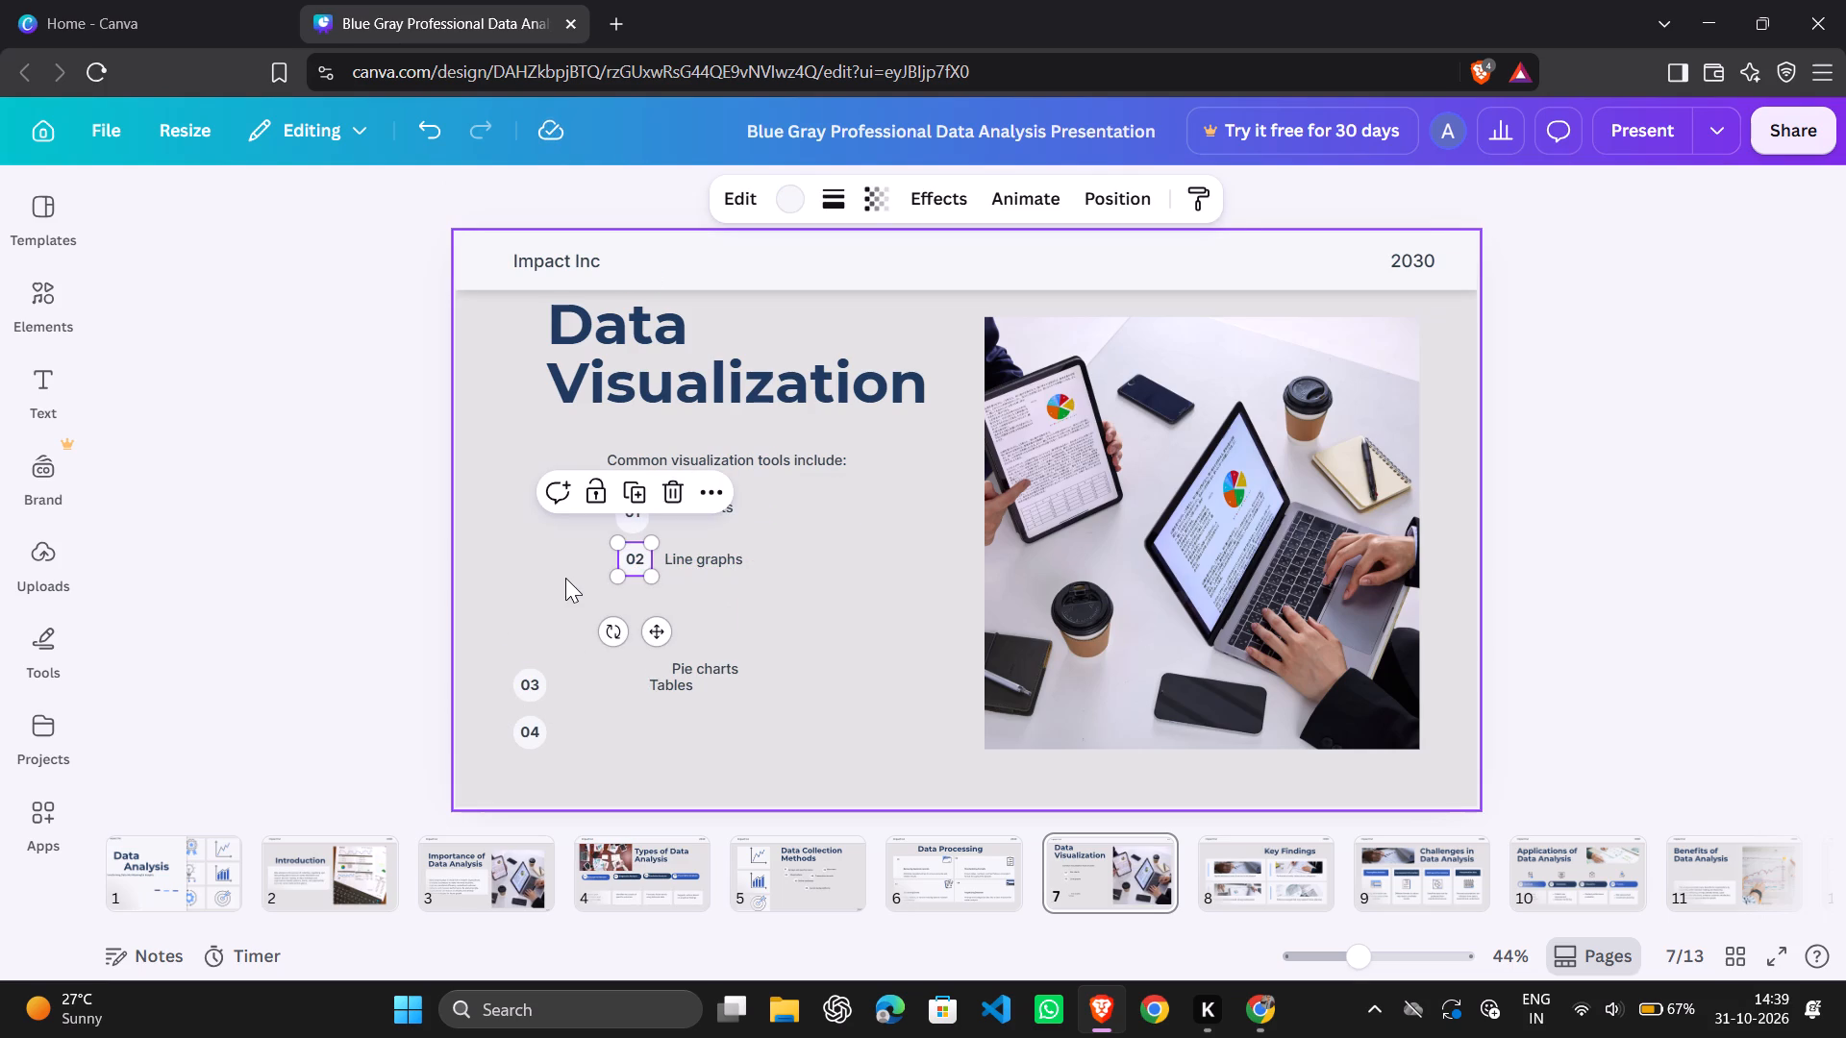
click(565, 578)
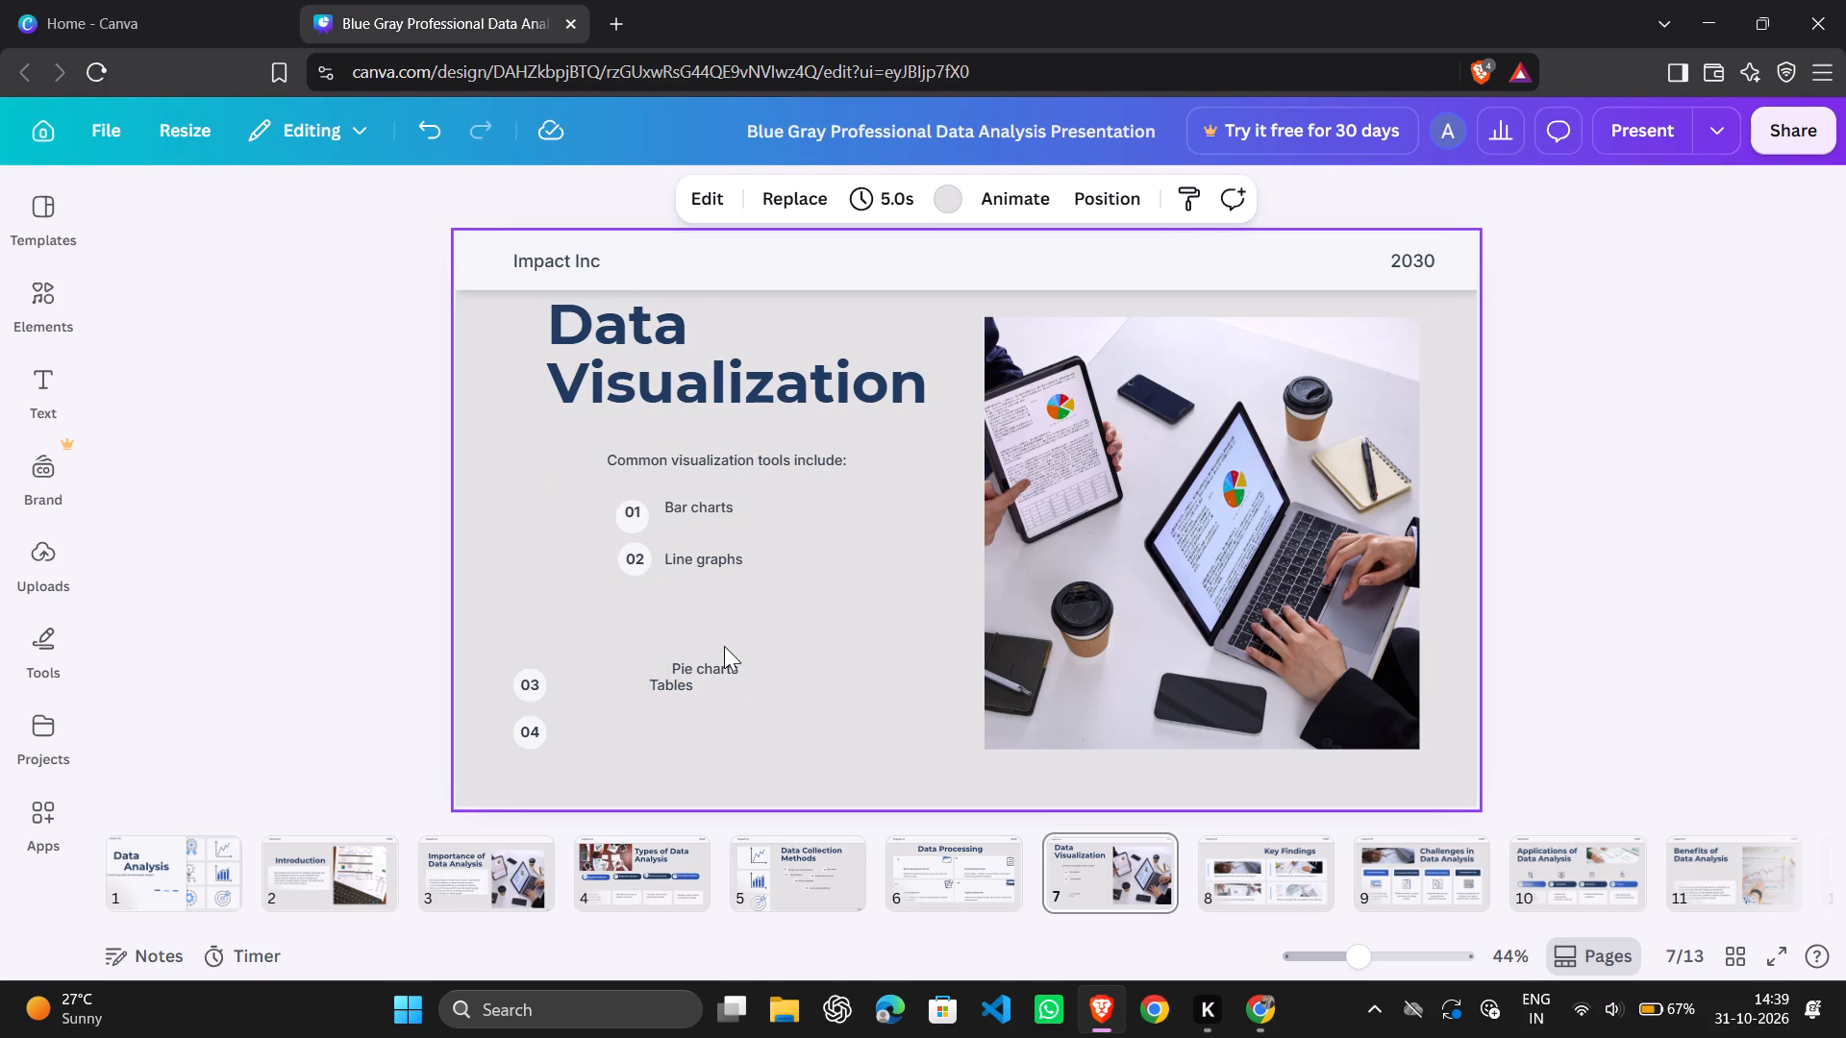
Place the Pie charts text below Line graphs and set the 03 number and its white circle beside it.
drag(724, 665, 681, 598)
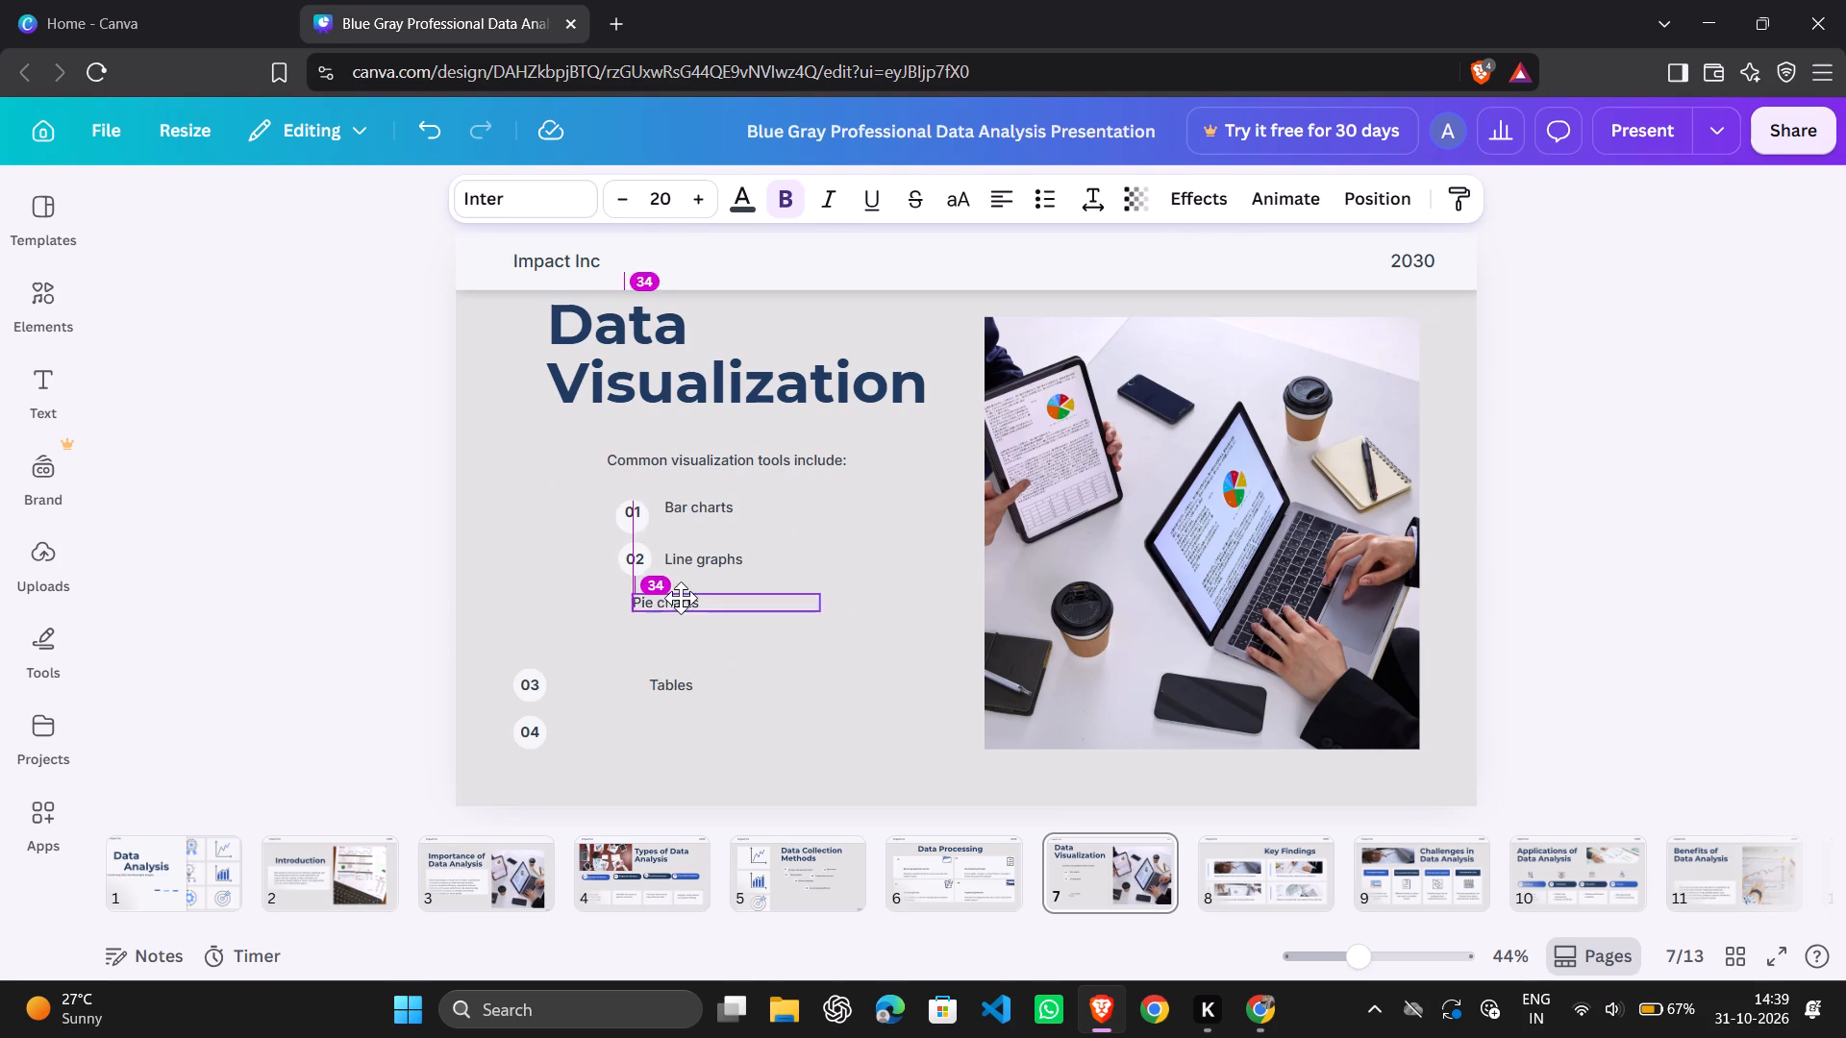
drag(681, 598, 717, 596)
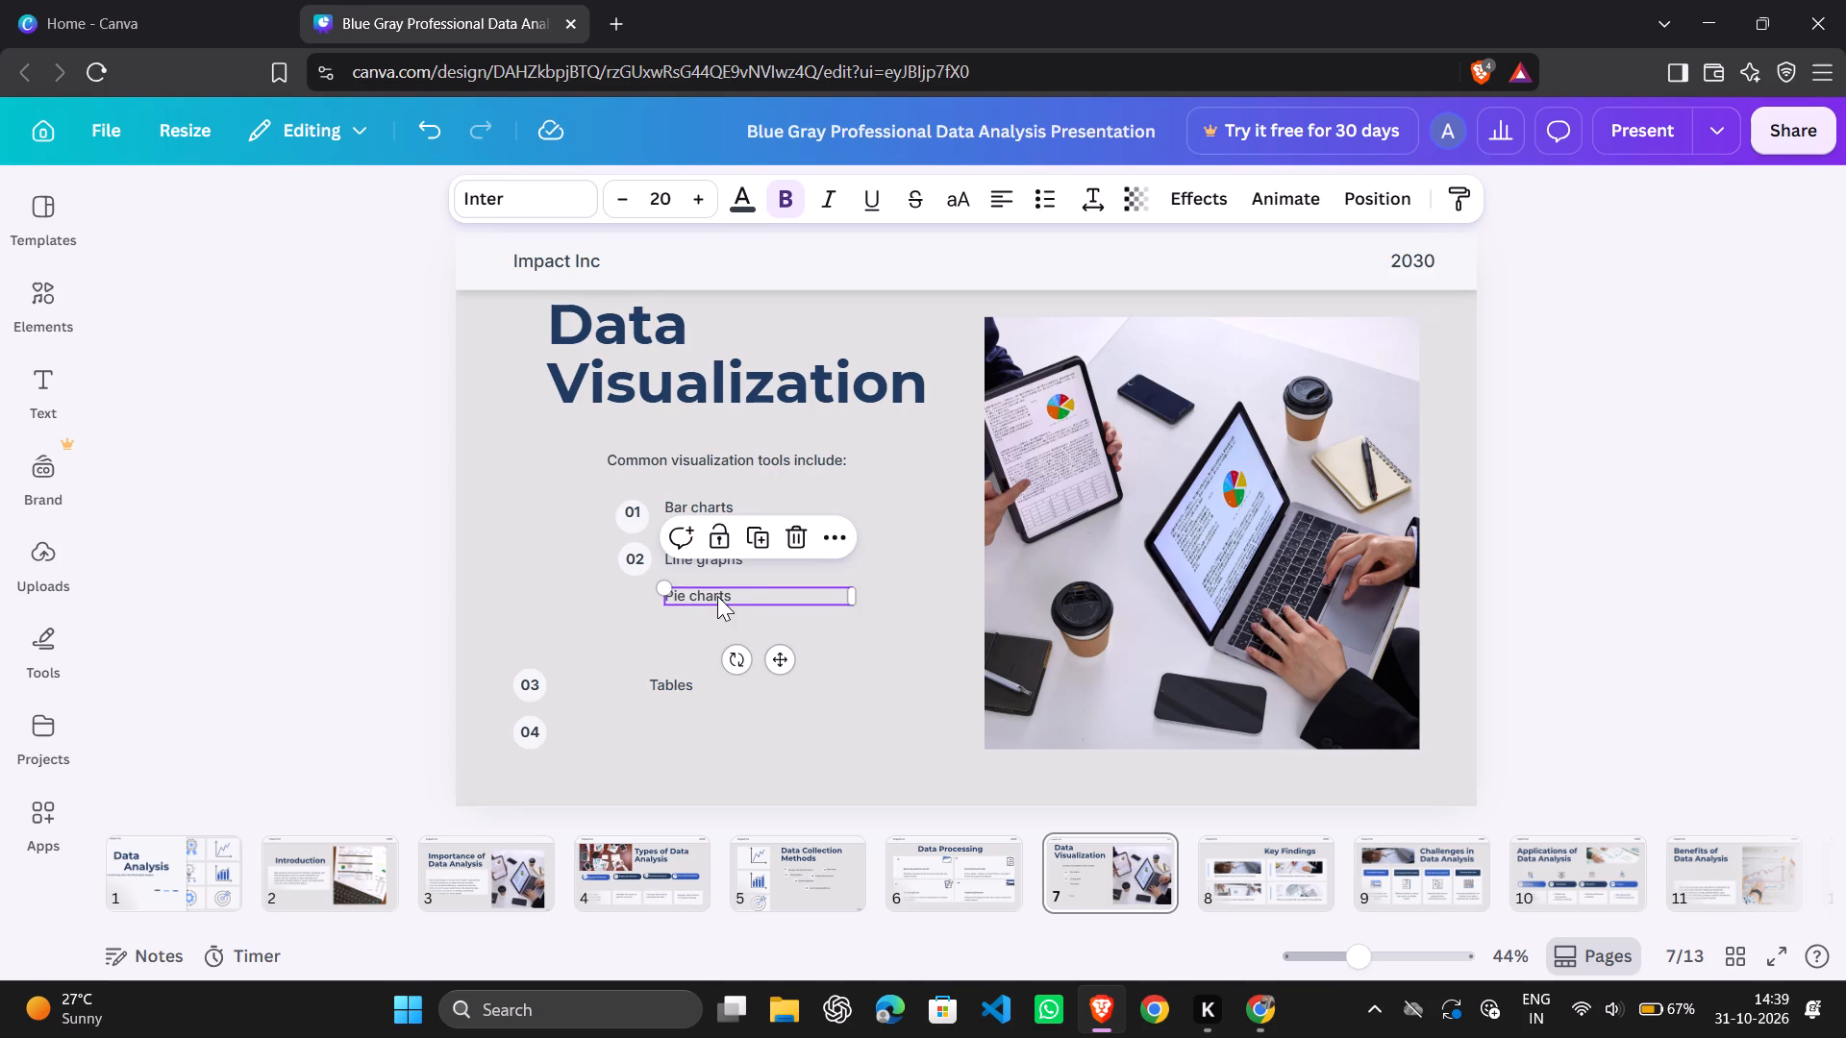
drag(713, 596, 709, 607)
click(709, 607)
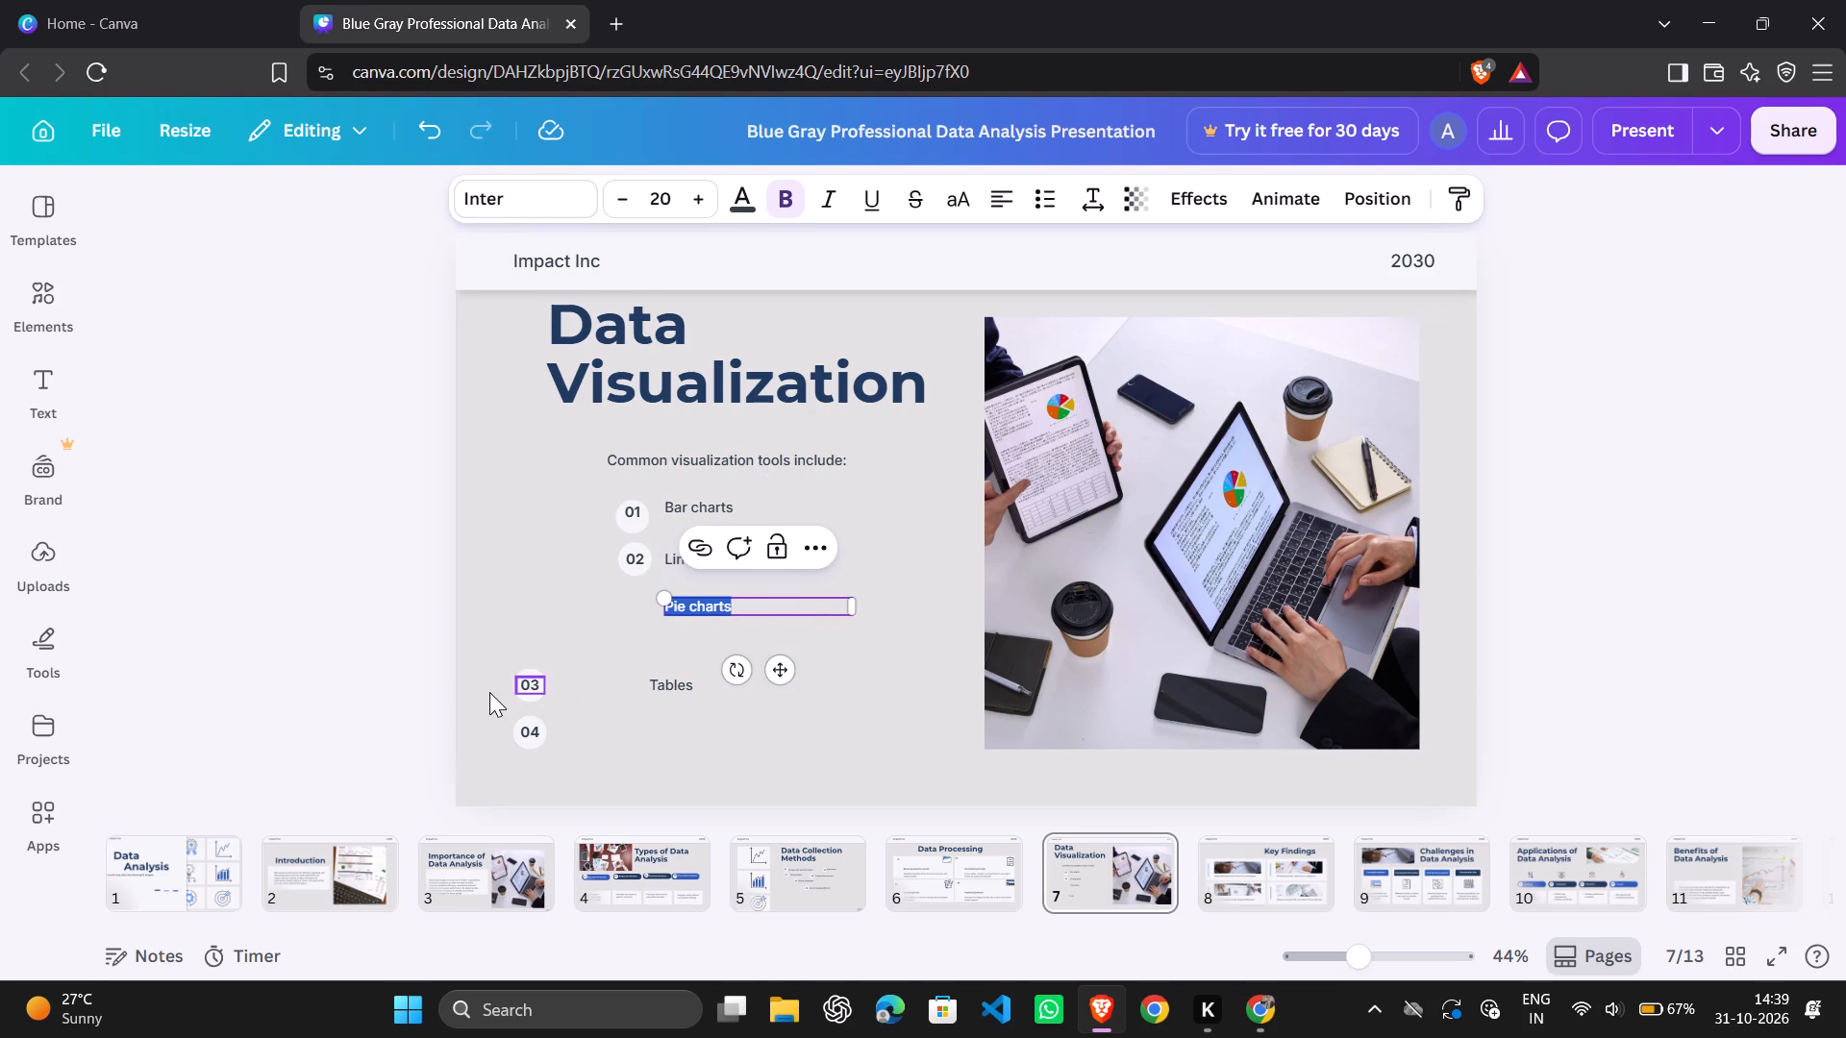
drag(547, 676, 603, 624)
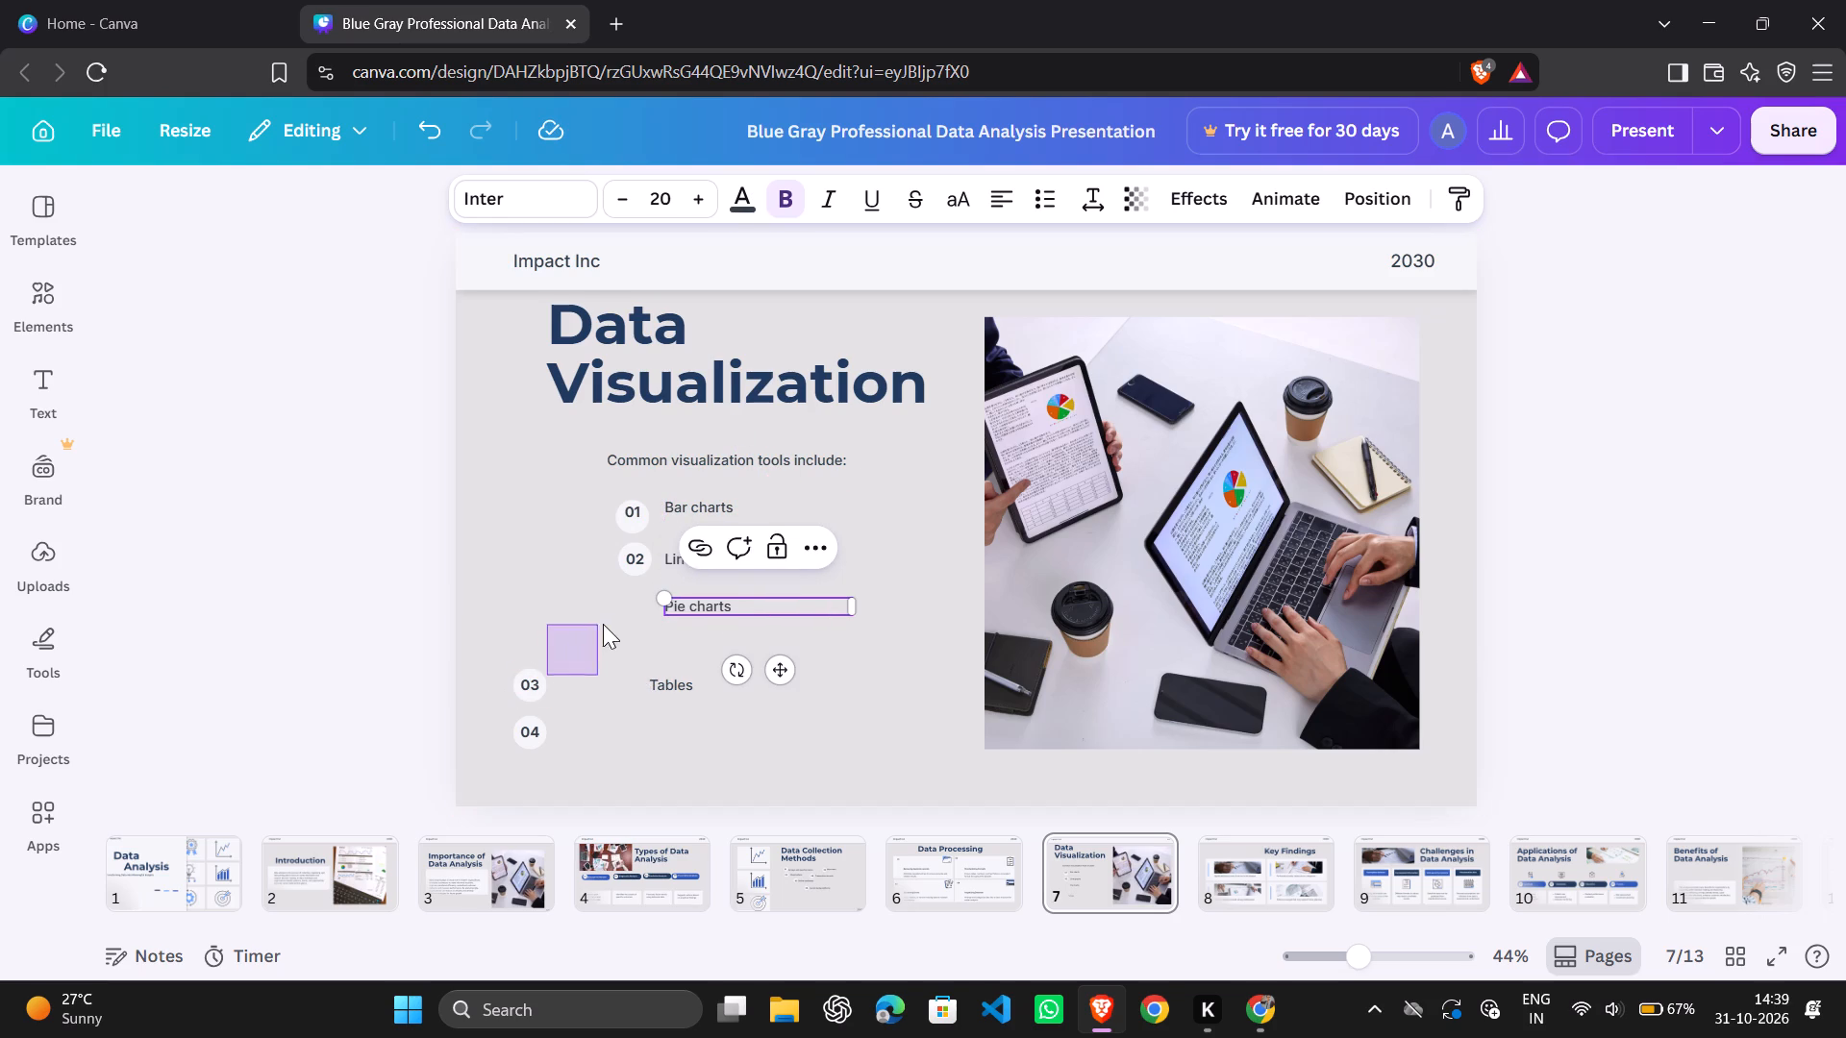
drag(603, 624, 609, 627)
drag(539, 676, 585, 628)
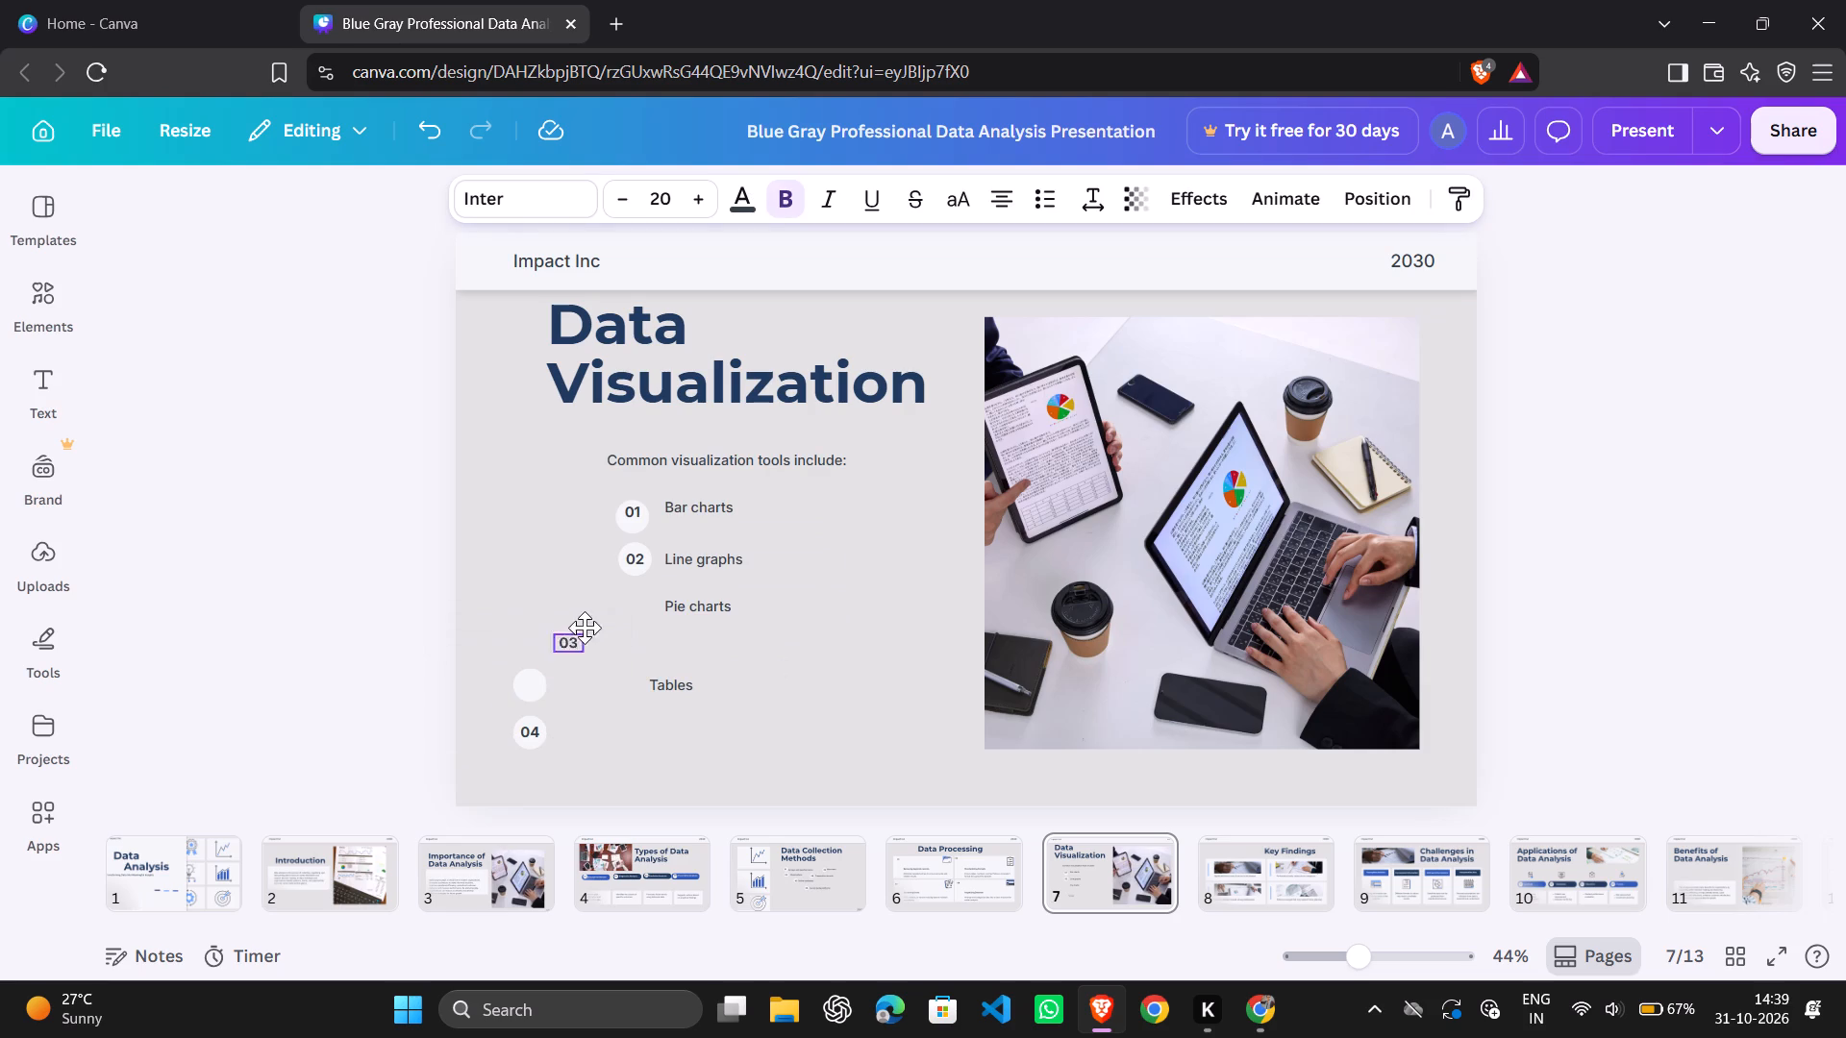
drag(585, 628, 643, 598)
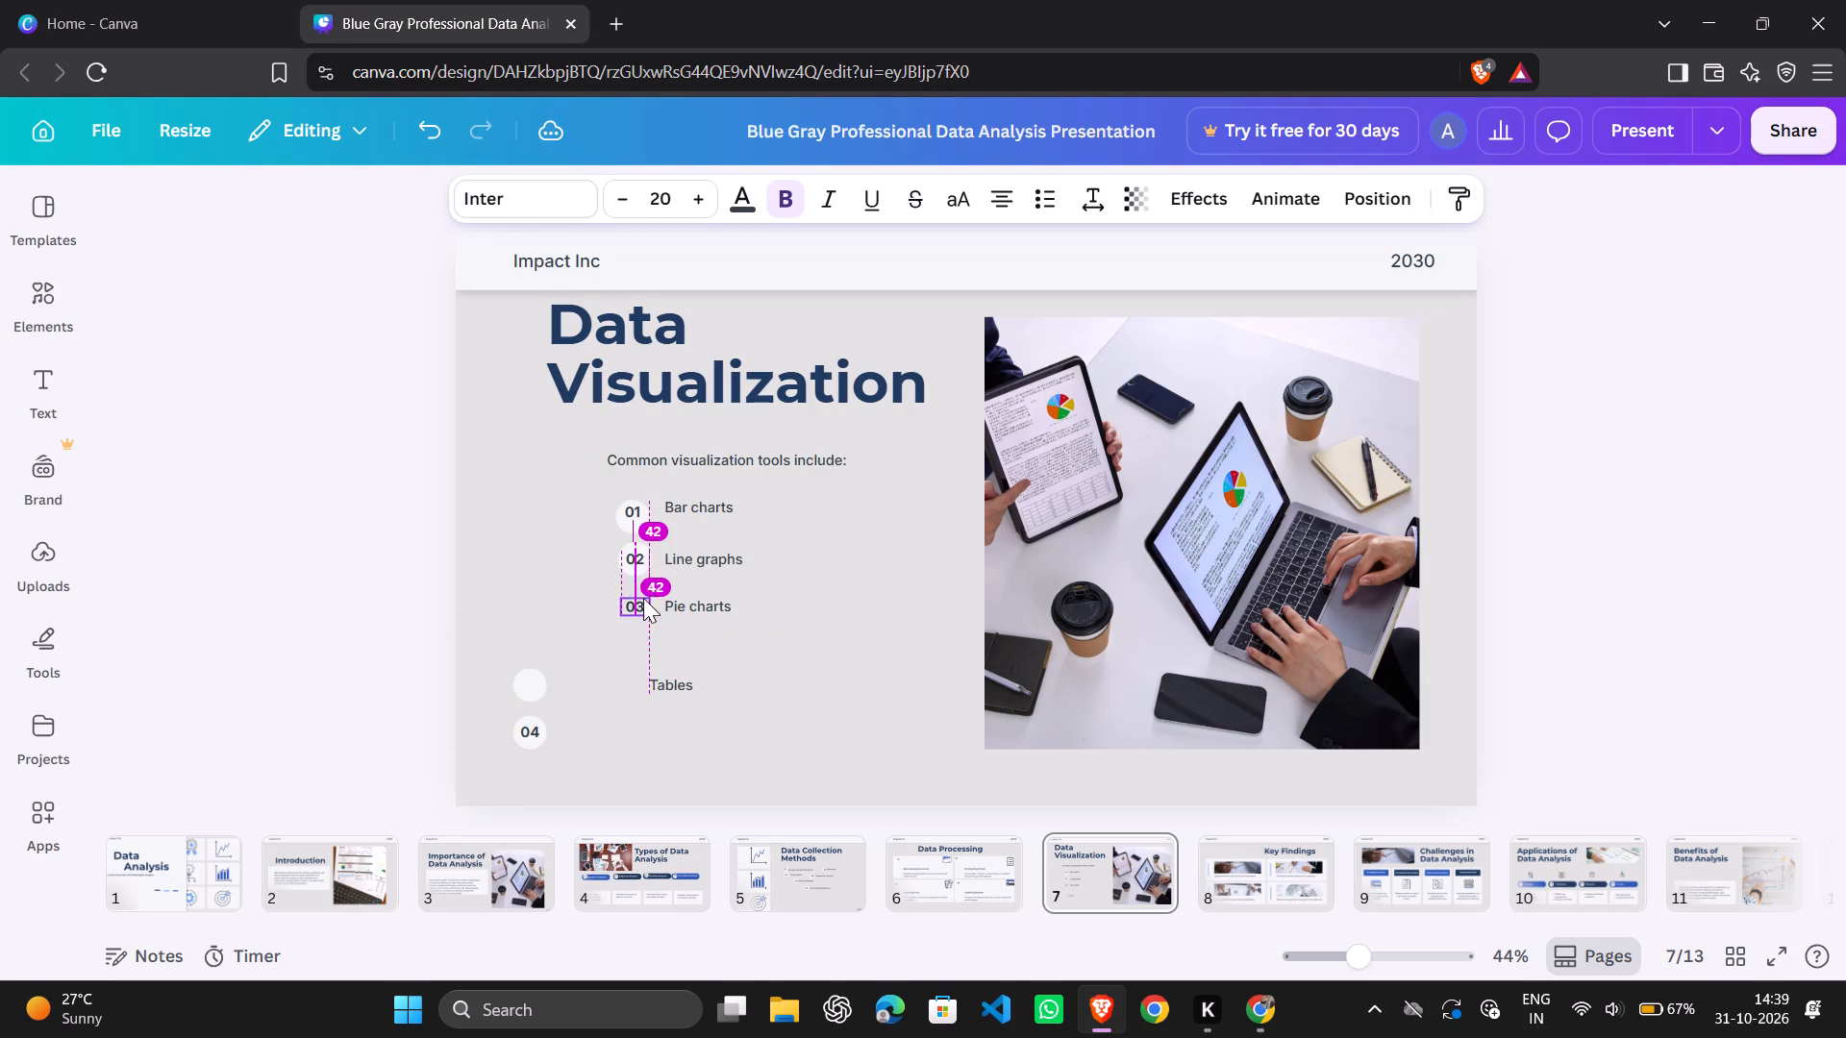
drag(525, 688, 613, 606)
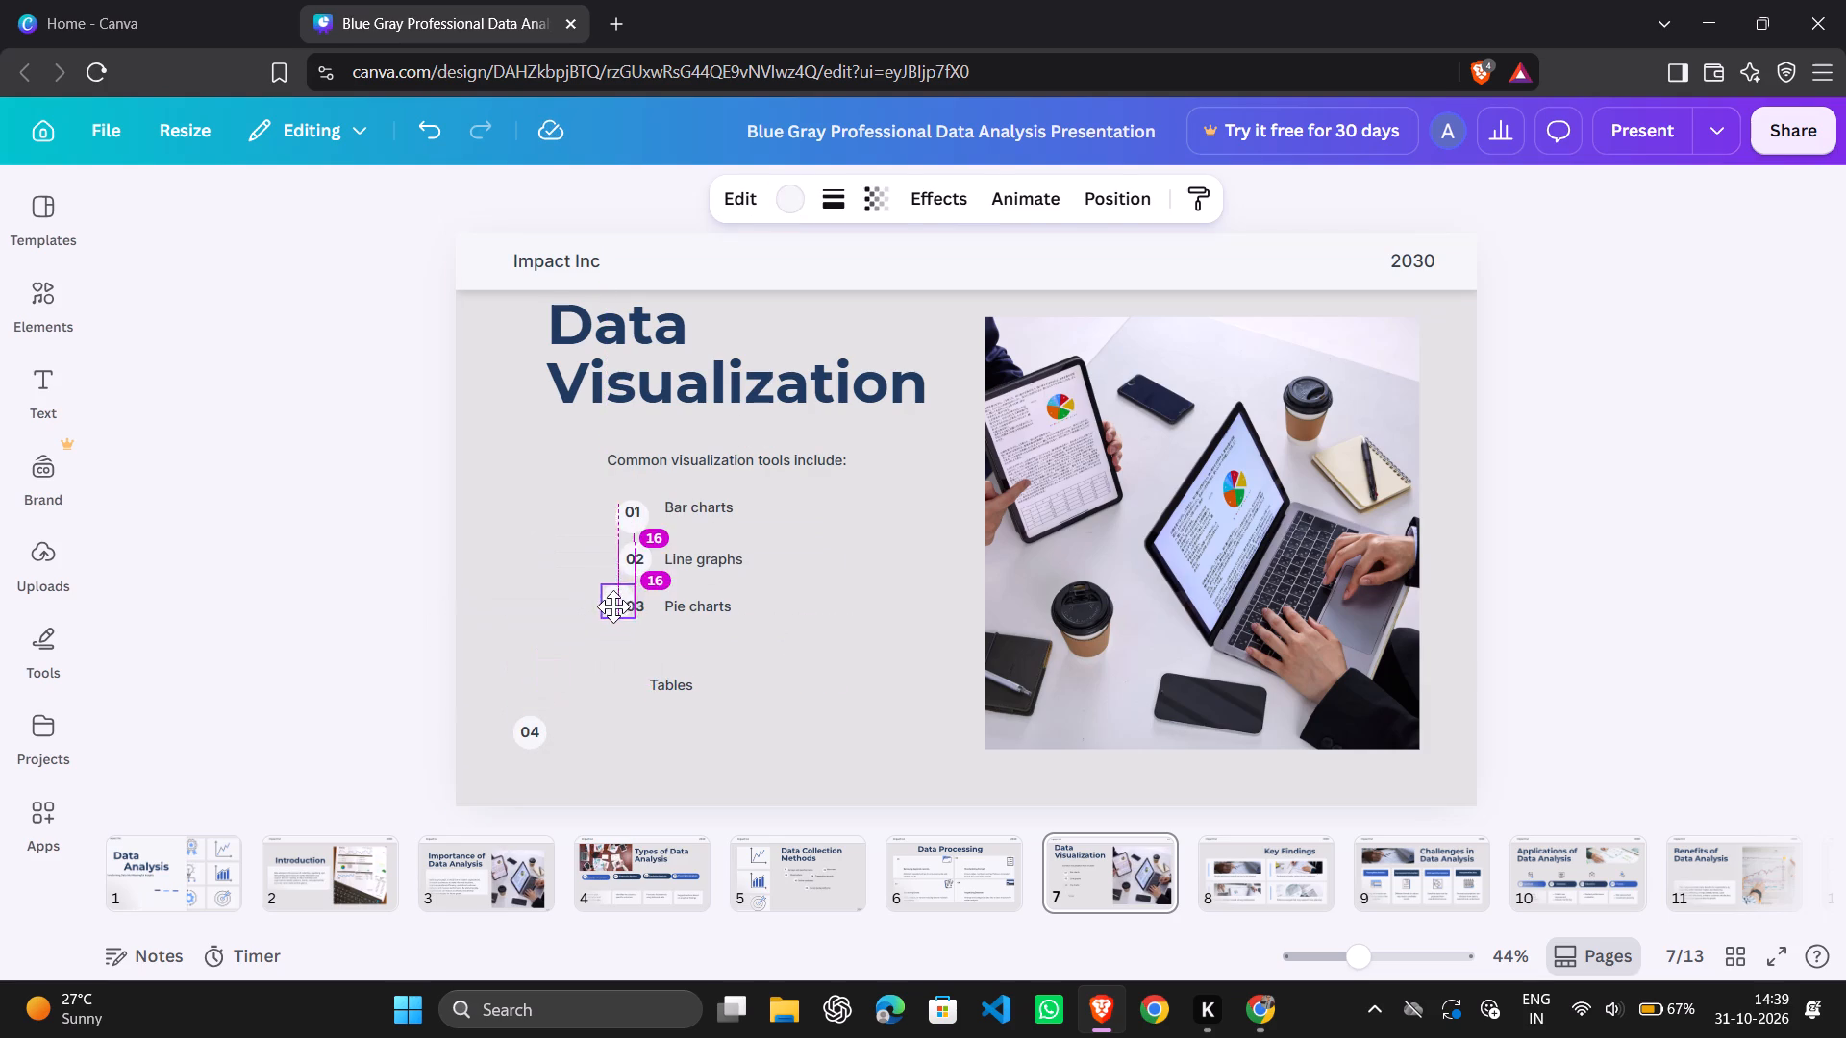
drag(613, 606, 629, 607)
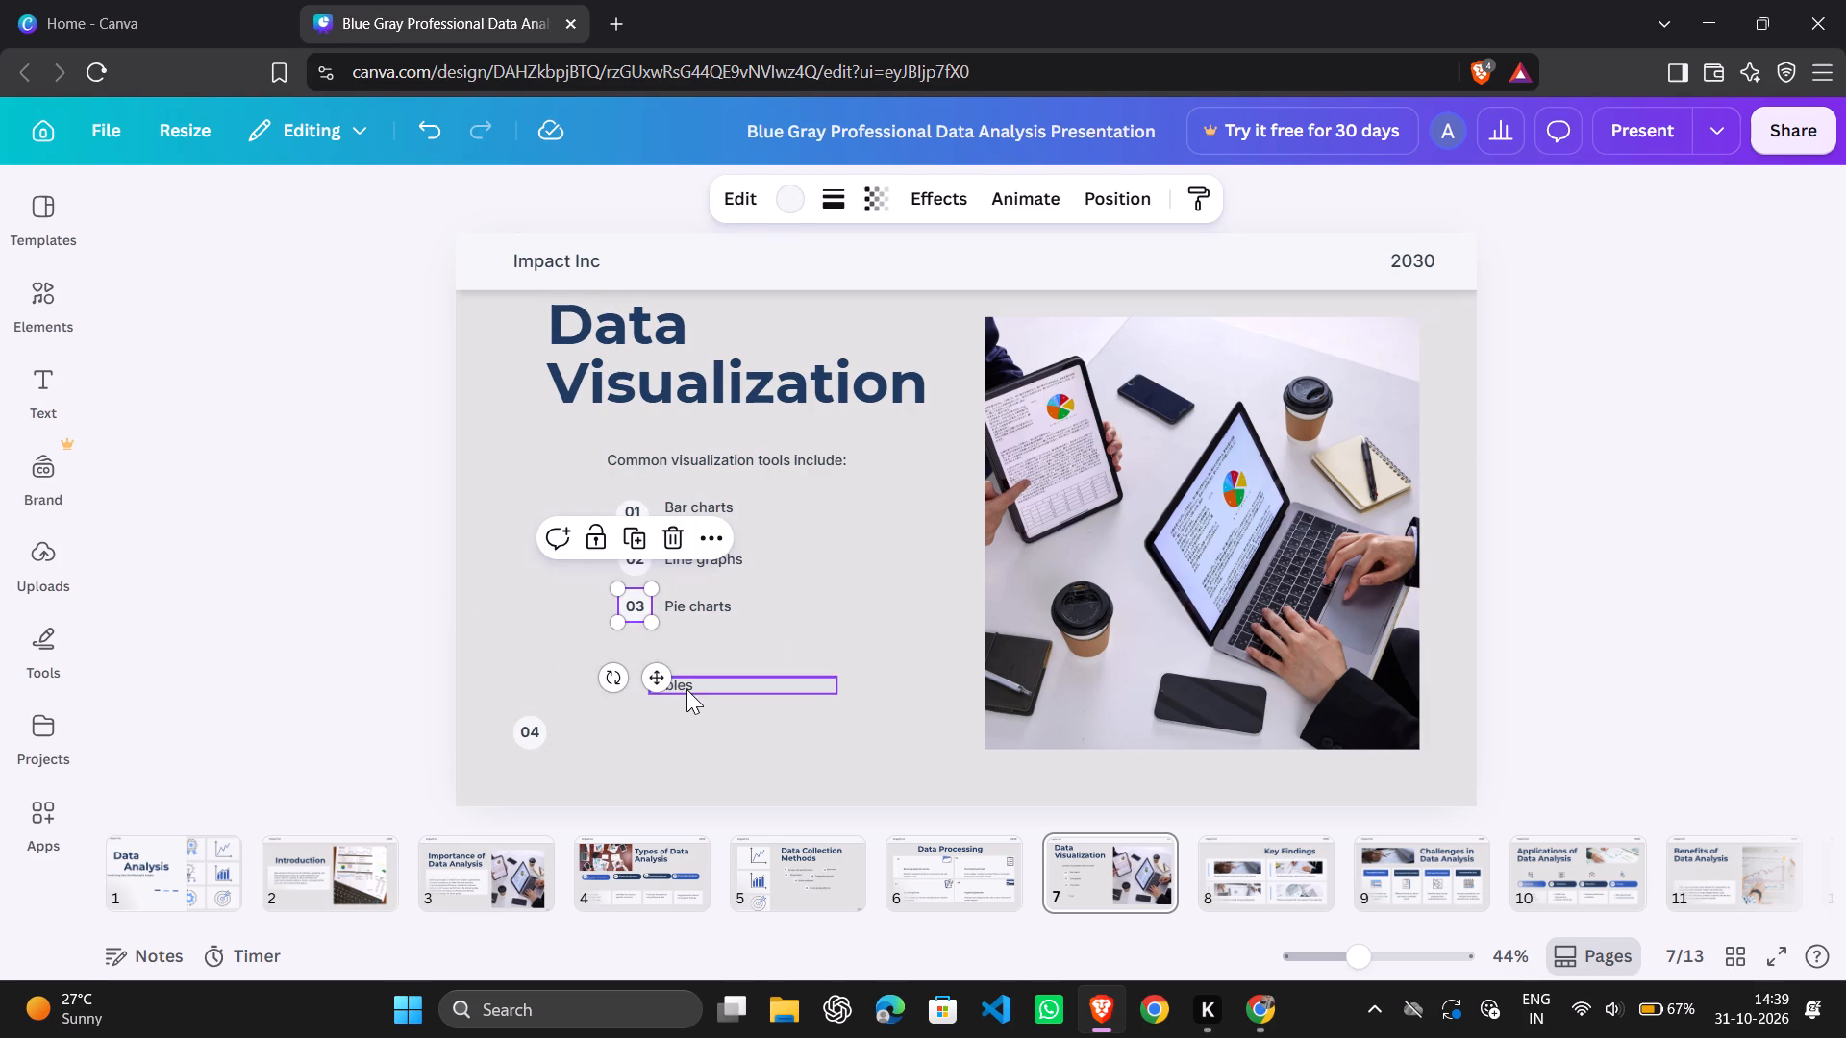
Place the Tables text below Pie charts and set the 04 number and its white circle beside it.
drag(686, 689, 708, 653)
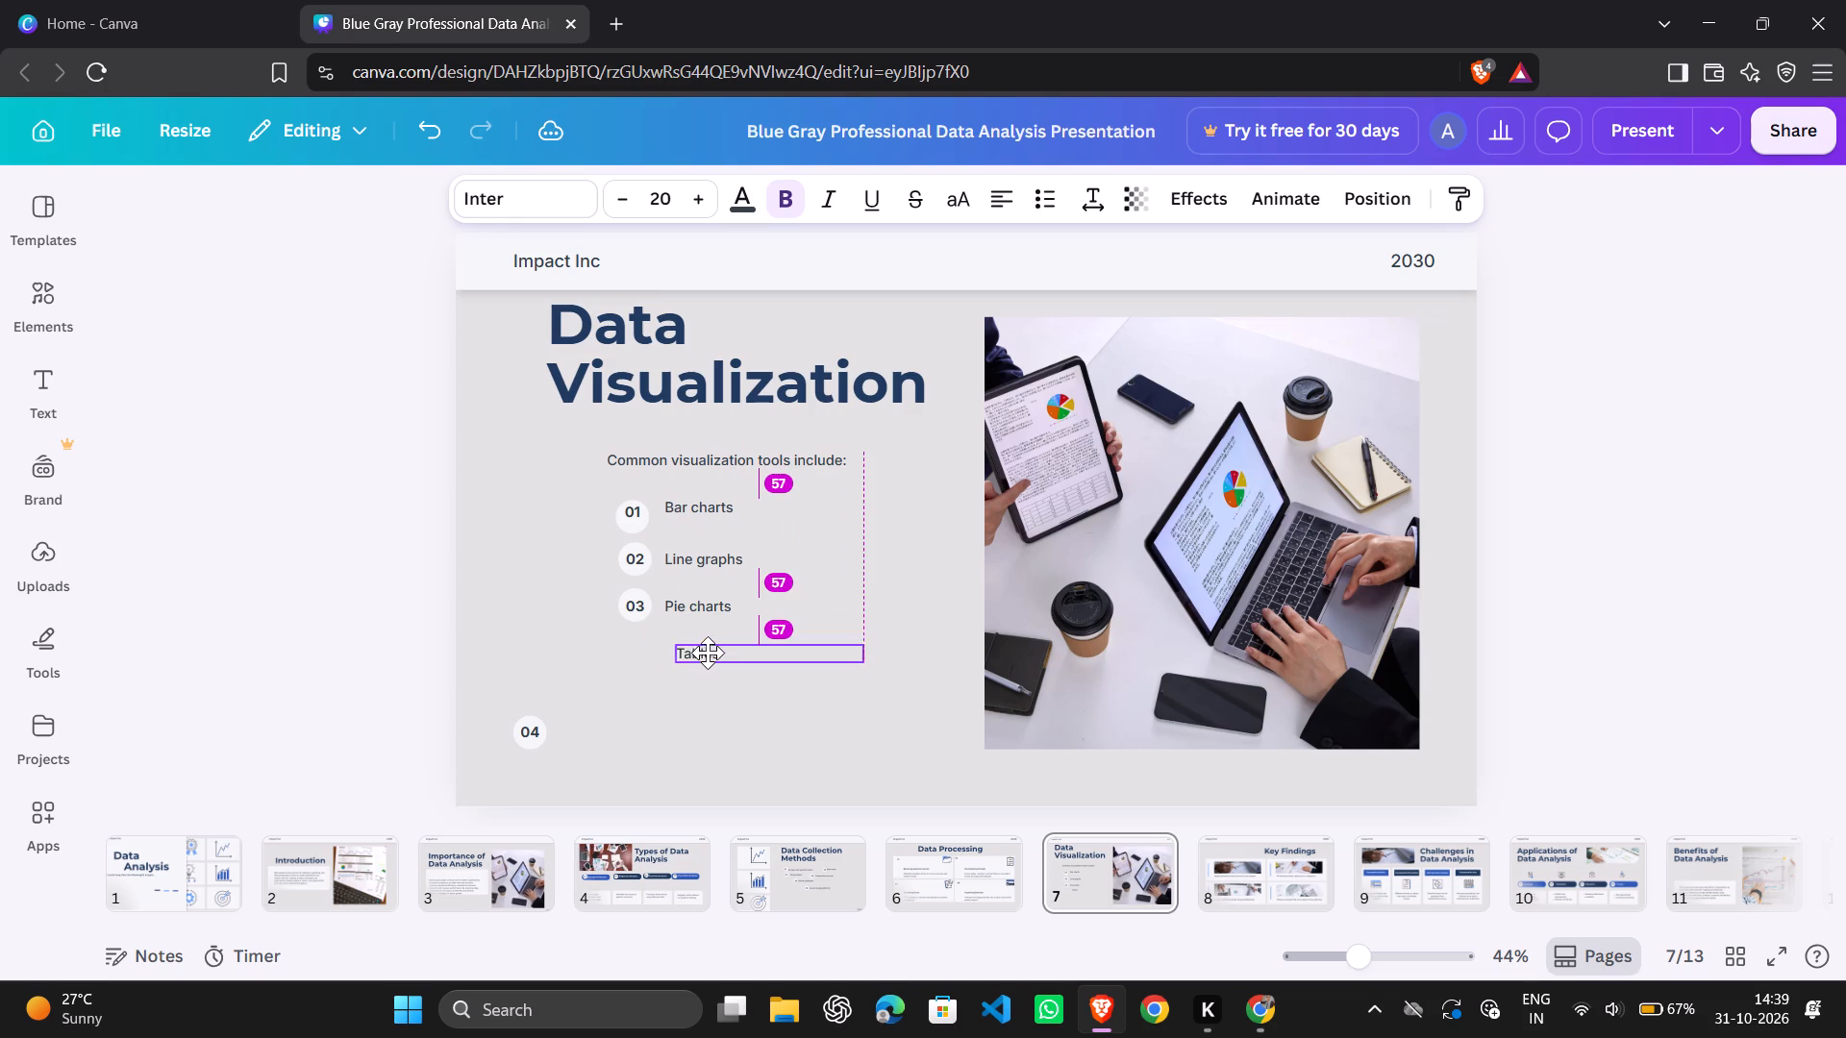
drag(708, 653, 709, 665)
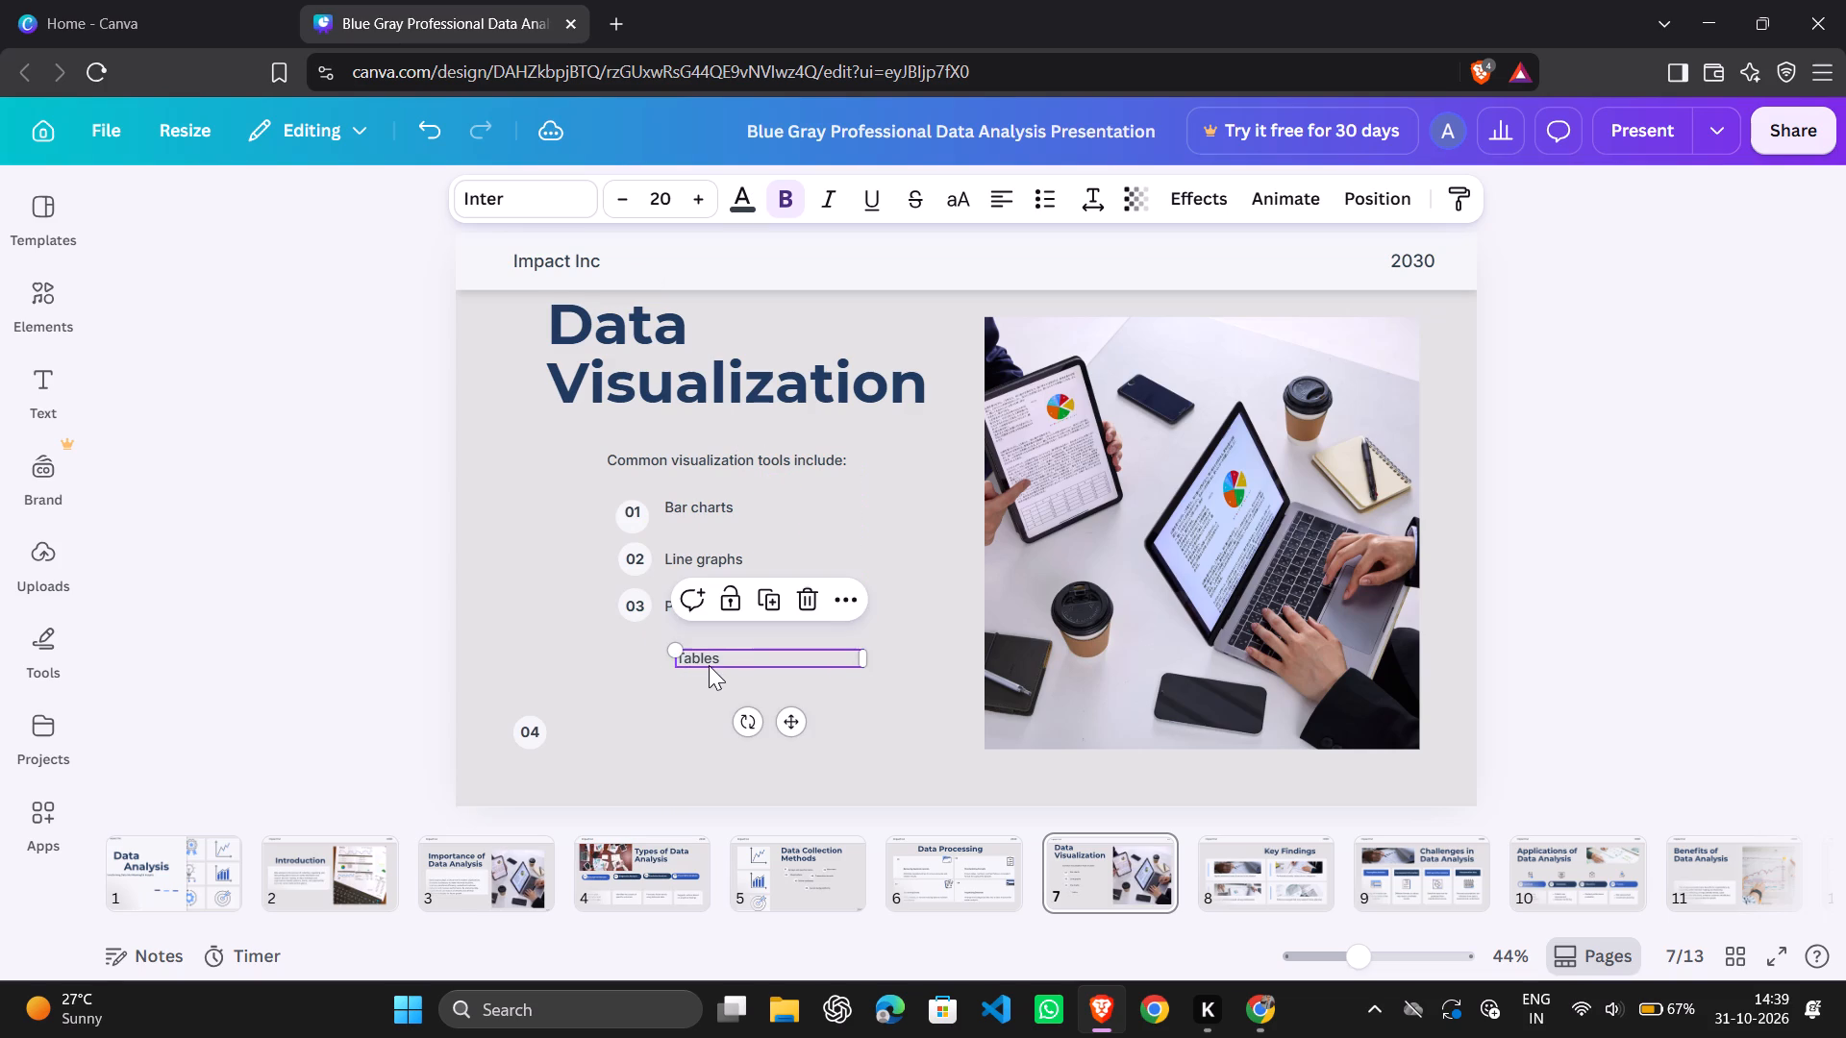
drag(527, 727, 635, 658)
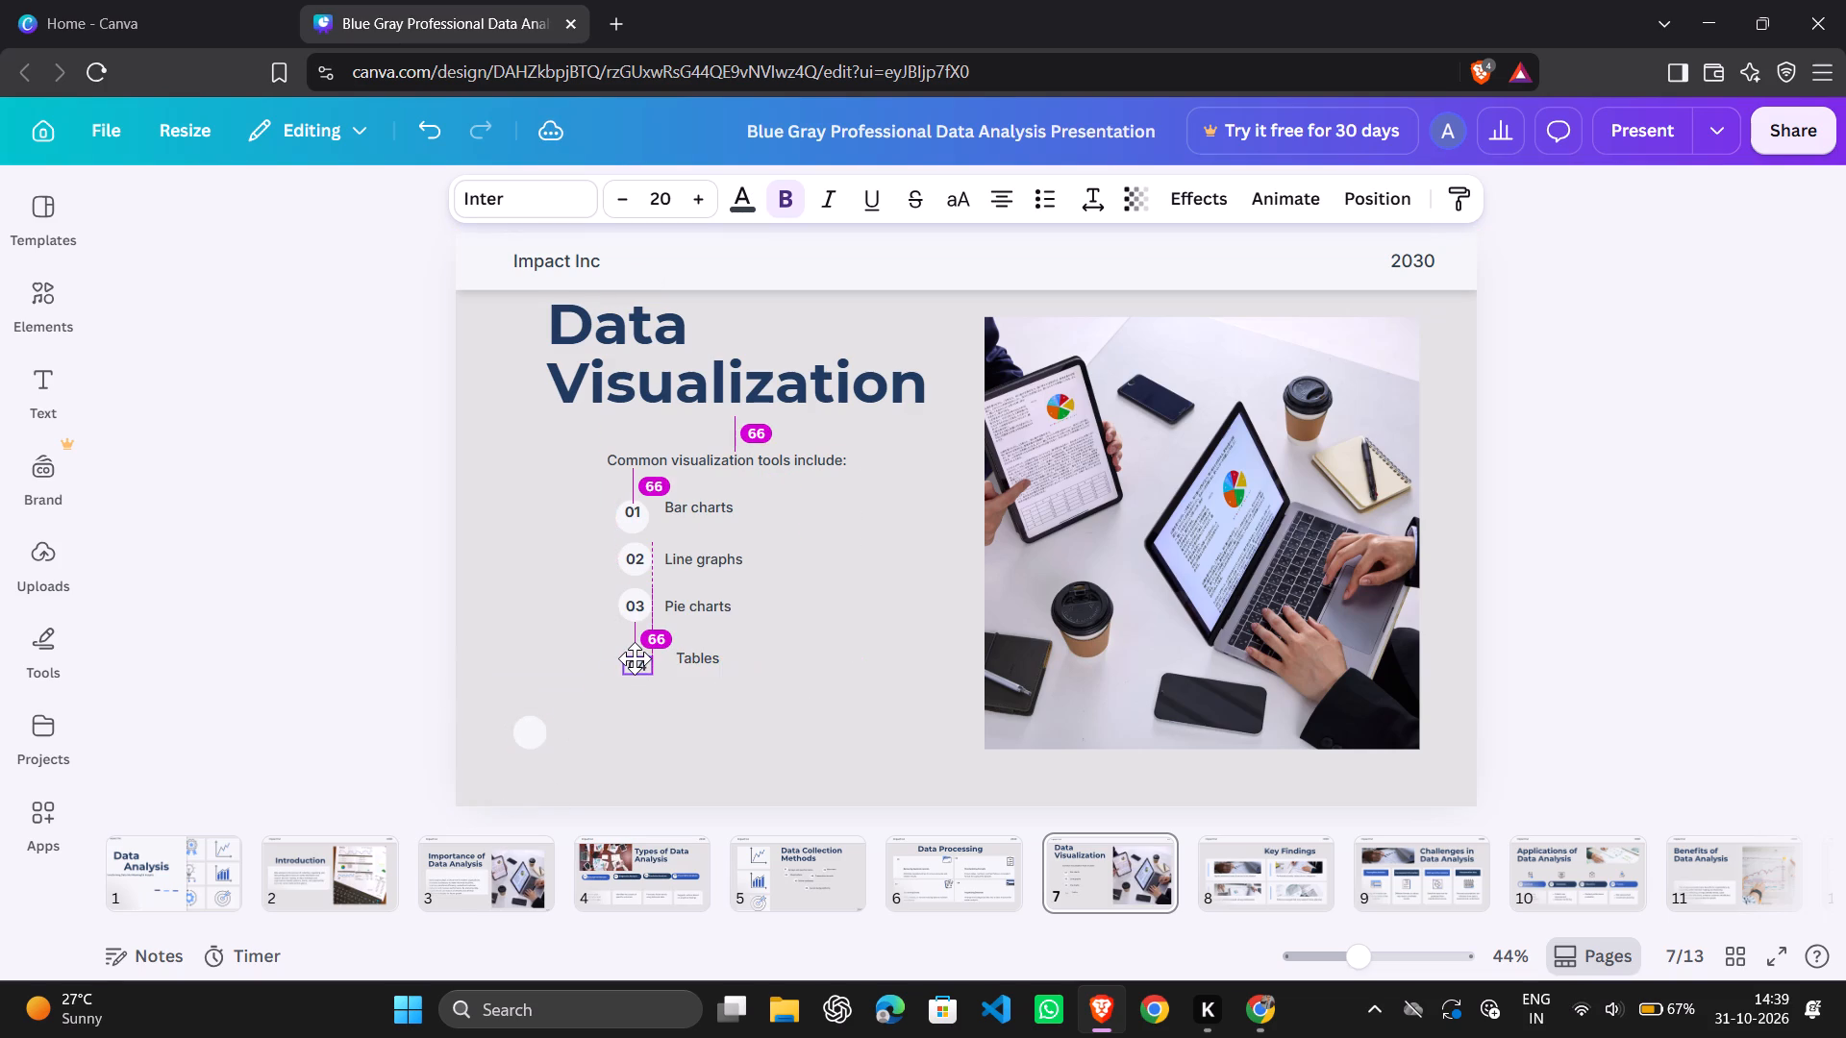
drag(635, 658, 635, 654)
drag(528, 731, 640, 630)
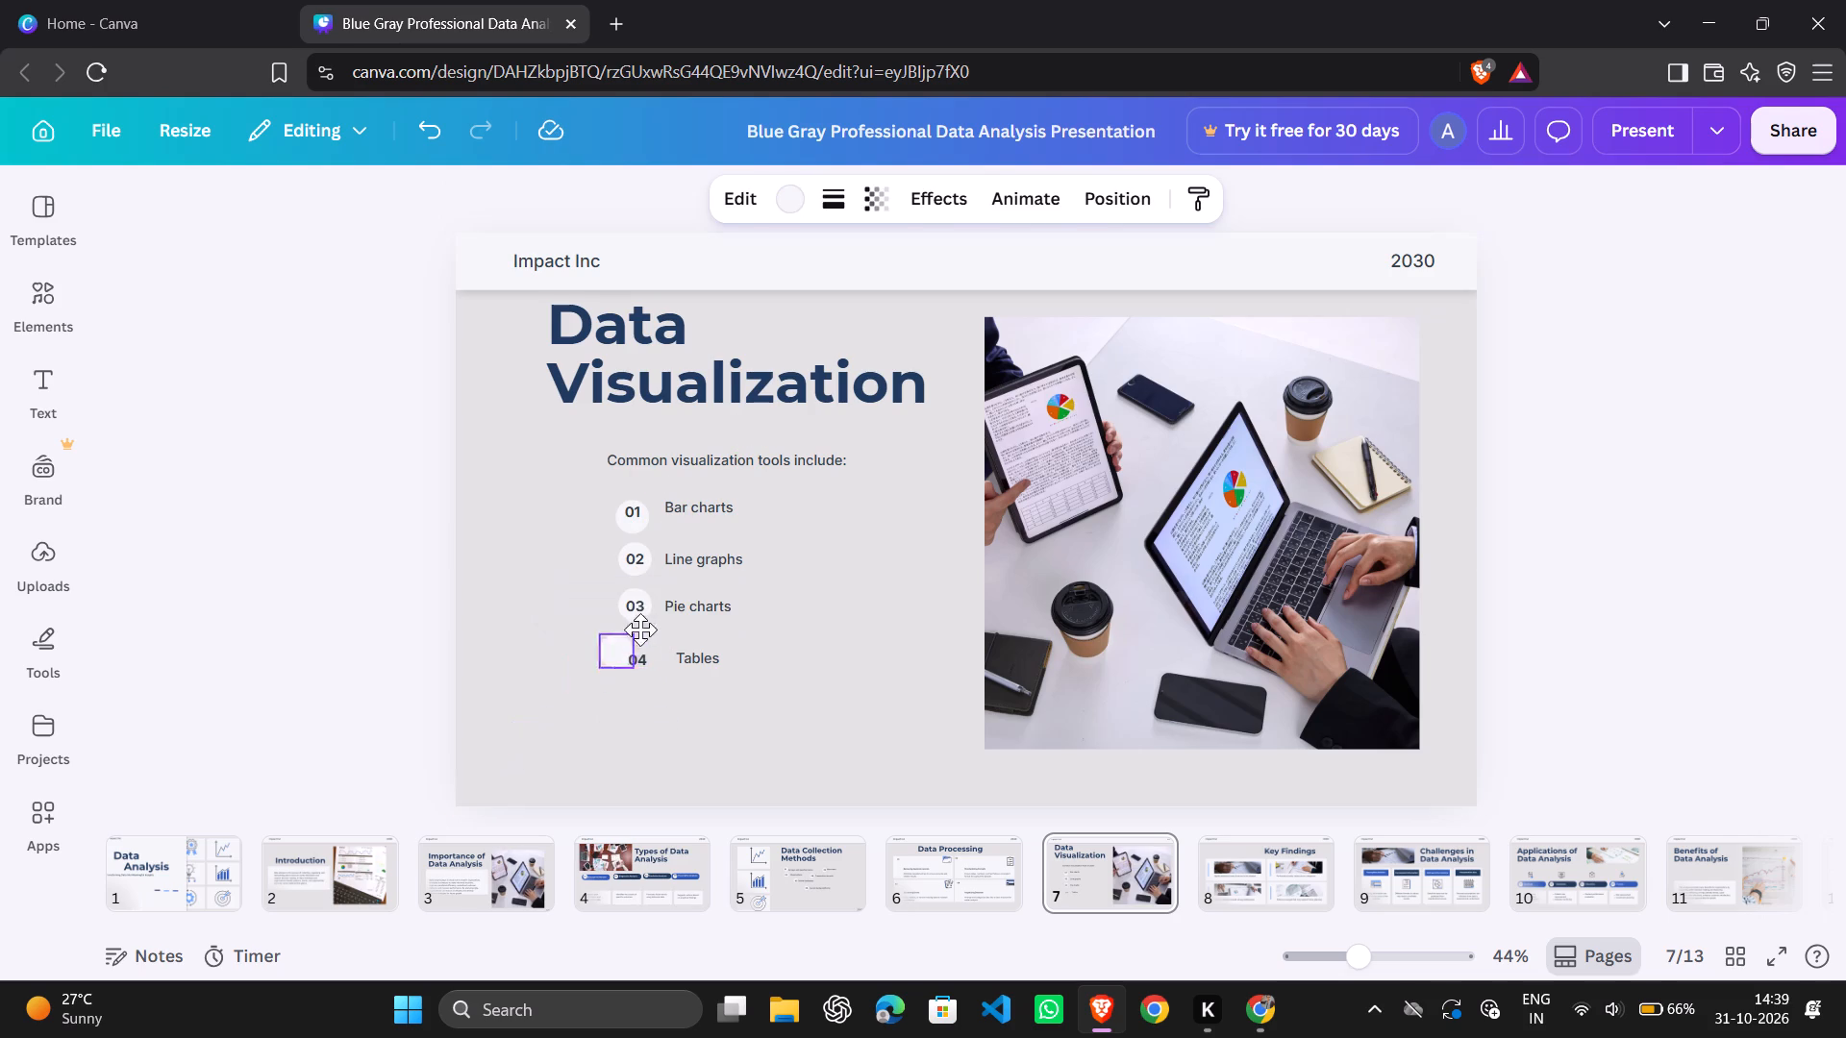
drag(640, 630, 642, 655)
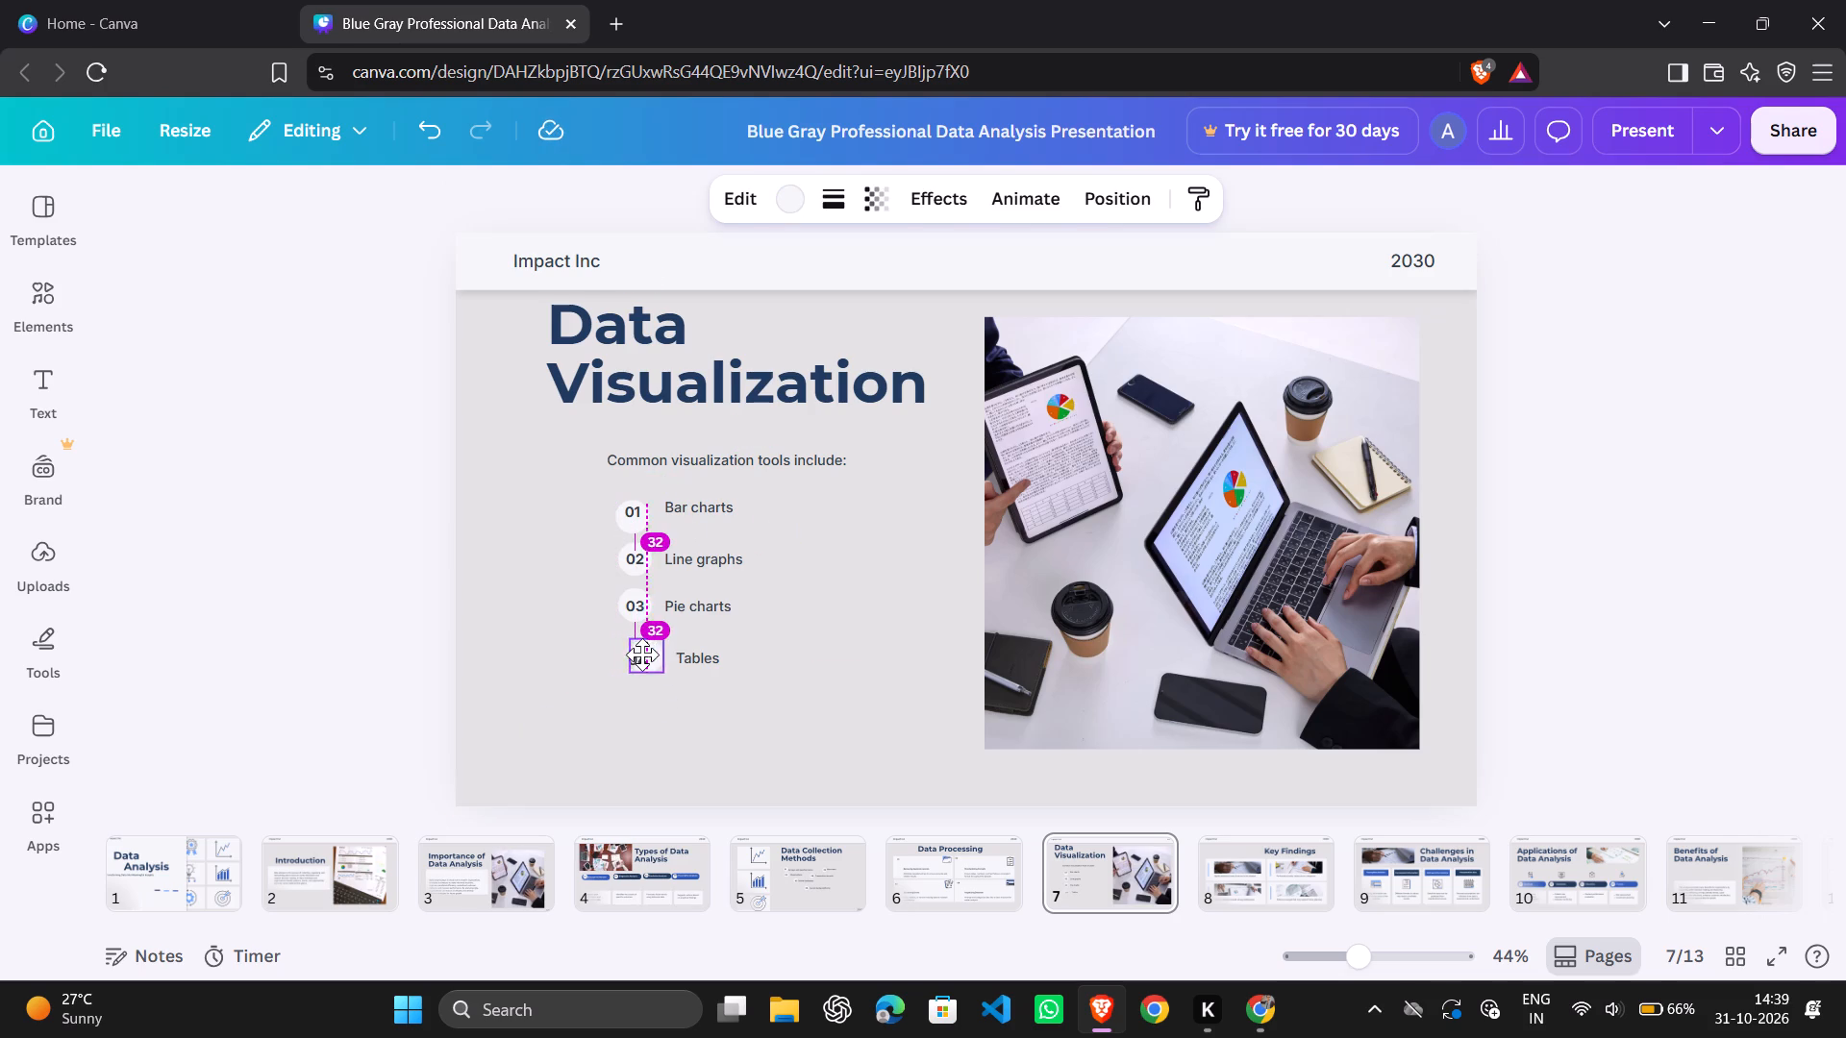
drag(642, 655, 639, 656)
click(814, 683)
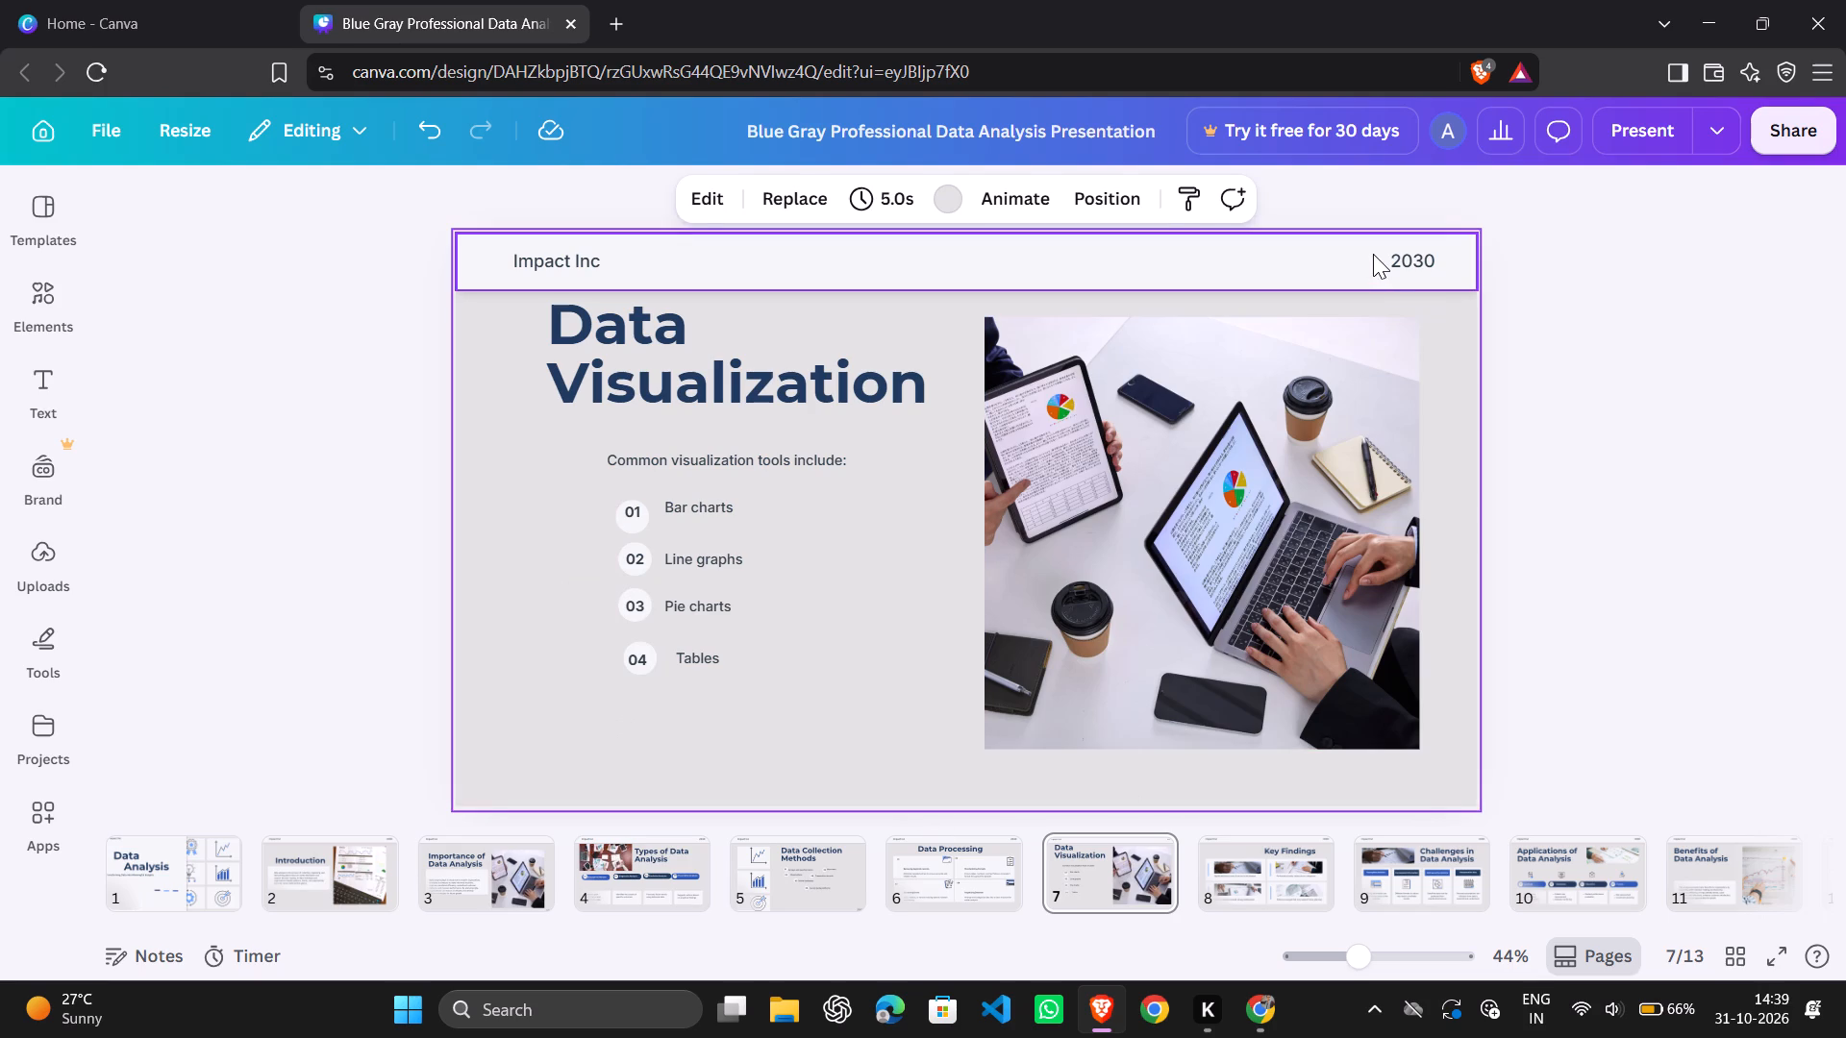
Move the 2030 year text from the header to the page's lower-right corner, below the photo.
drag(1373, 254, 1357, 757)
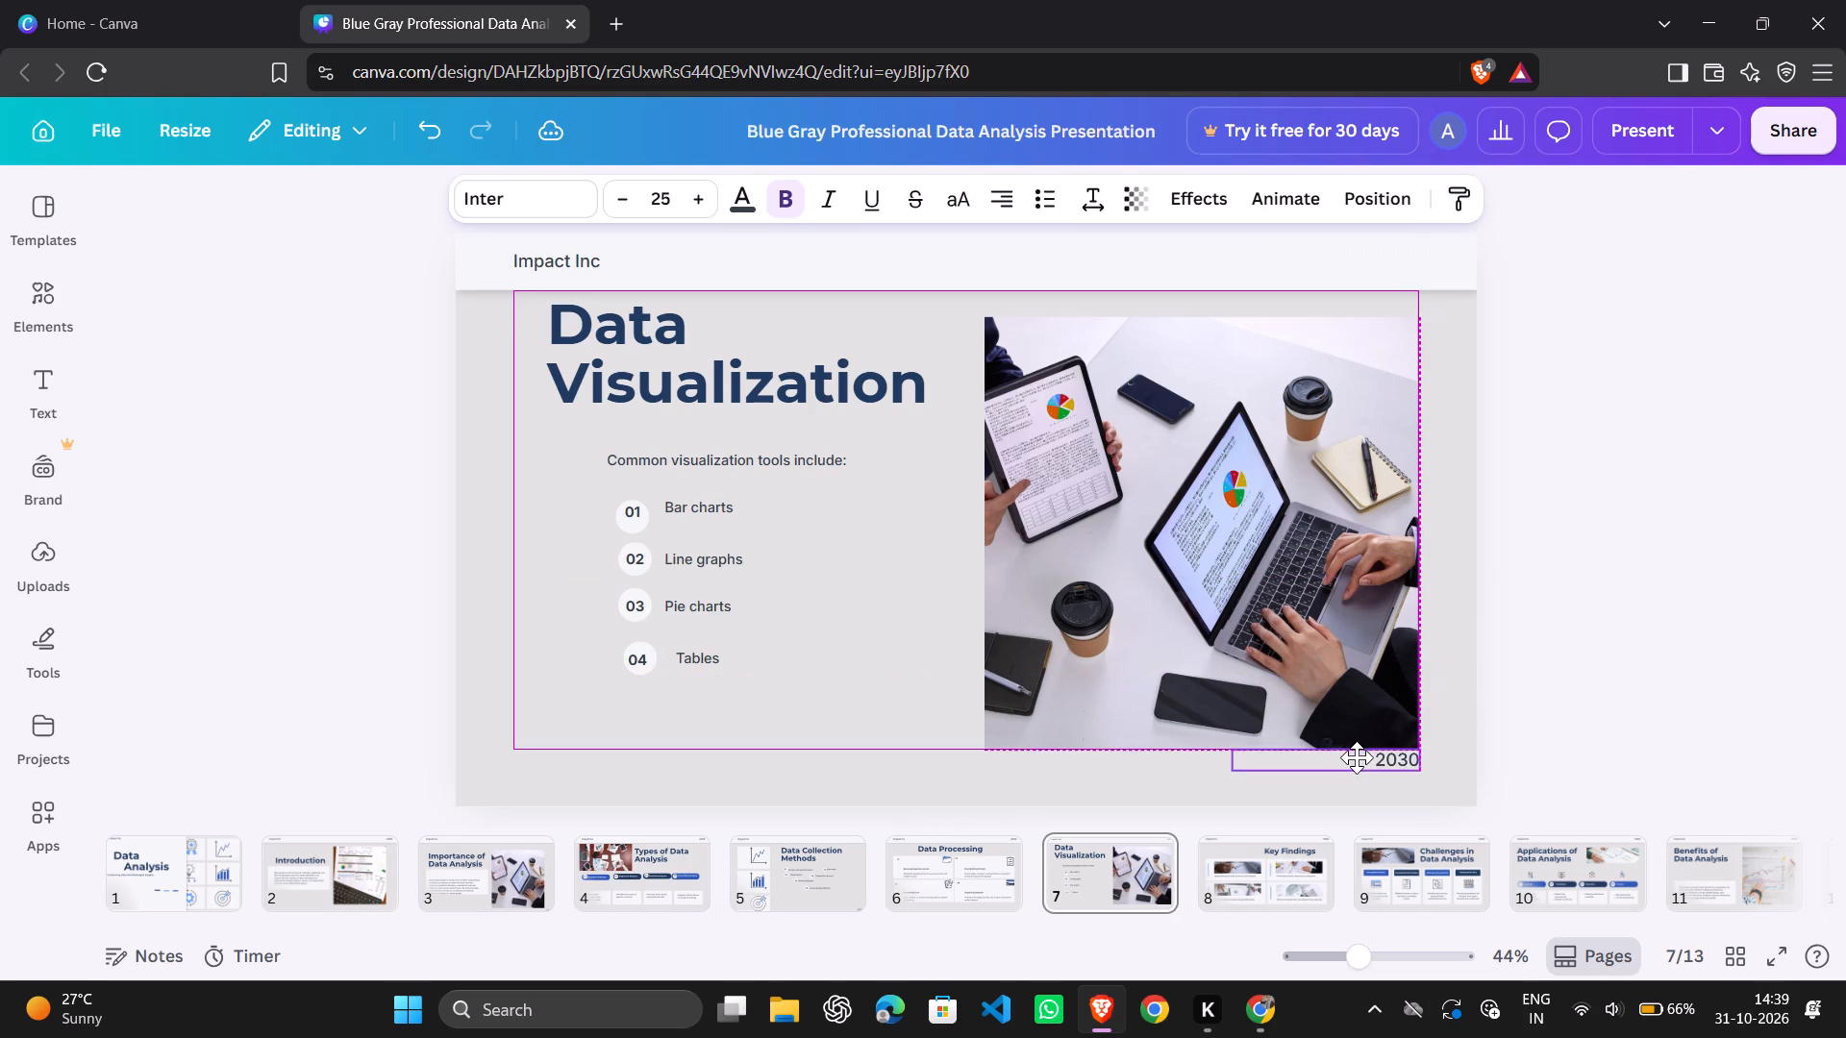
drag(1357, 757, 1373, 775)
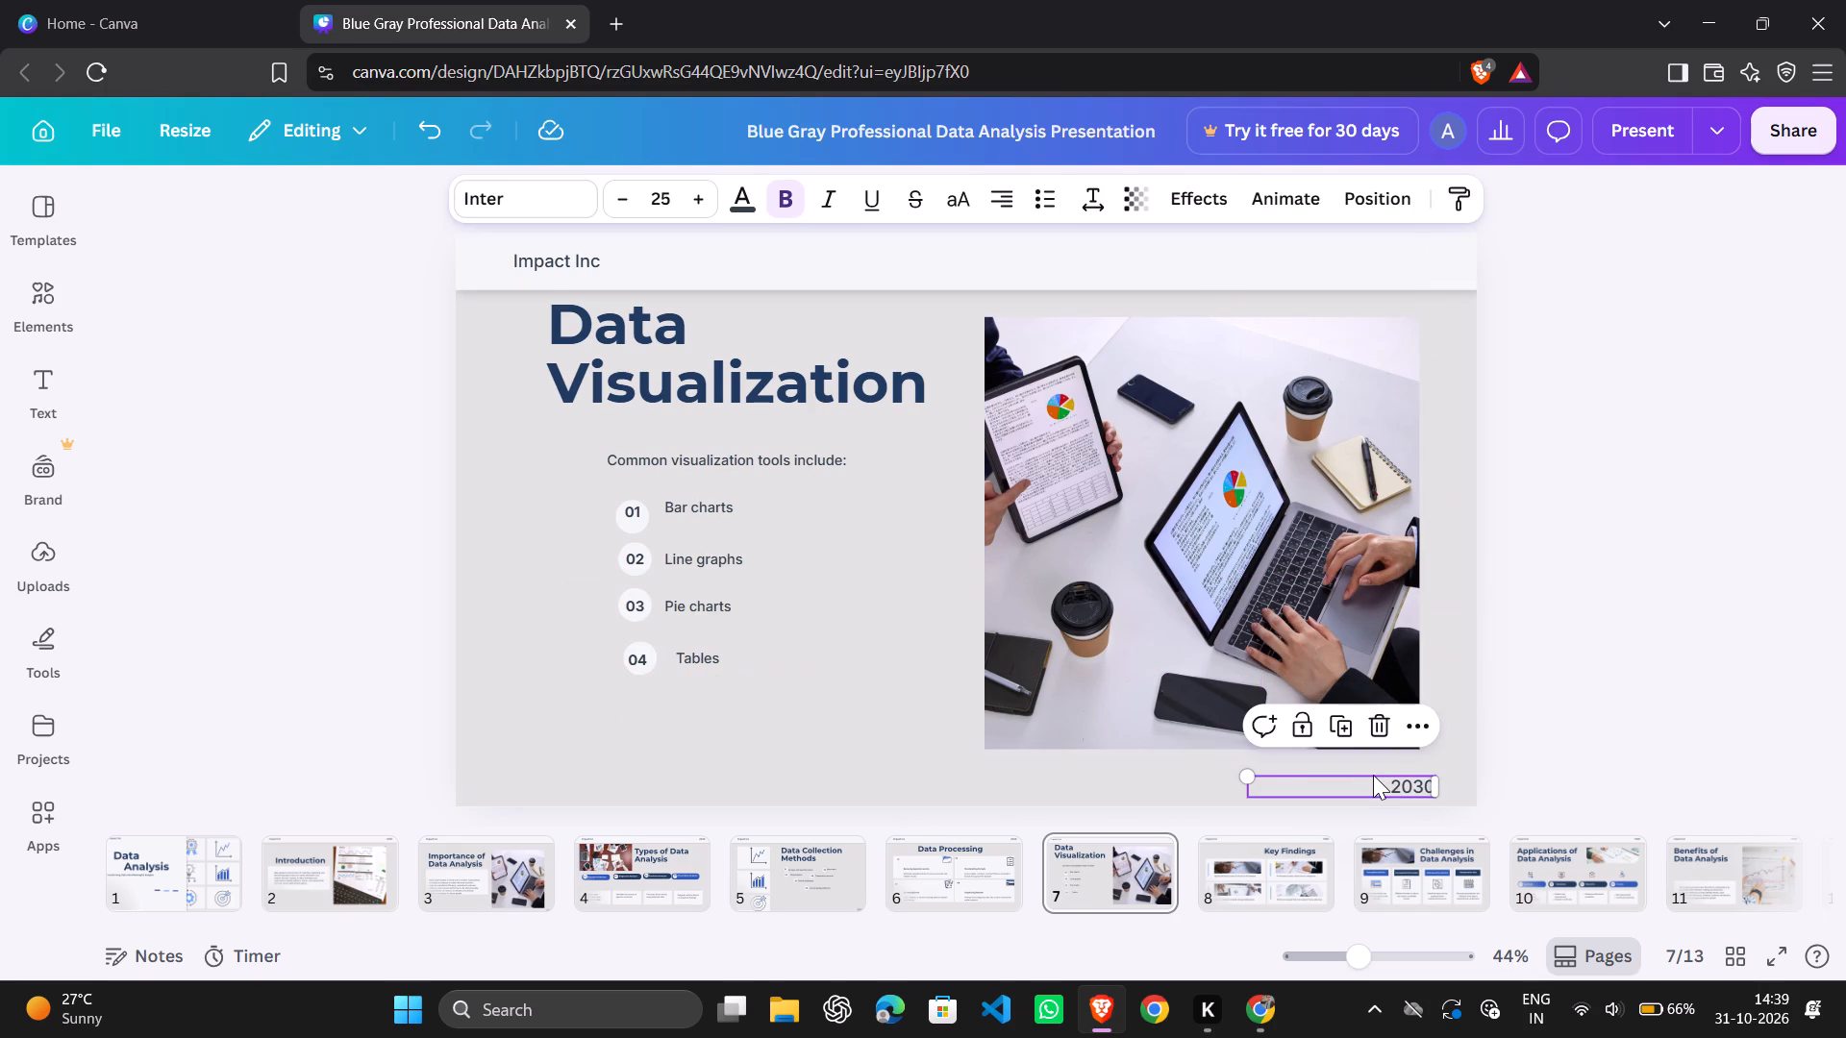
click(813, 735)
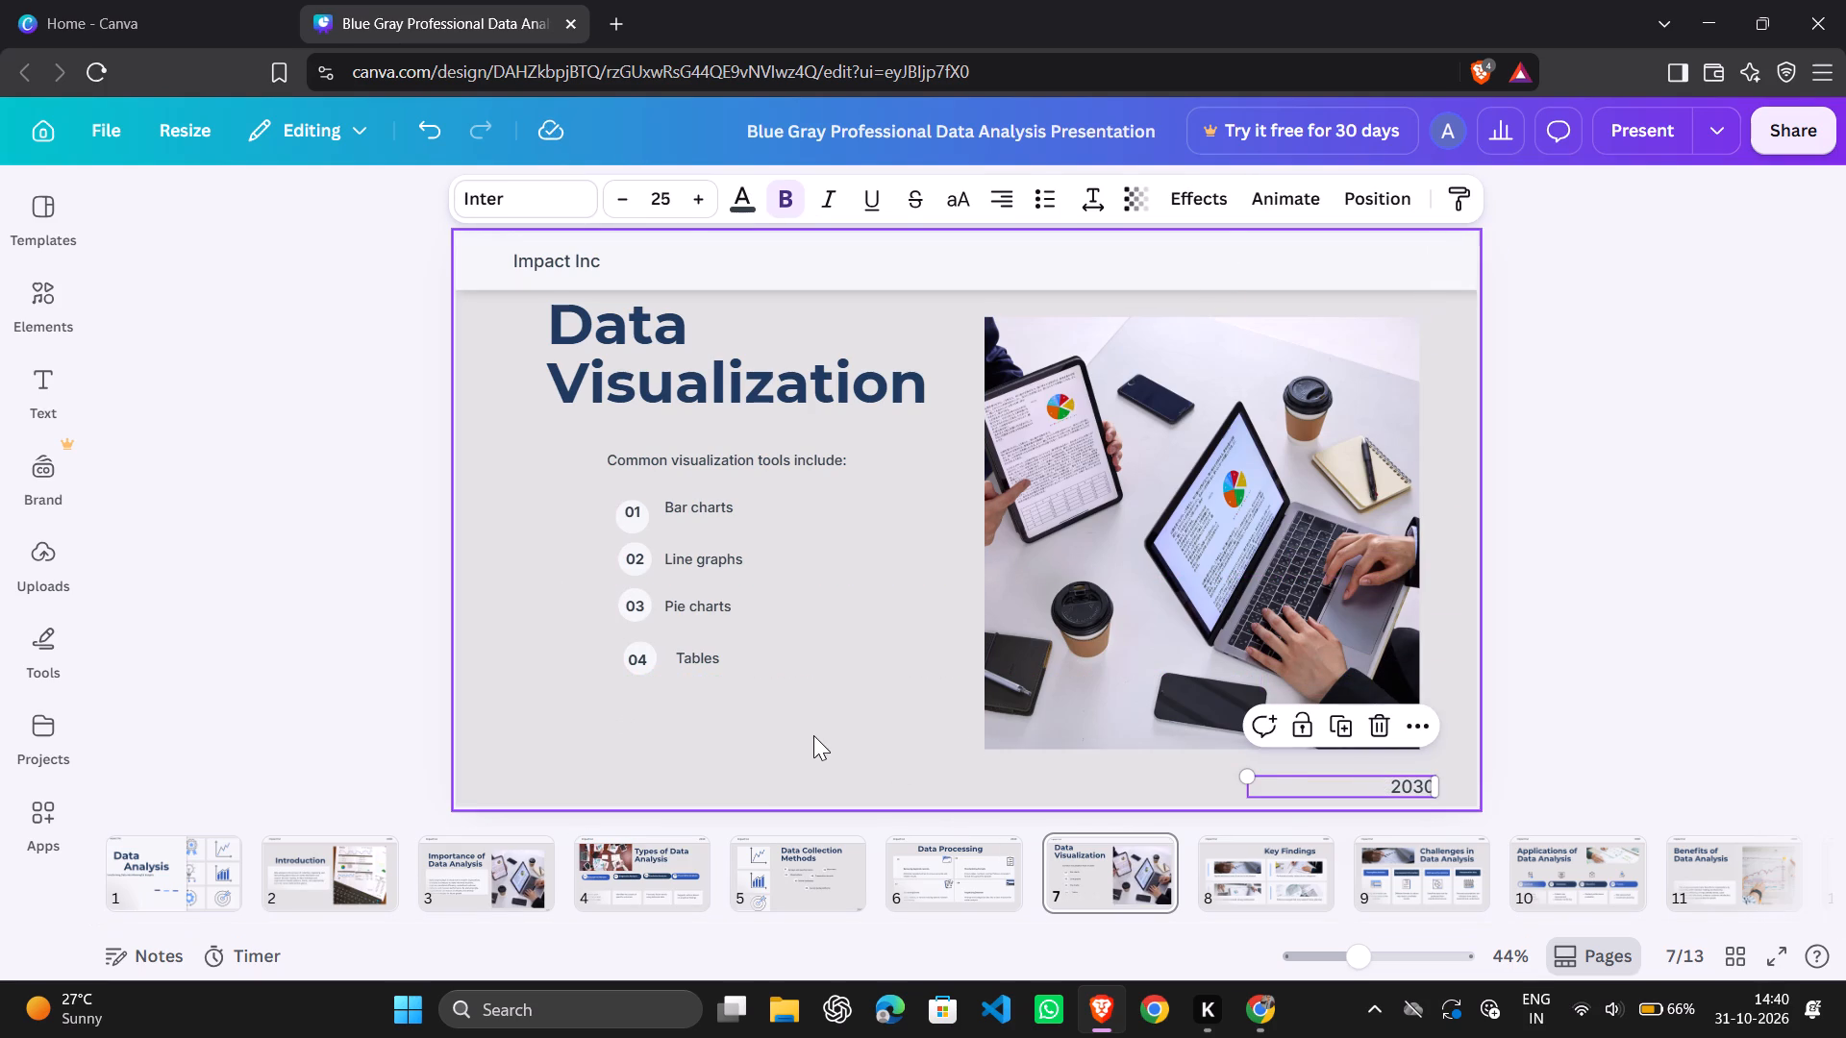
On the Key Findings page, raise the two left-hand white cards slightly and shift their blue bars upward.
key(Right)
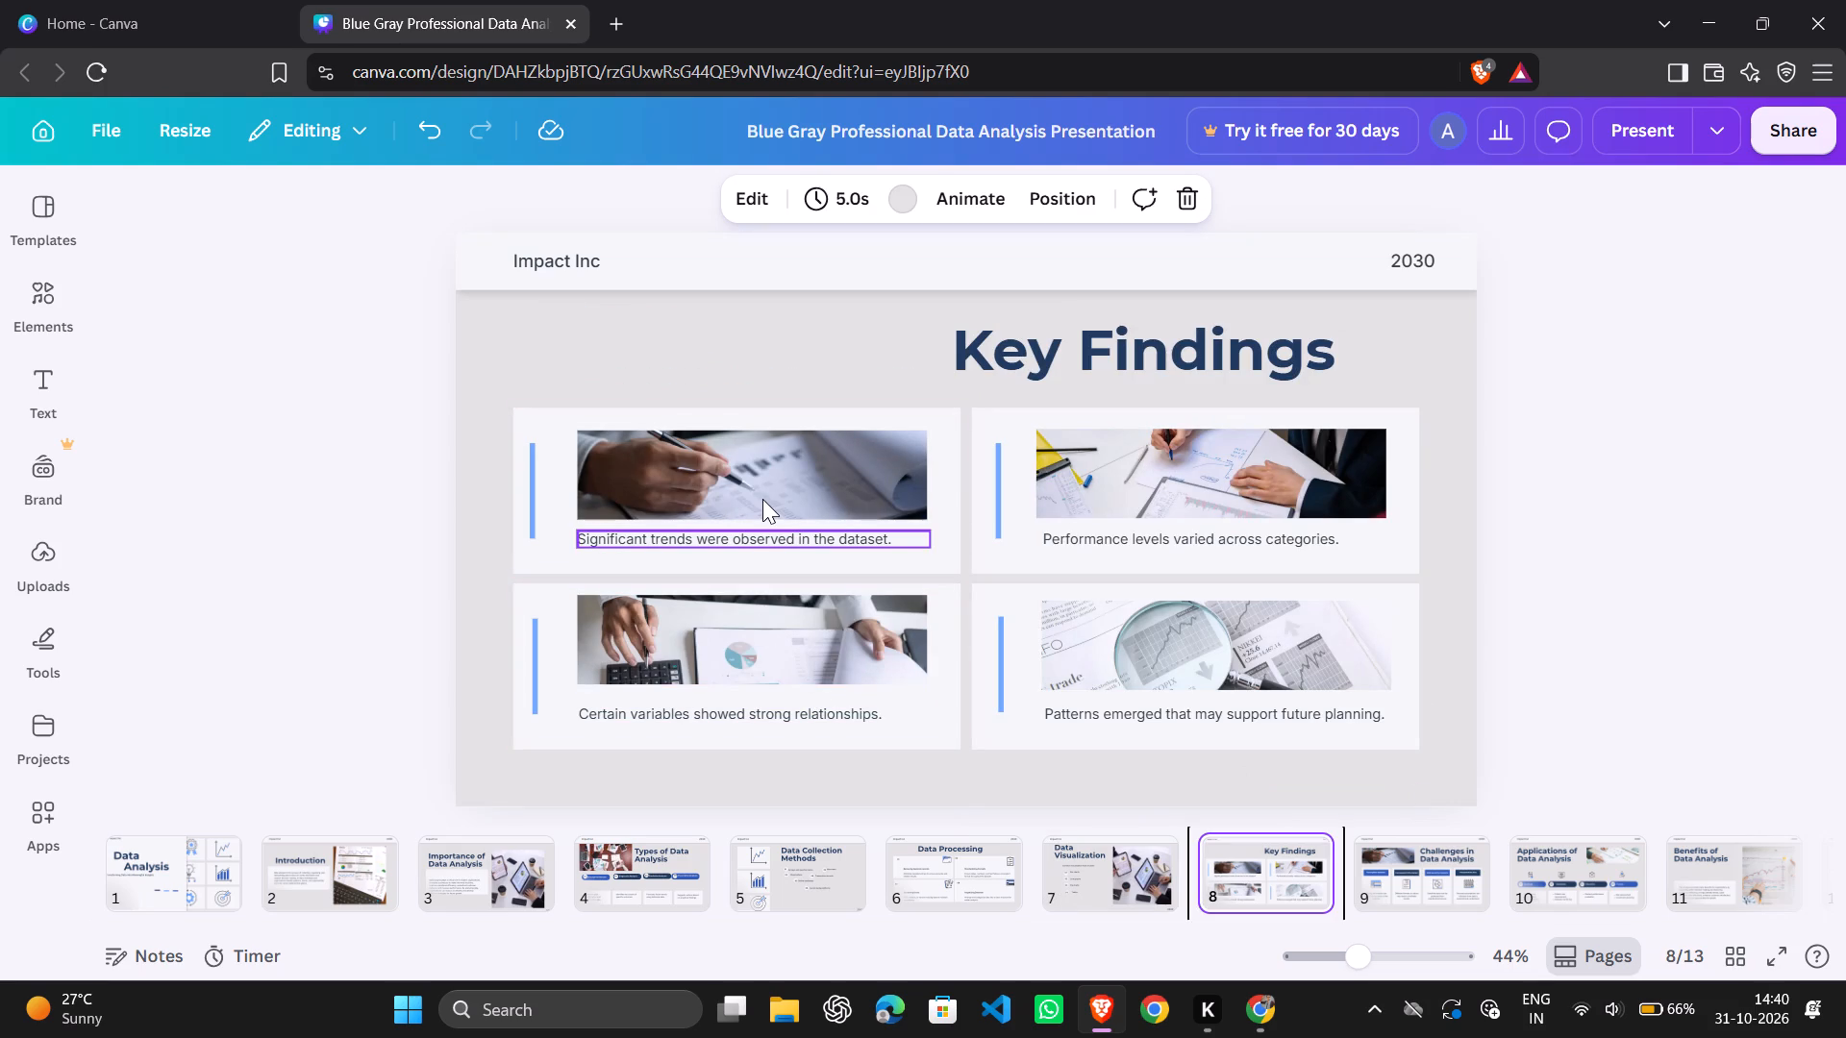
drag(741, 410, 741, 387)
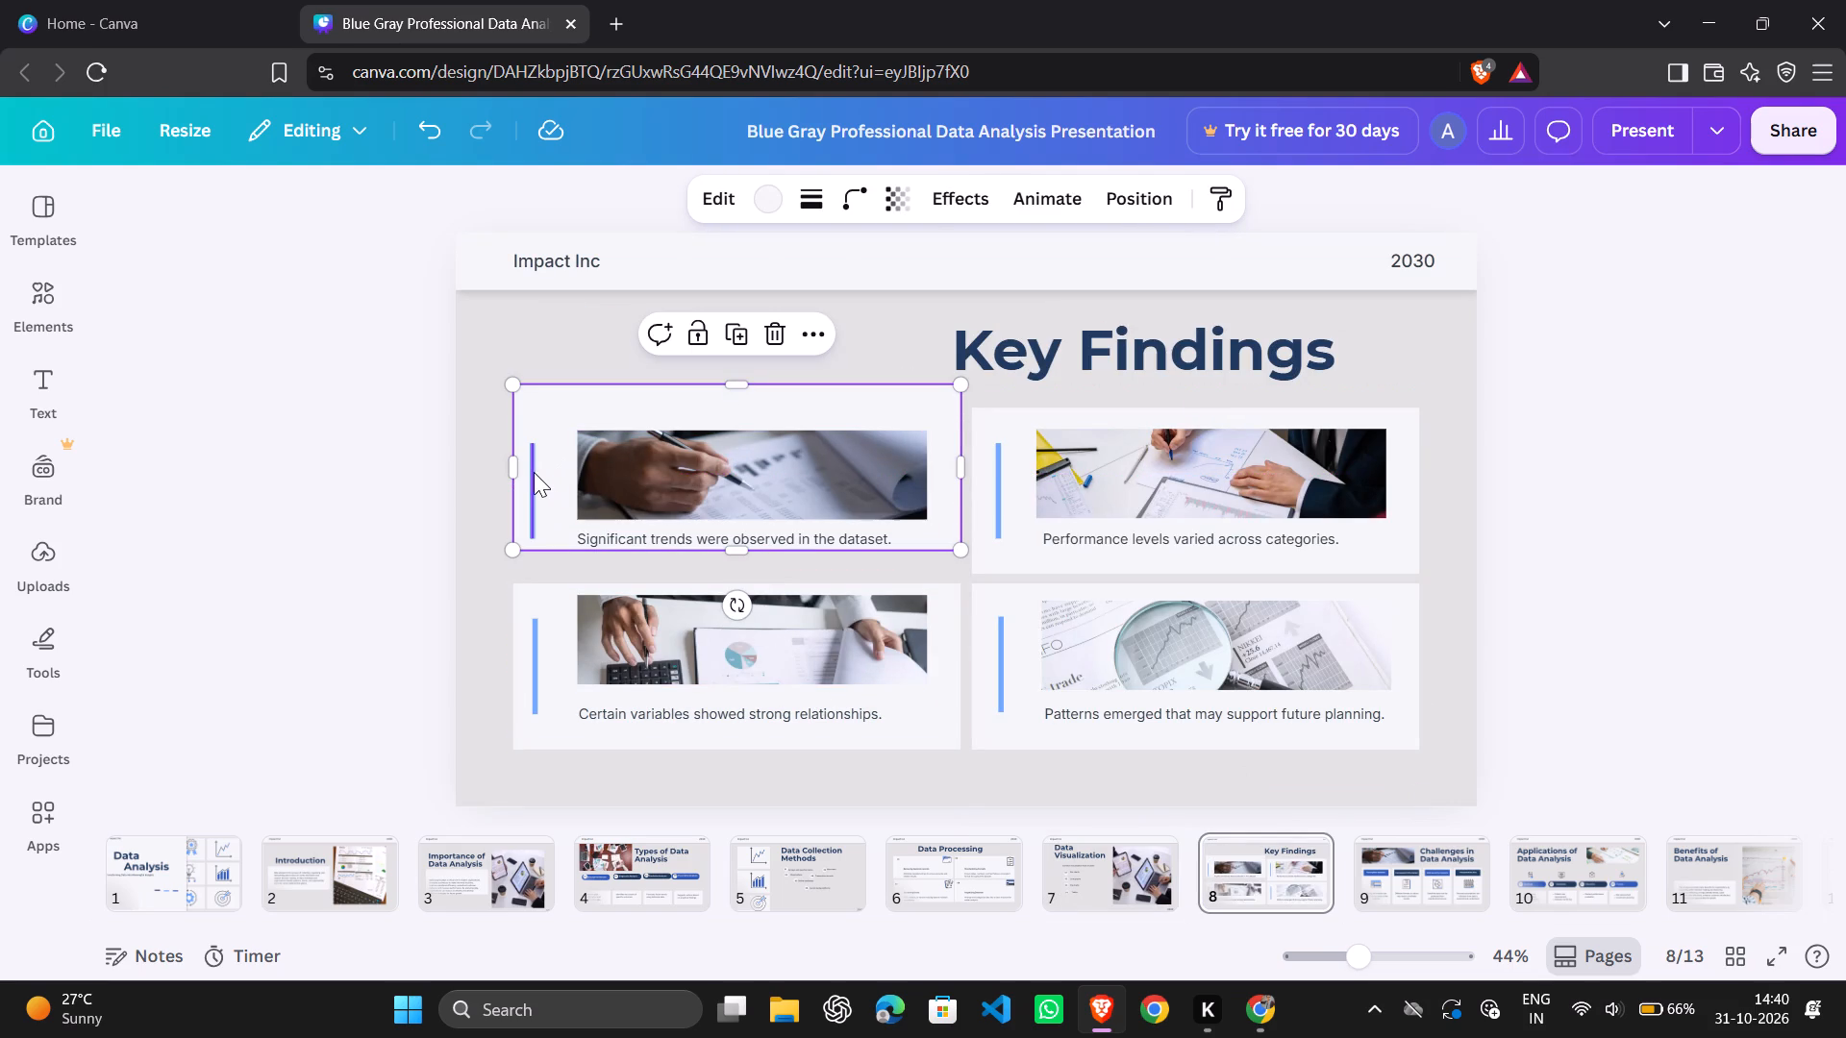
drag(534, 472, 536, 425)
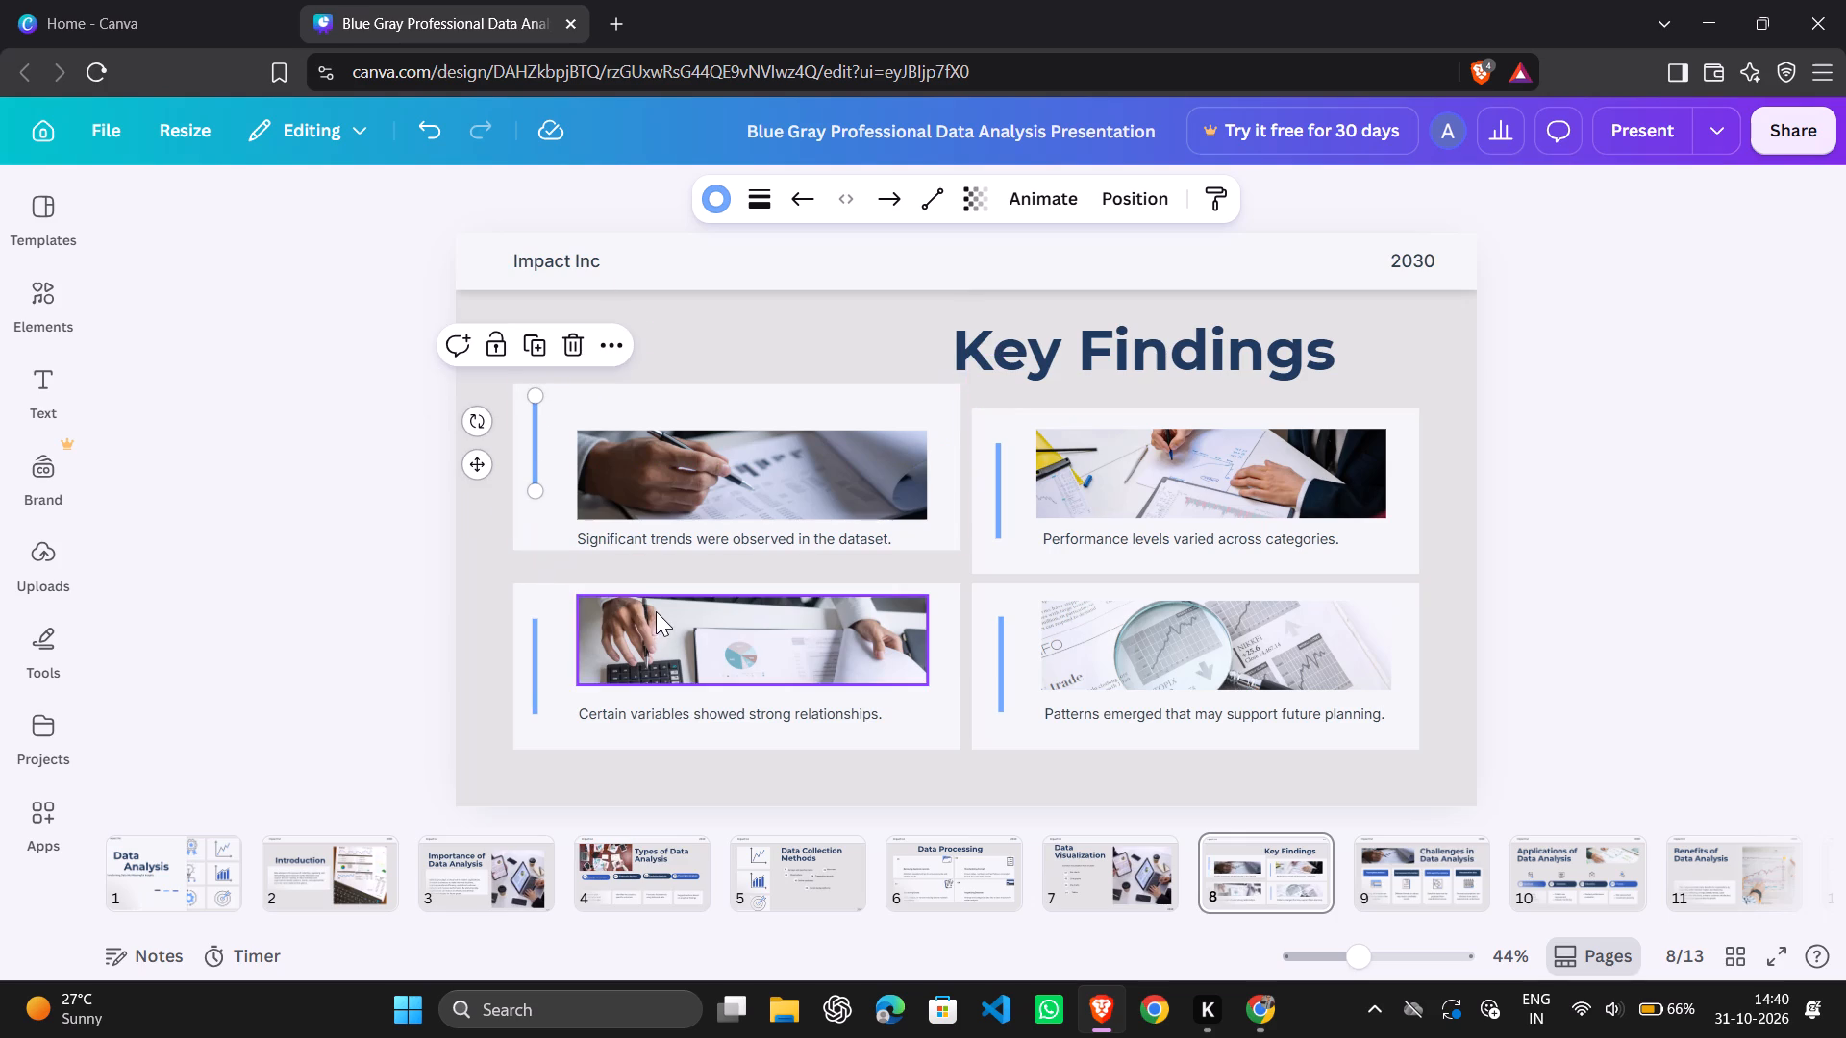
click(544, 591)
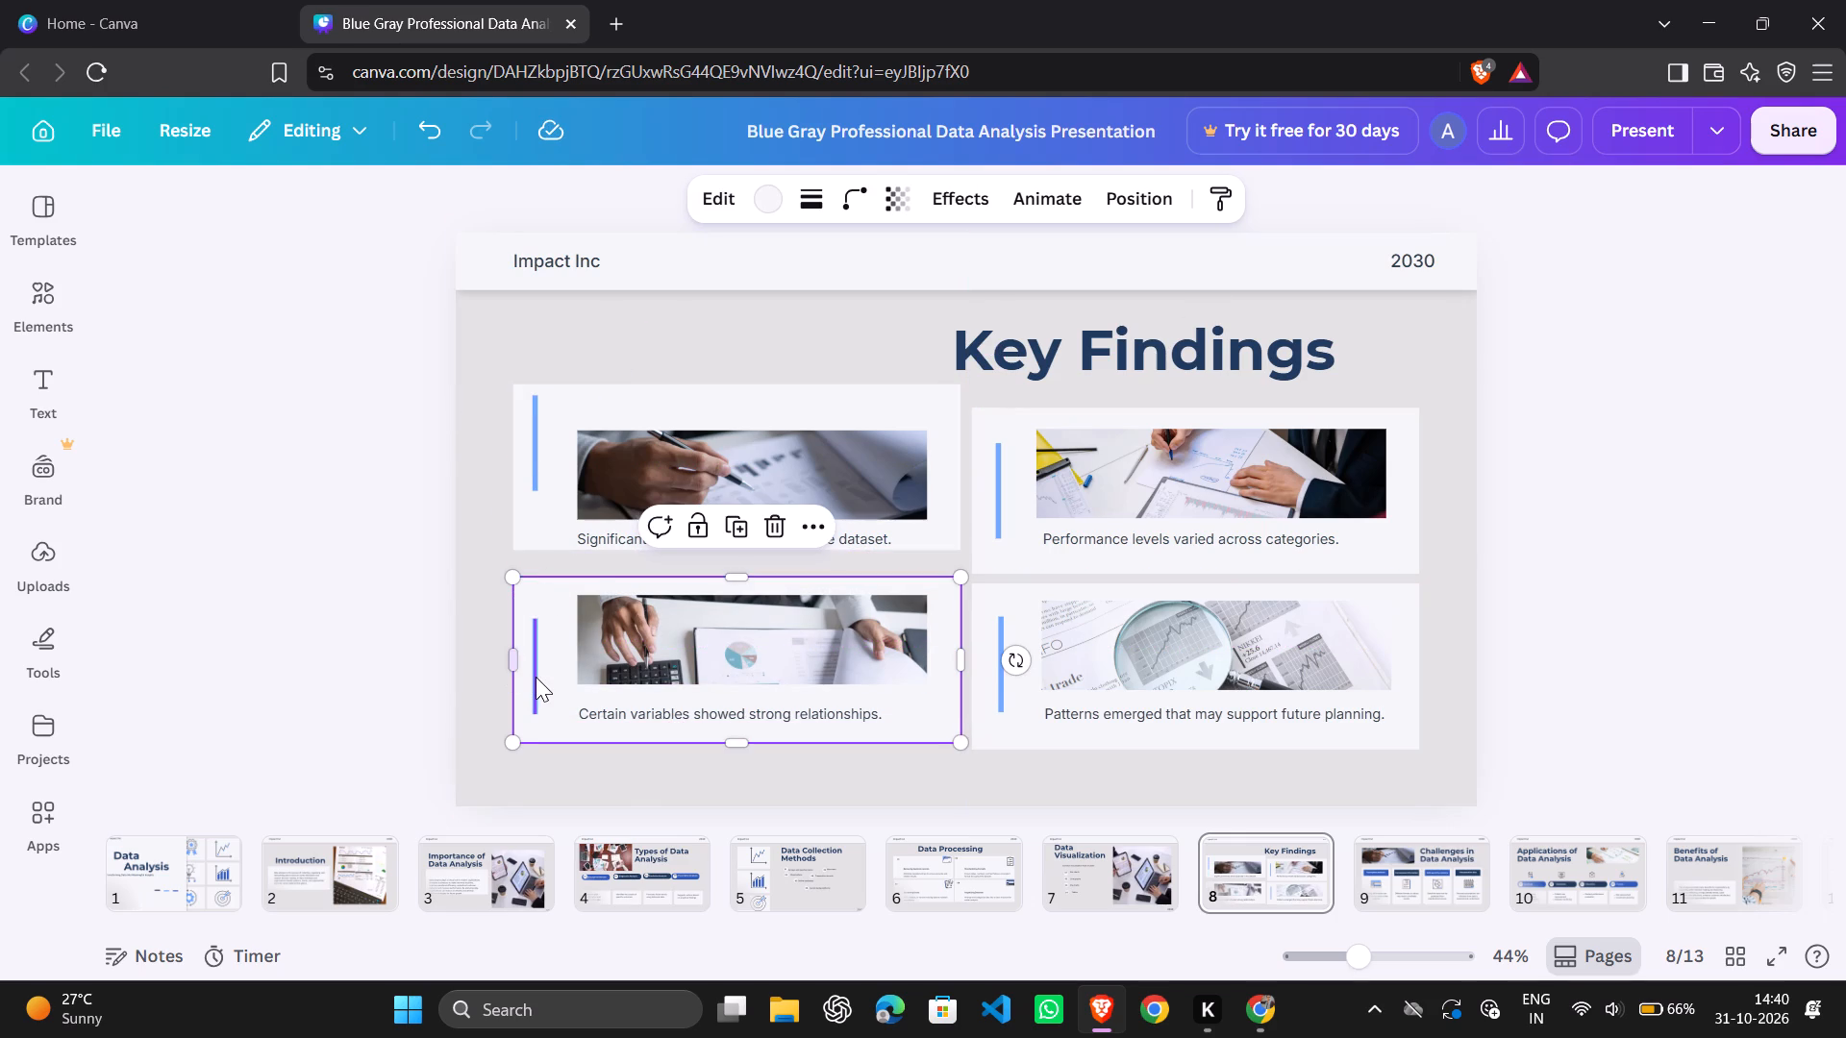
drag(536, 677, 555, 647)
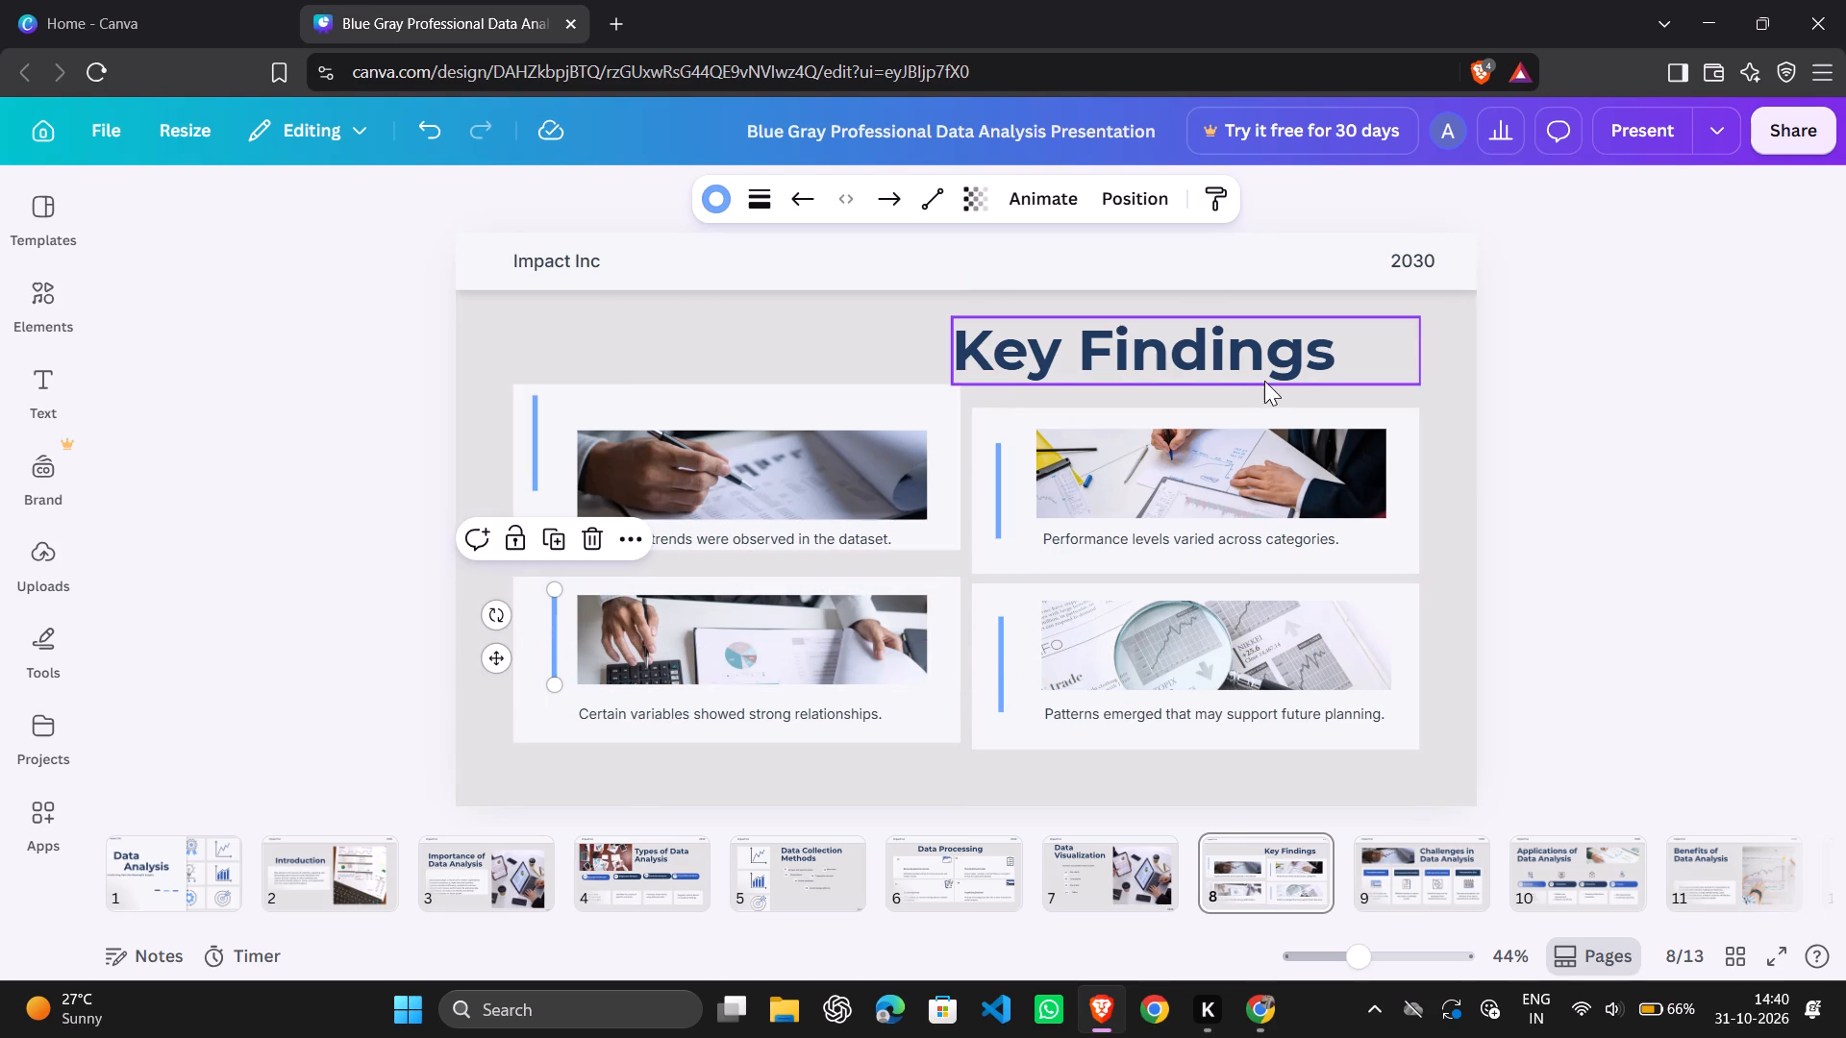
Move the Key Findings title left to the page's centre and up against the header band.
drag(1135, 355, 983, 336)
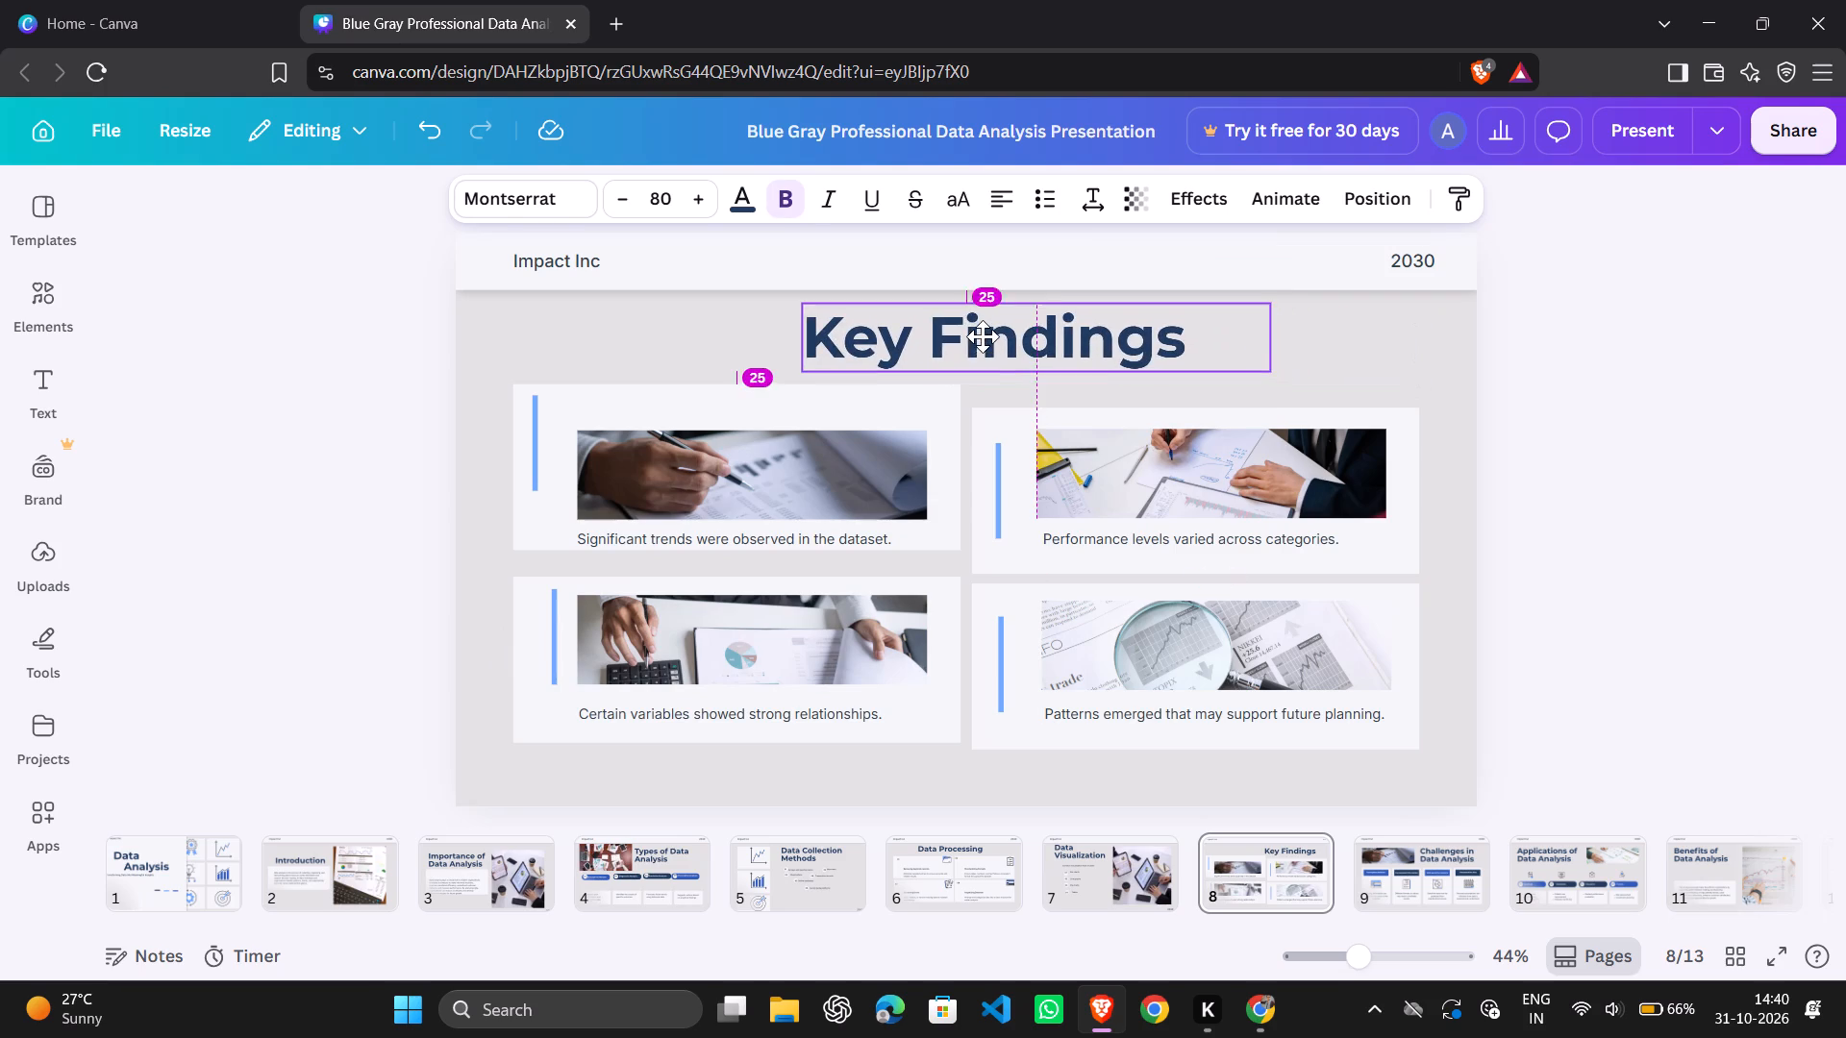
drag(983, 336, 967, 320)
Raise the upper-right white card level with its left neighbour and shift both right-hand cards' blue bars upward.
drag(1208, 413, 1208, 390)
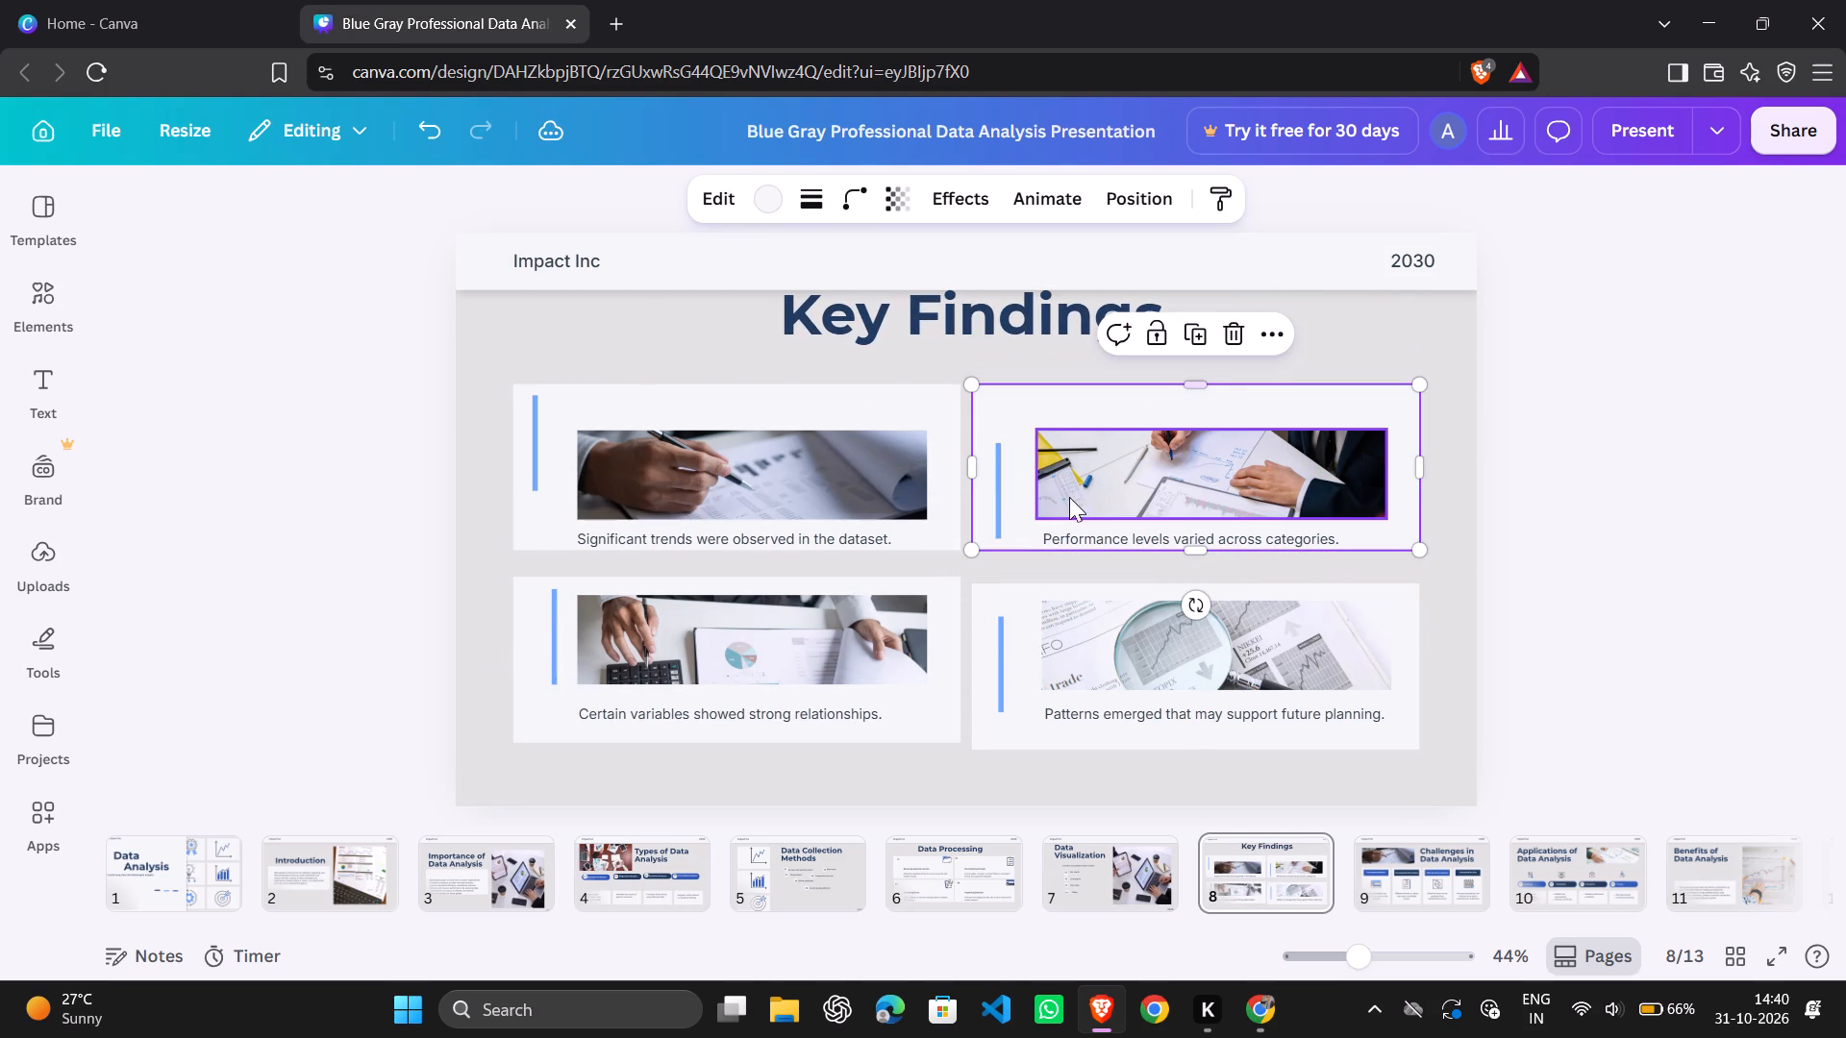
drag(1007, 507, 1008, 479)
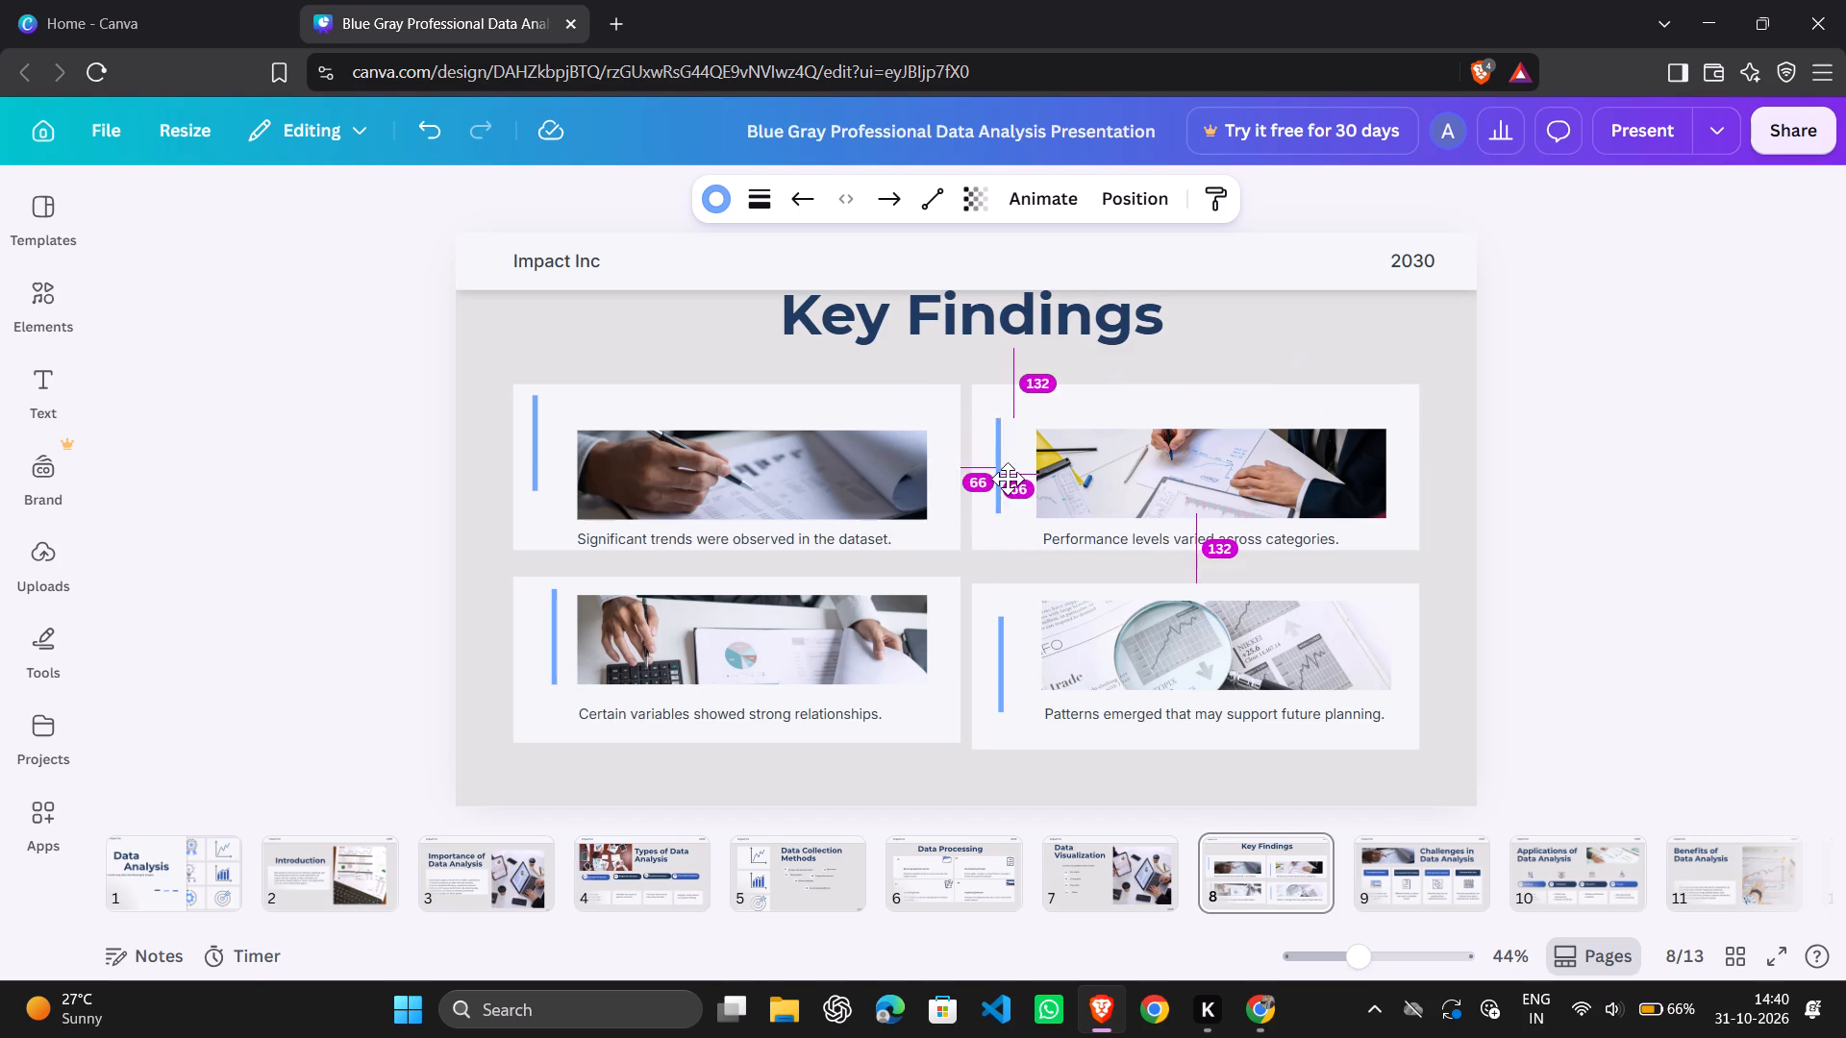
drag(1008, 479, 1010, 466)
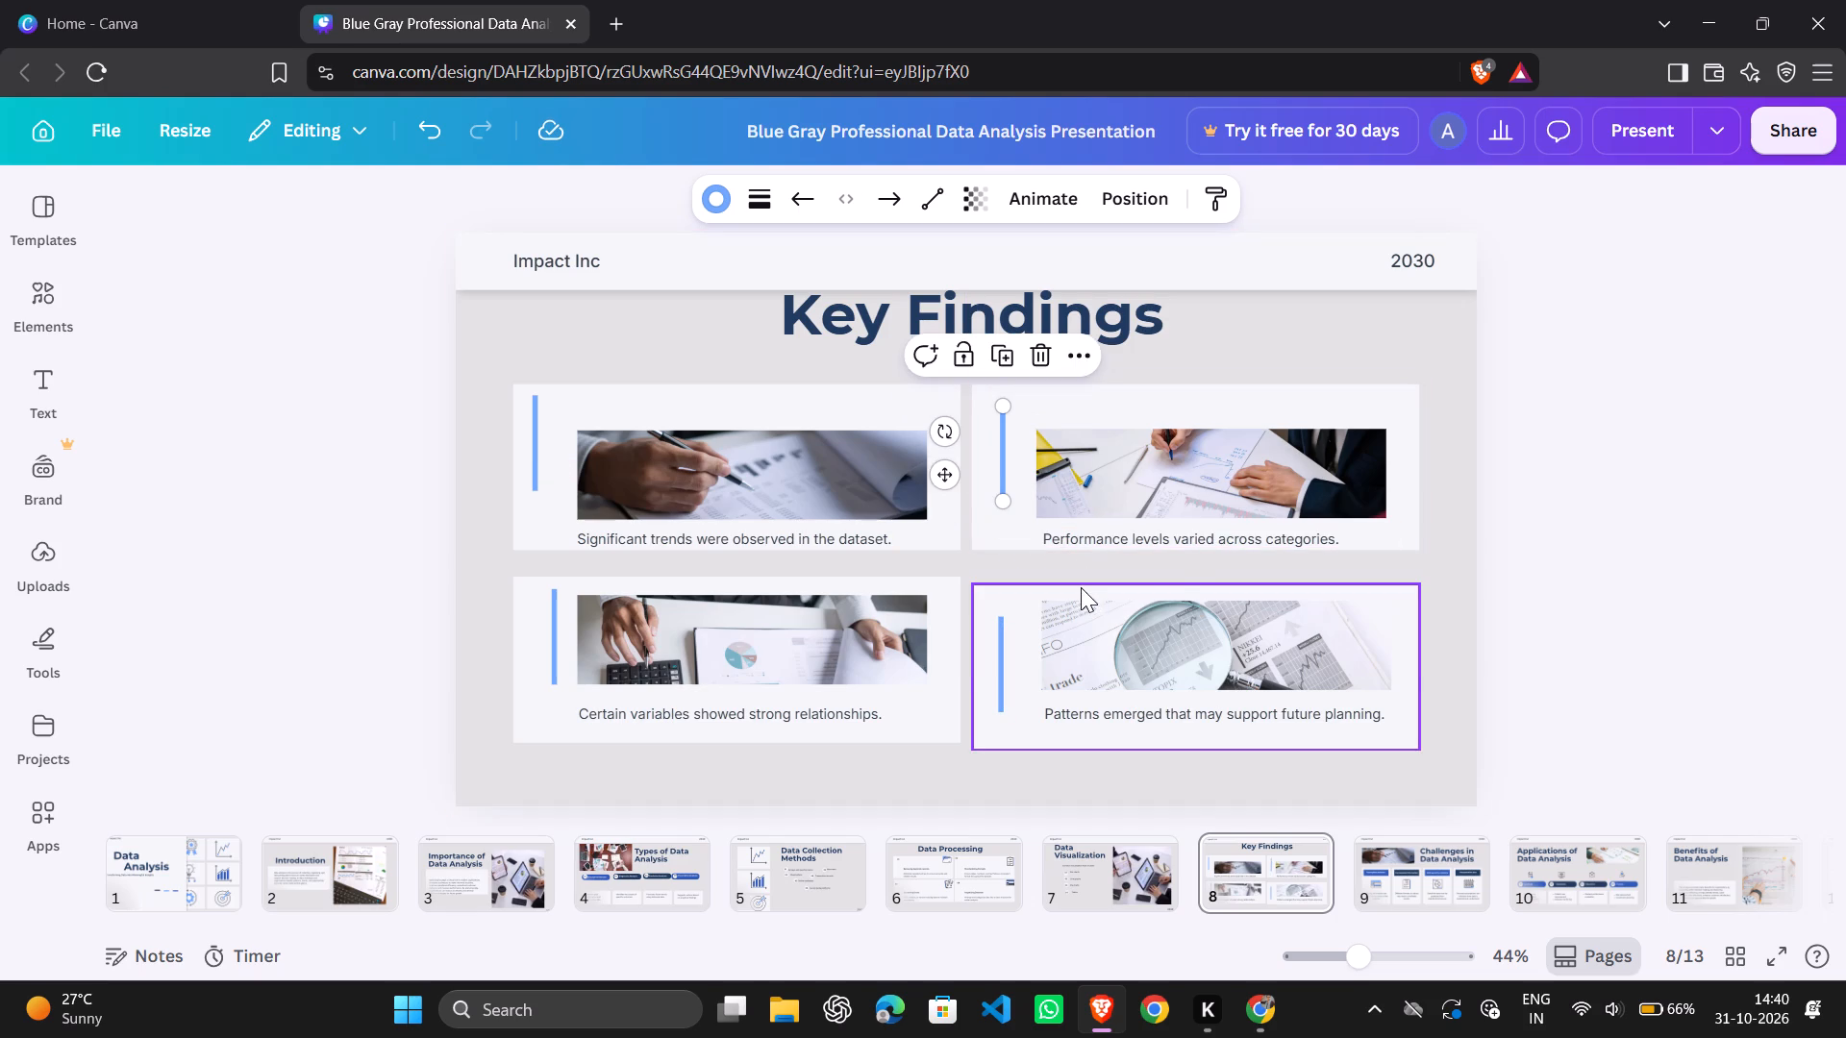
click(1081, 587)
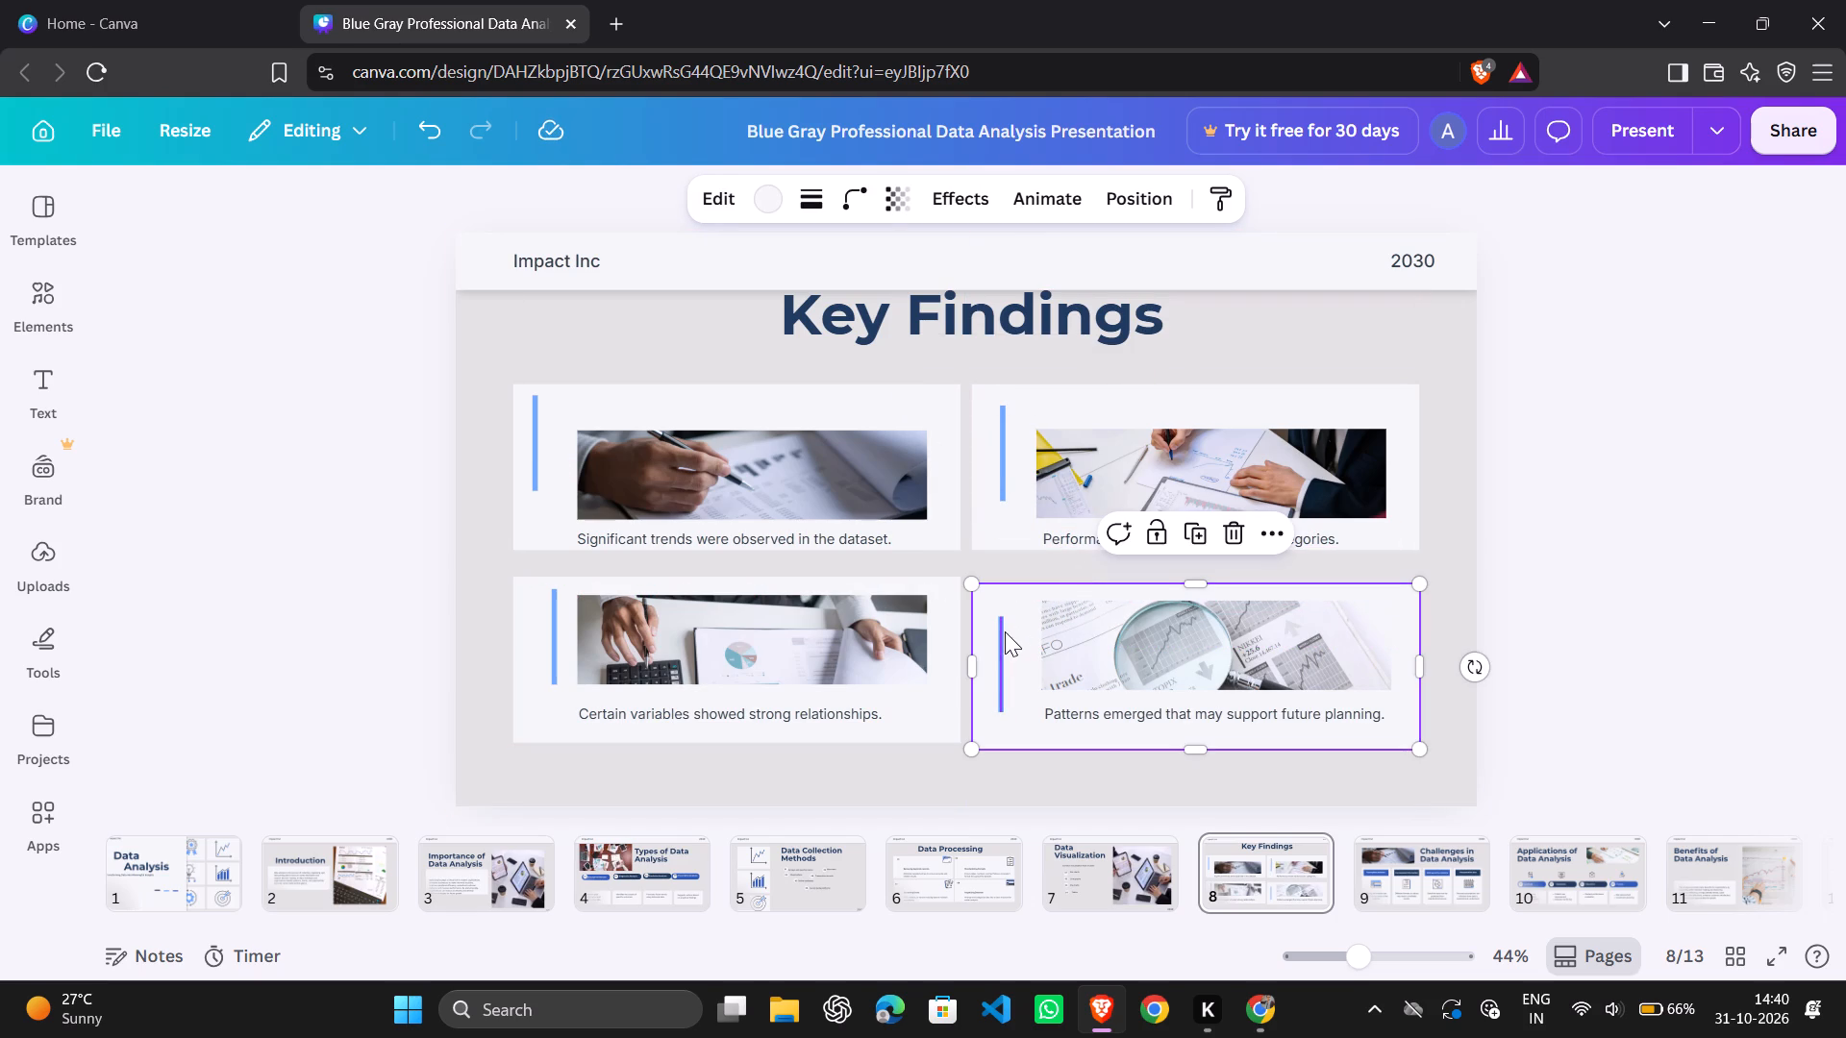
drag(1005, 631, 1005, 605)
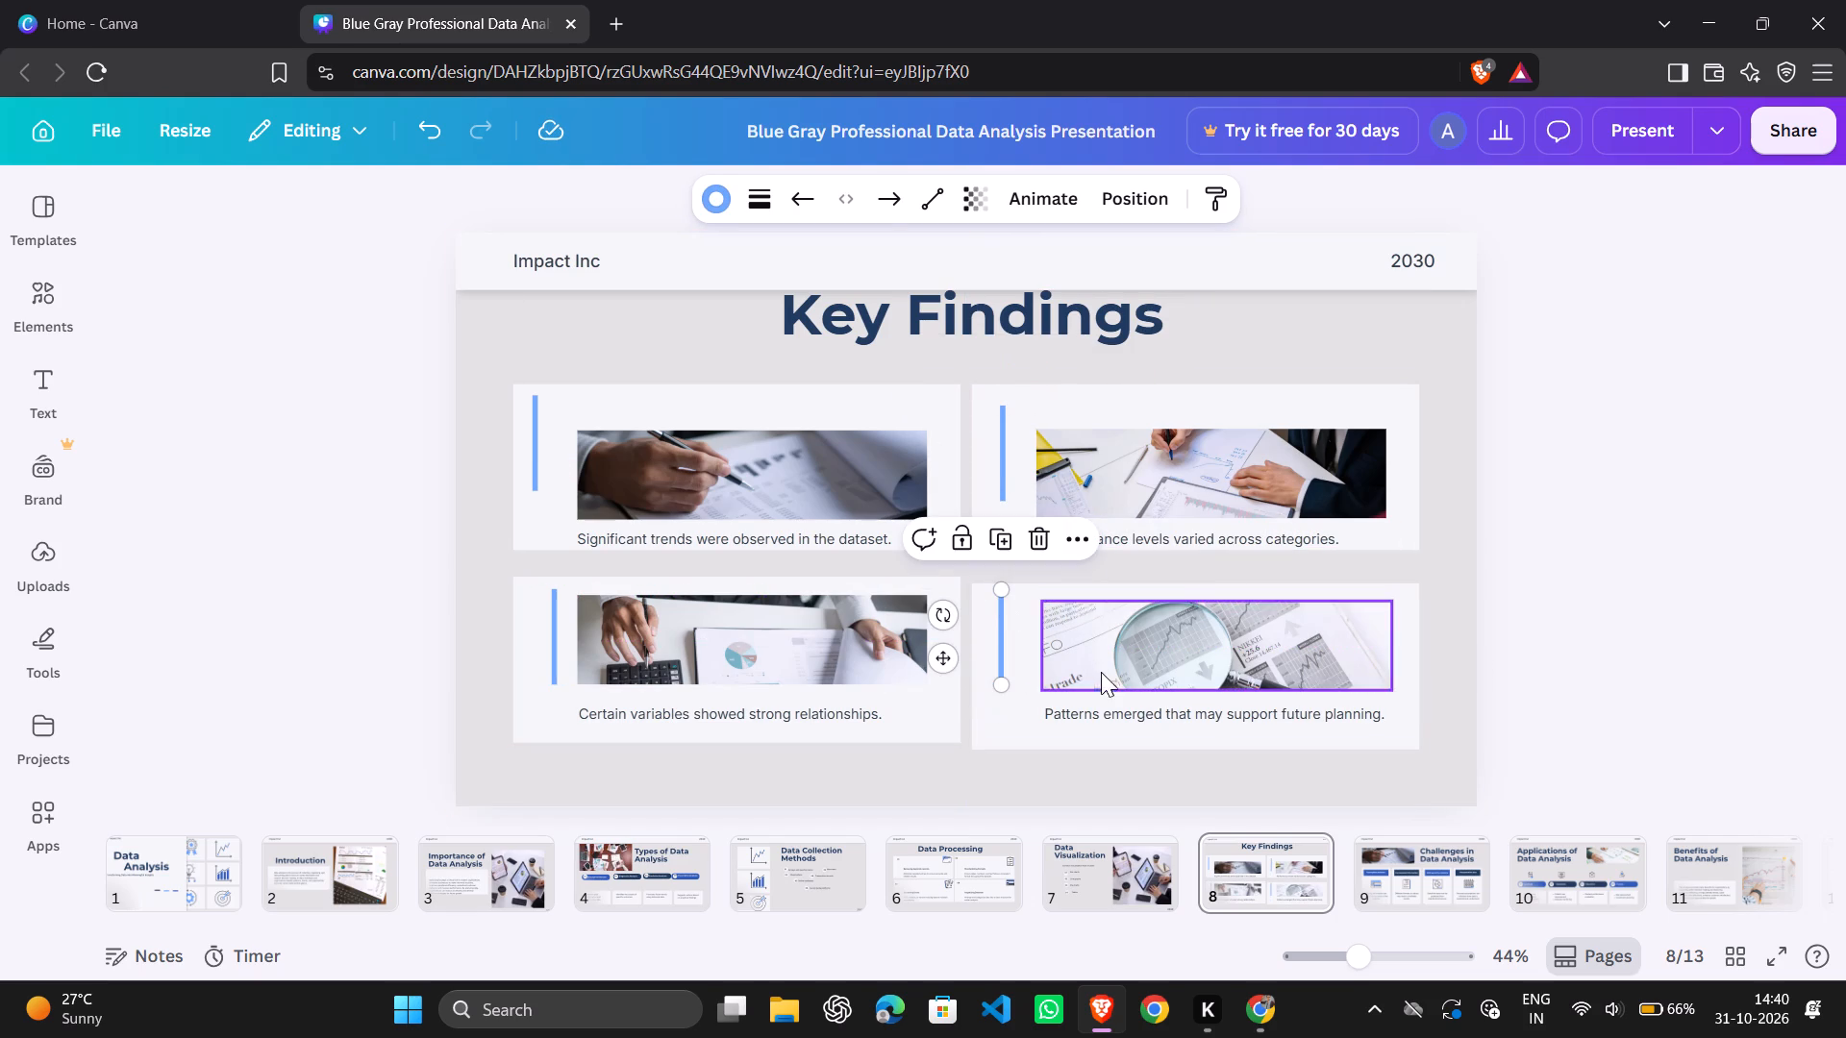
Lower the "Patterns emerged" and "Certain variables" captions toward the bottom edges of their cards.
drag(1111, 708, 1107, 732)
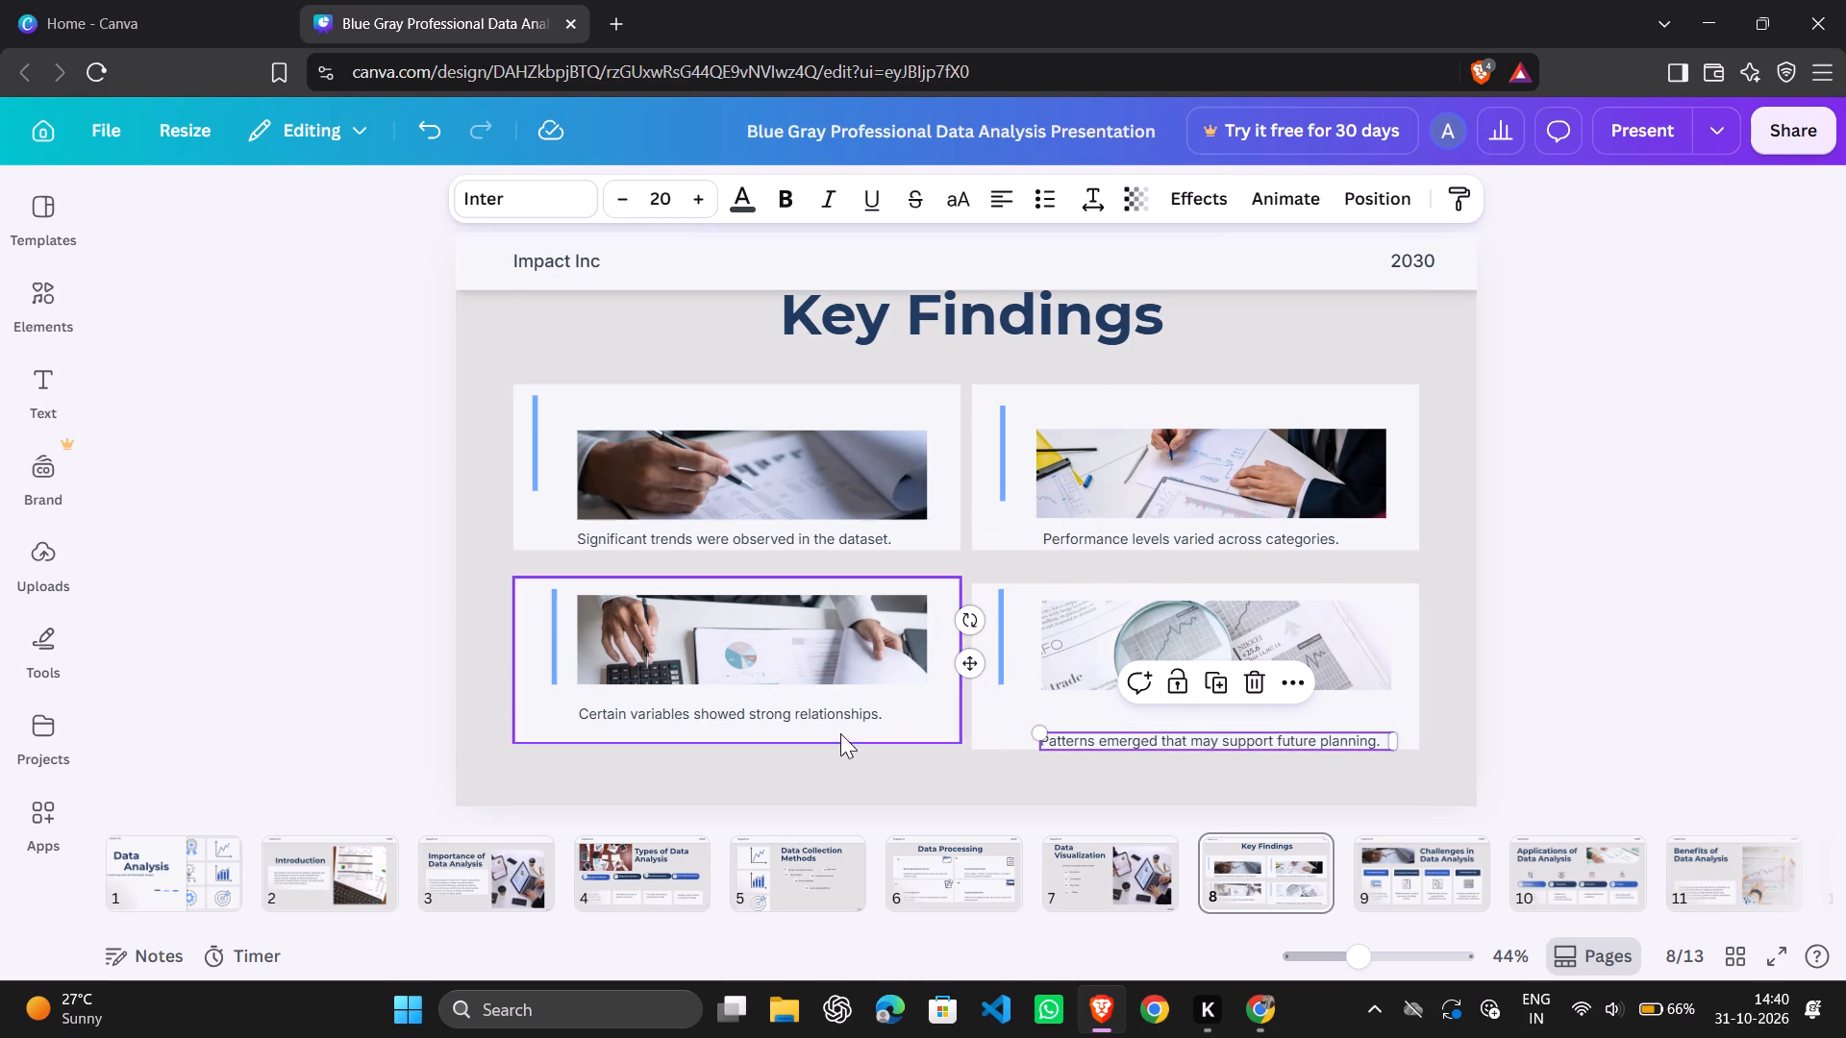
drag(843, 713, 836, 725)
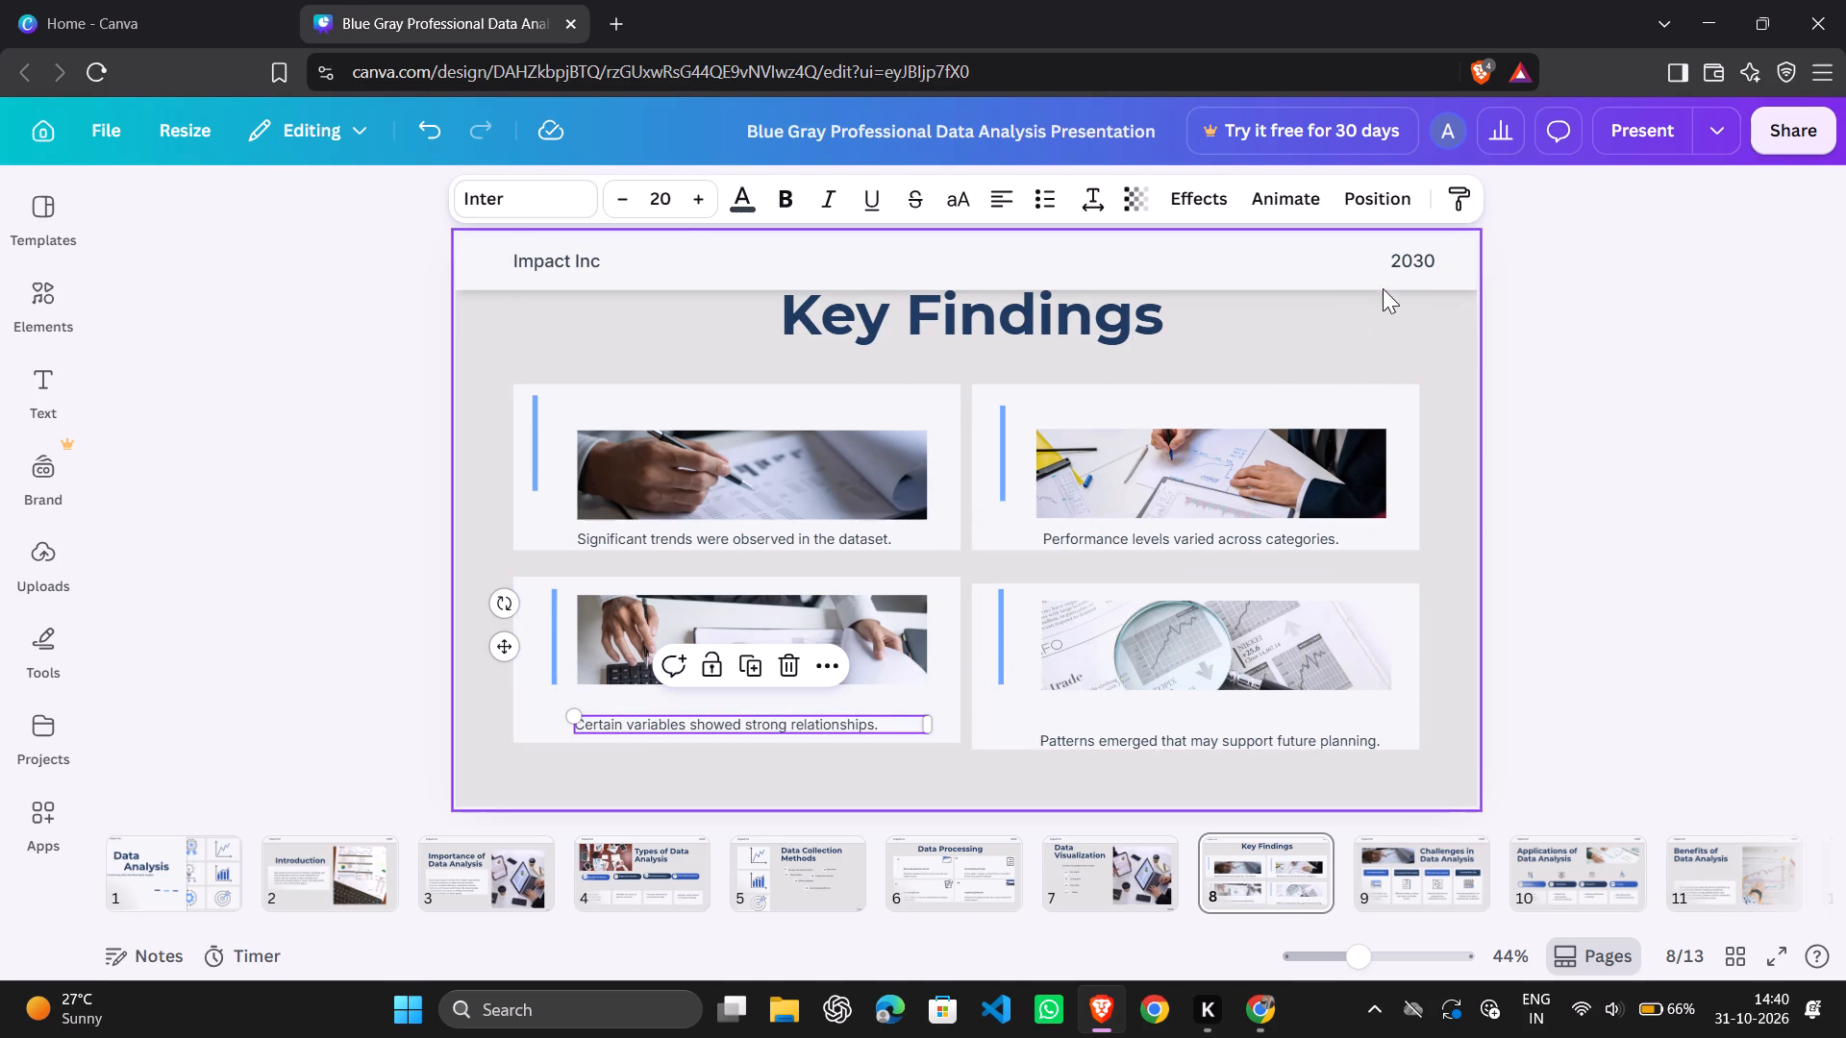
Move the 2030 label on the Key Findings page from the header band to the page's bottom-right corner.
right_drag(1405, 263, 1445, 685)
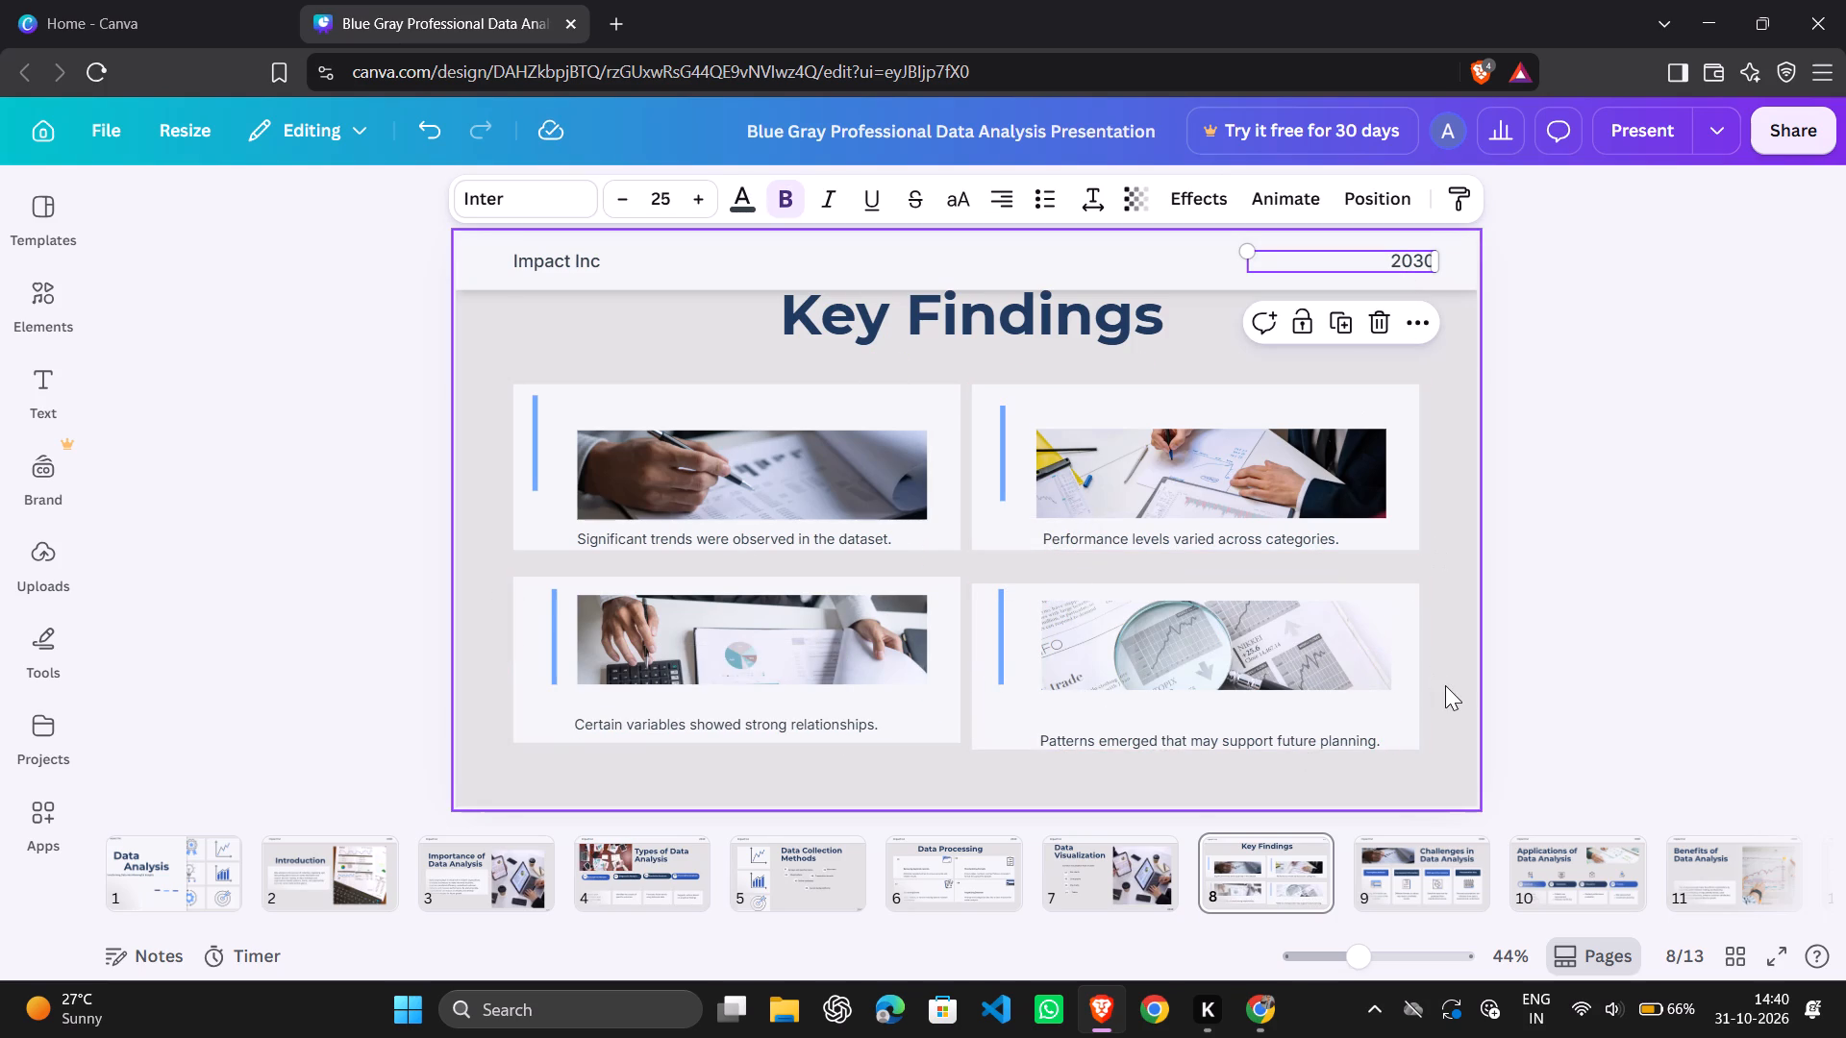
right_drag(1445, 685, 1445, 686)
drag(1355, 259, 1260, 335)
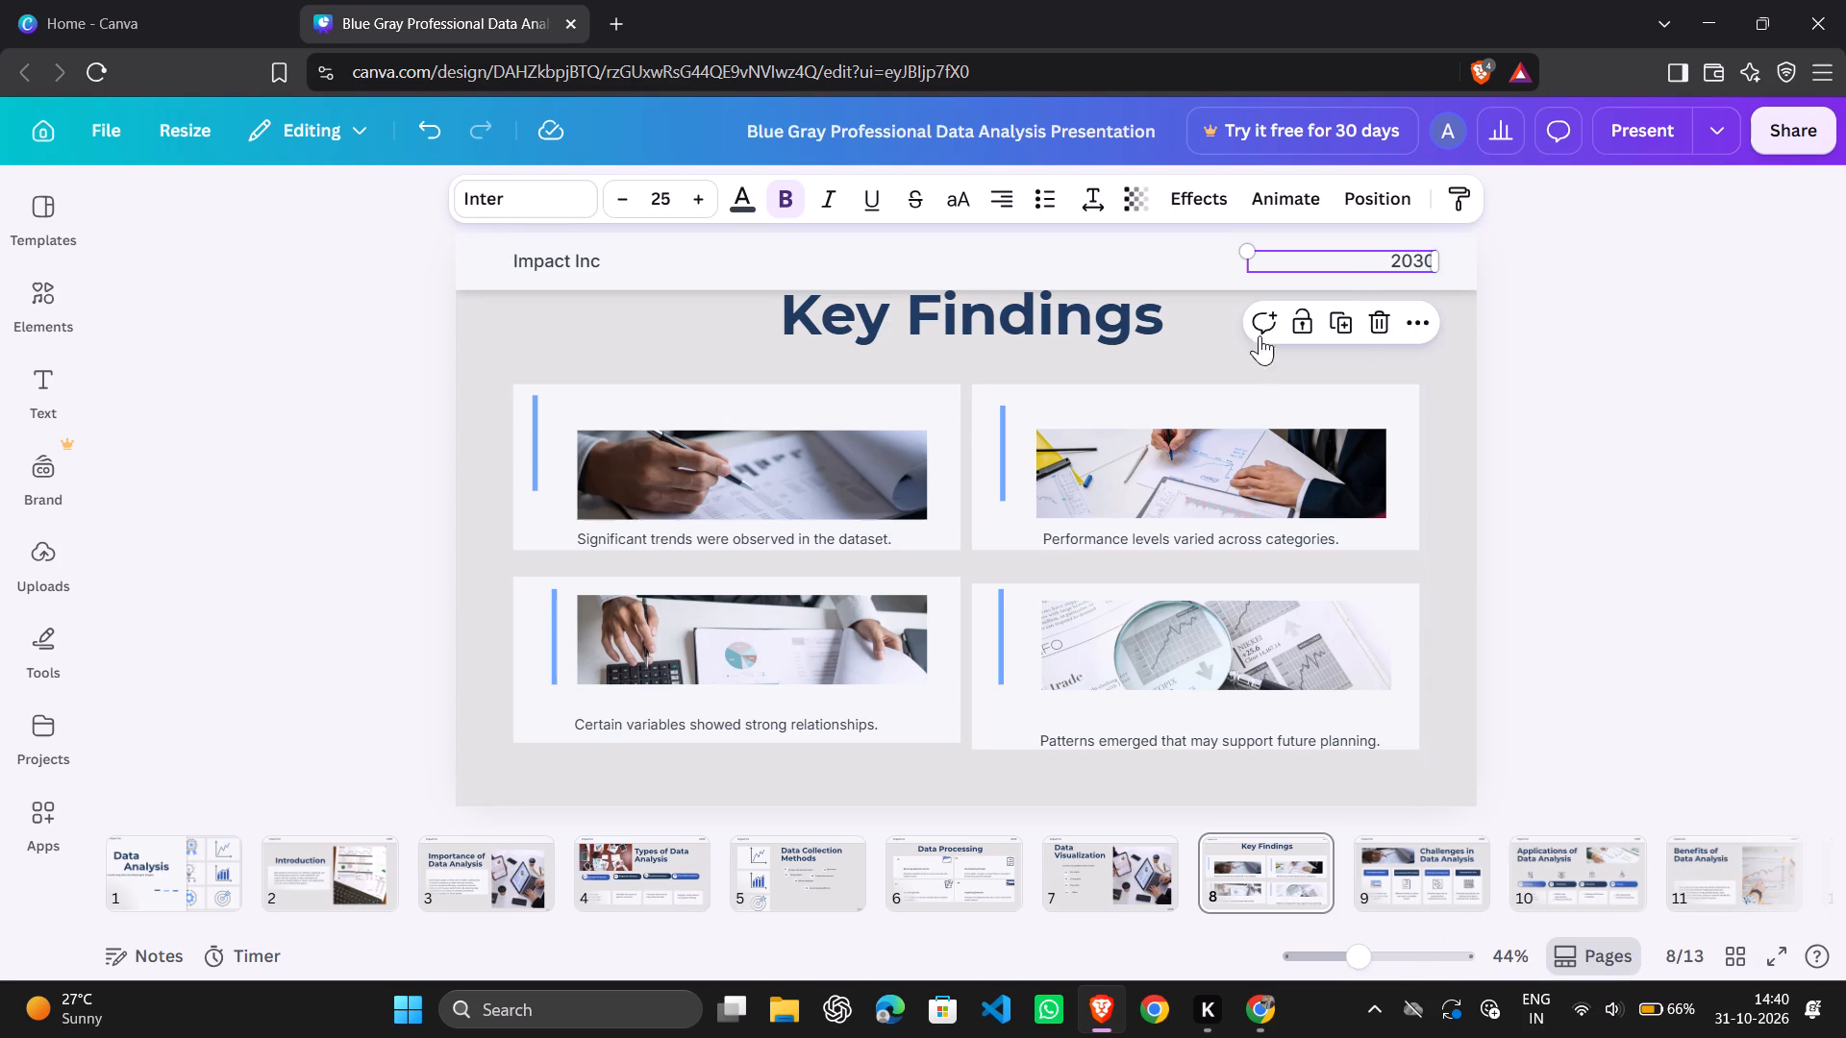
drag(1260, 335, 1285, 463)
click(1364, 246)
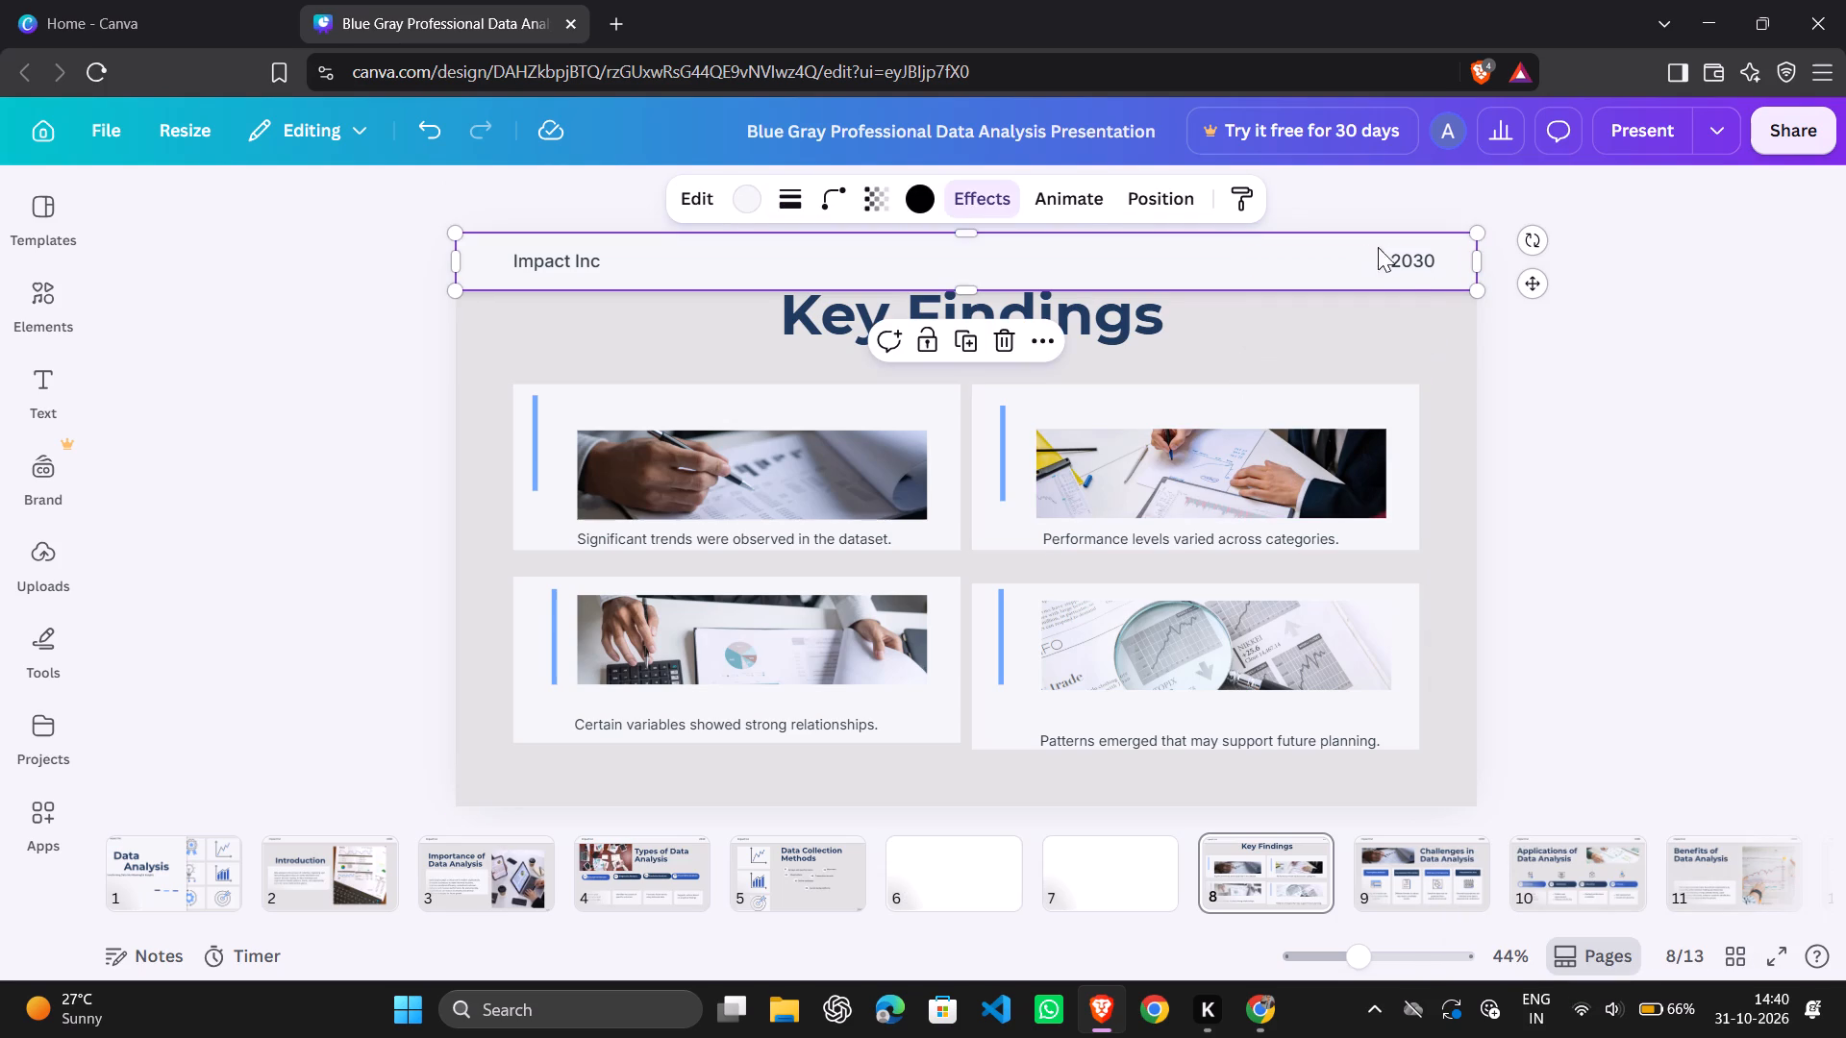
drag(1402, 256, 1378, 789)
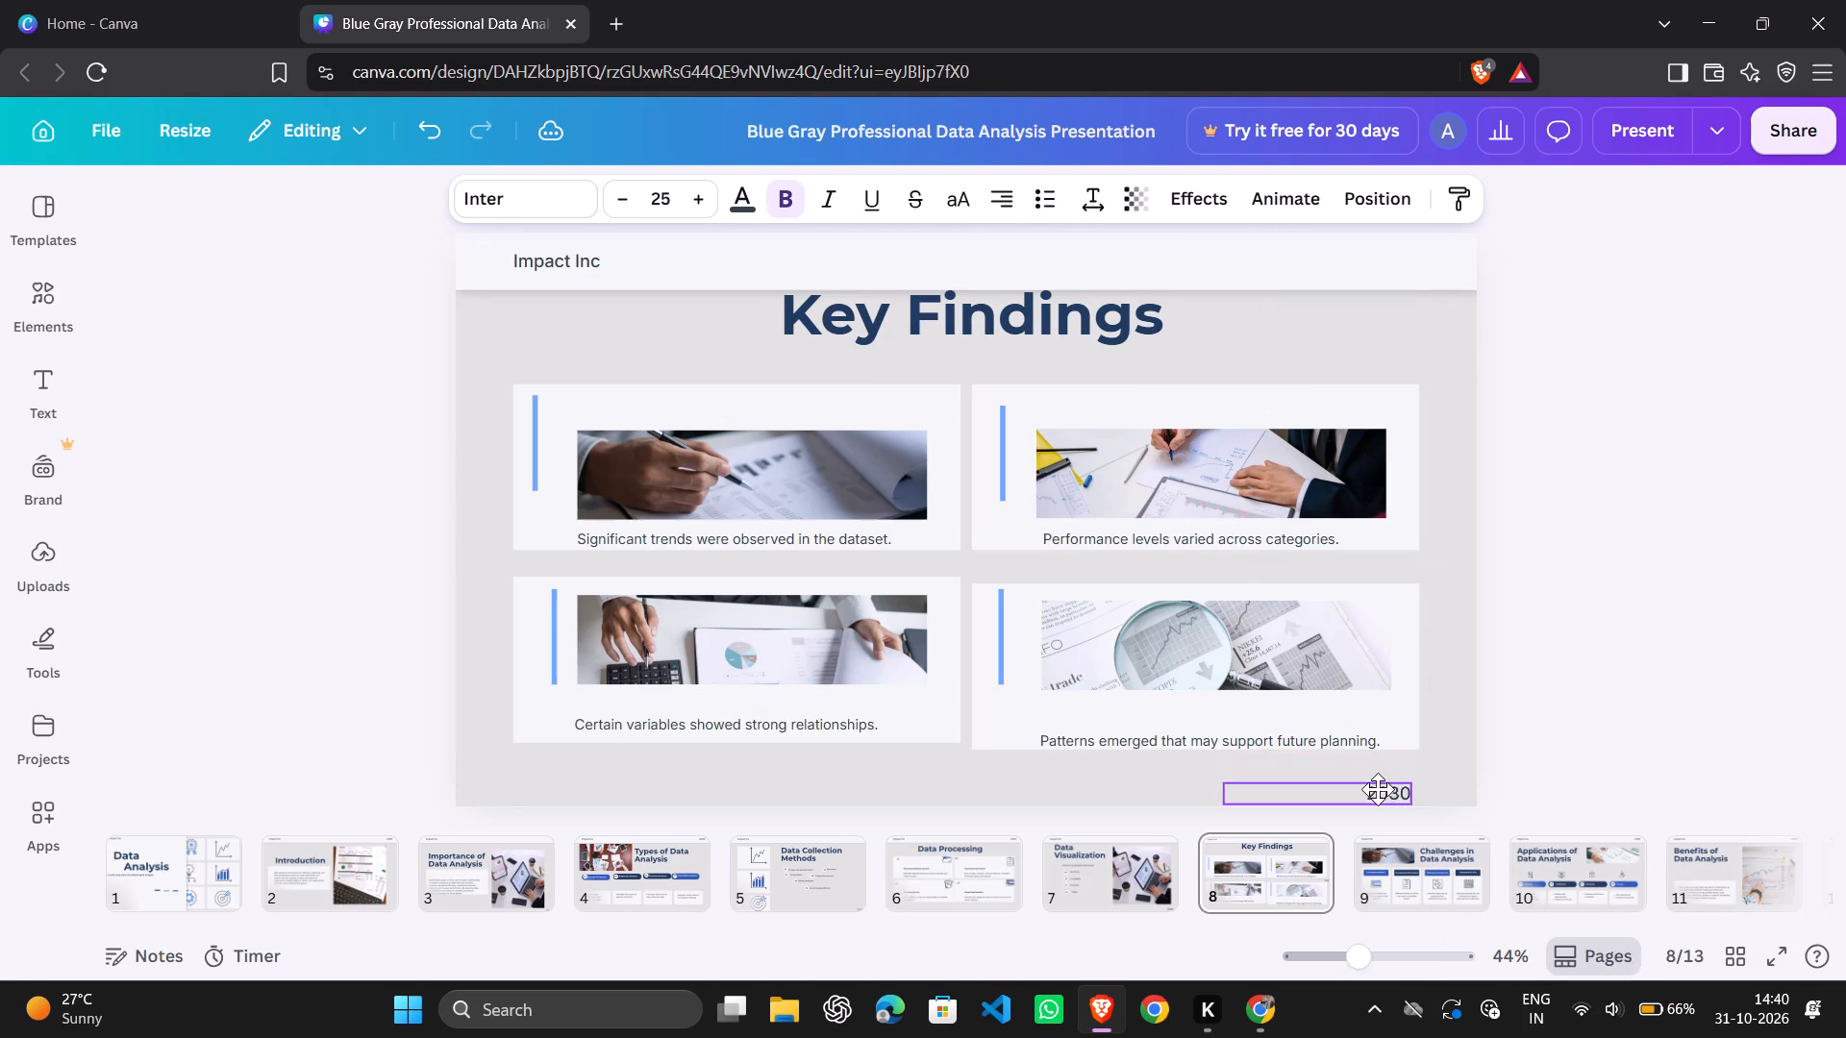
drag(1378, 789, 1412, 802)
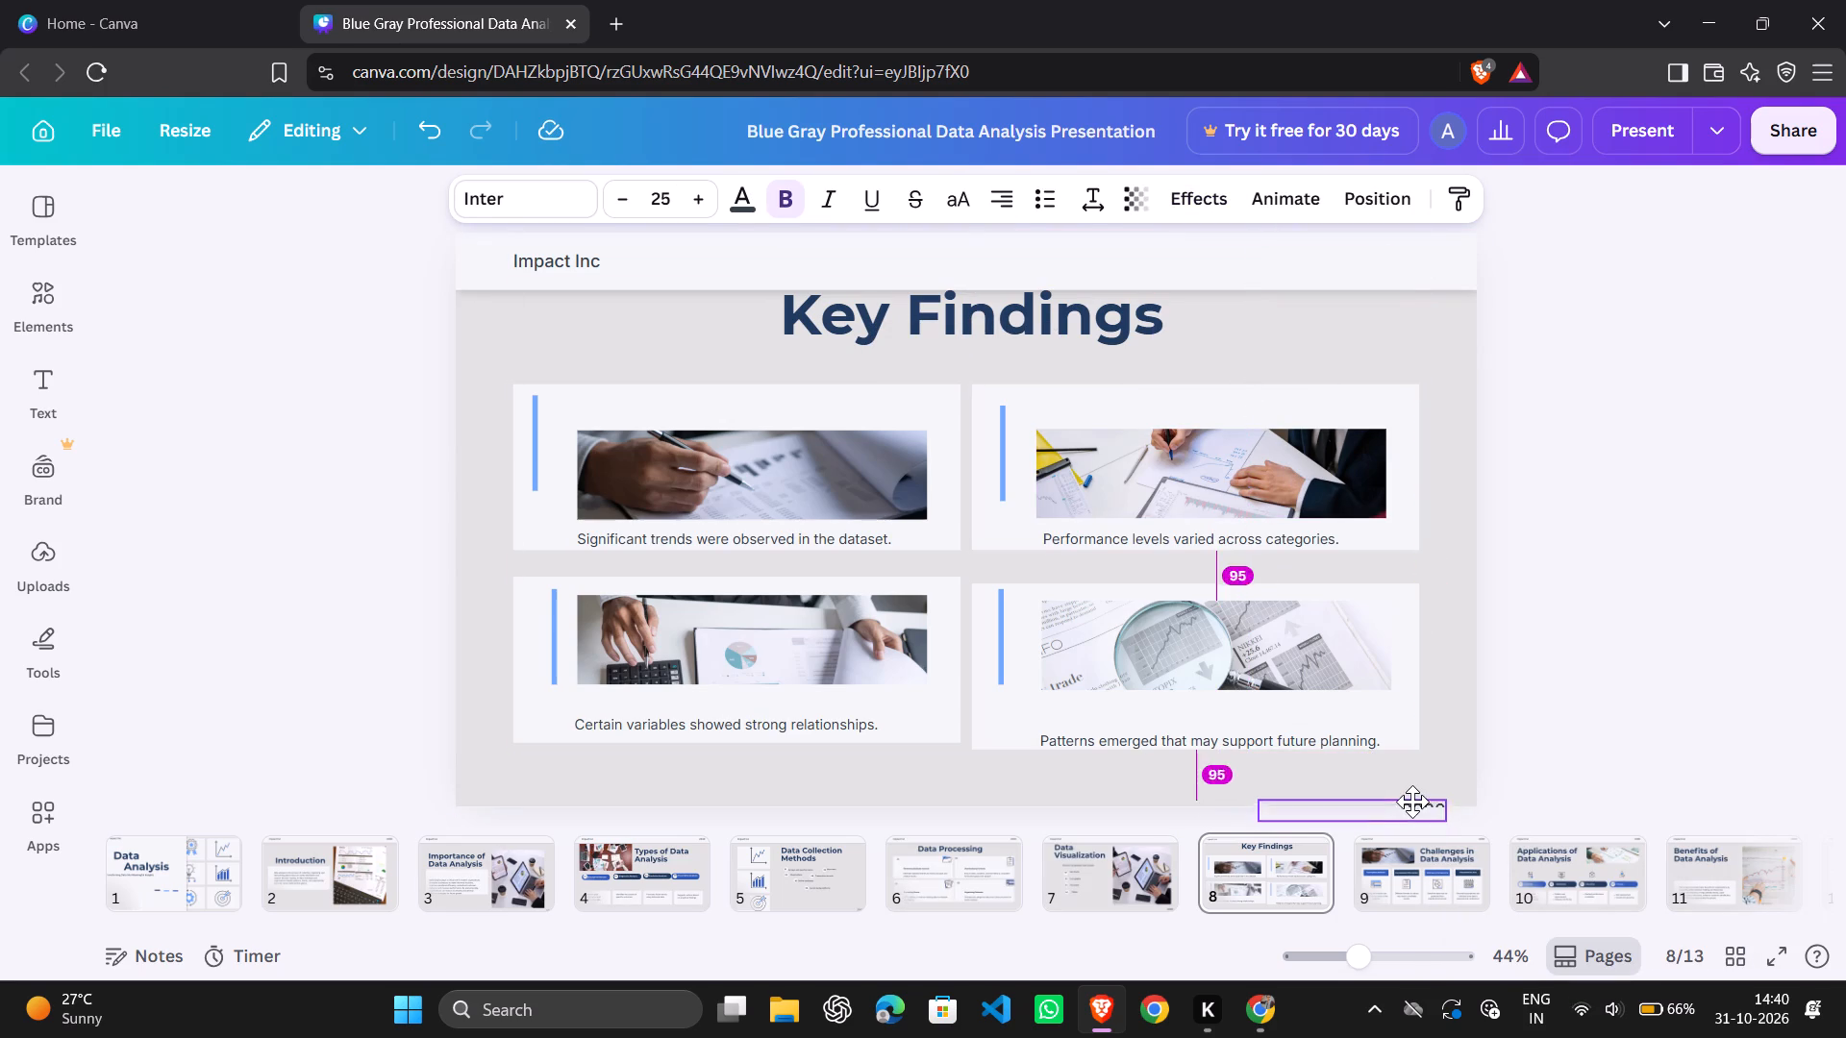
drag(1412, 802, 1413, 796)
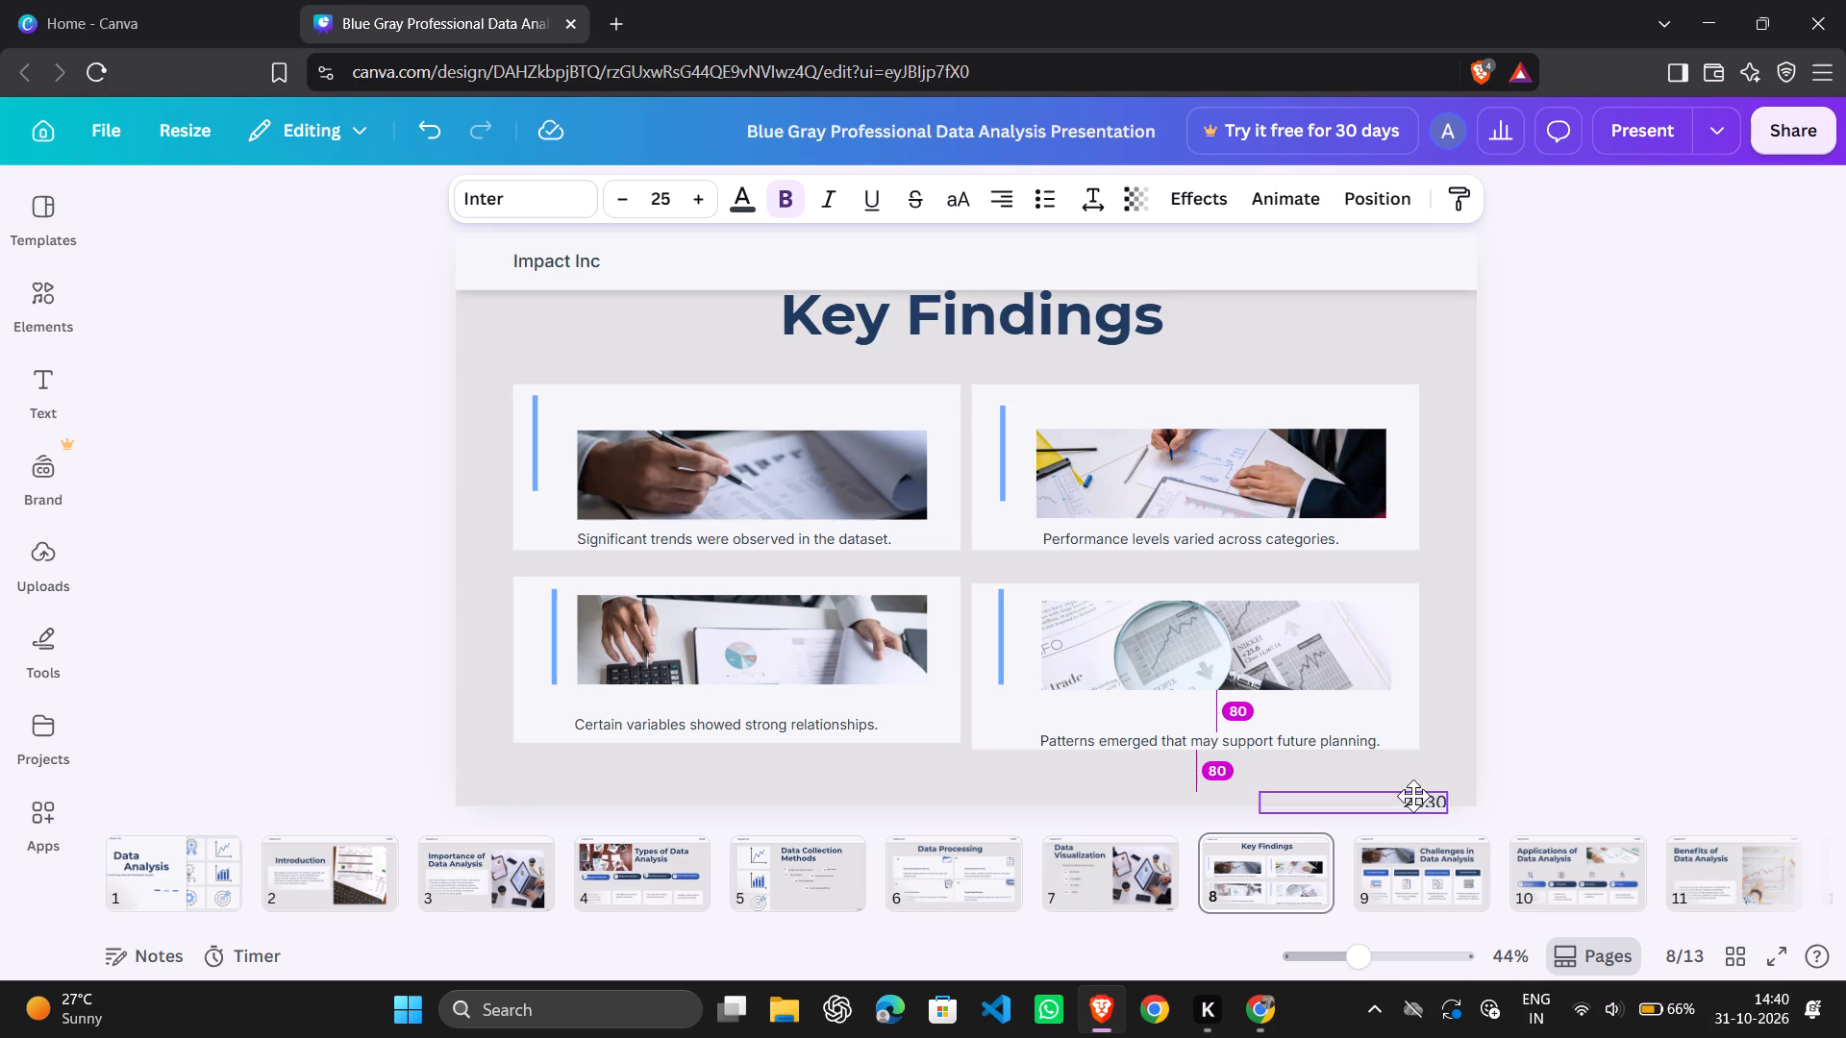
drag(1413, 796, 1410, 790)
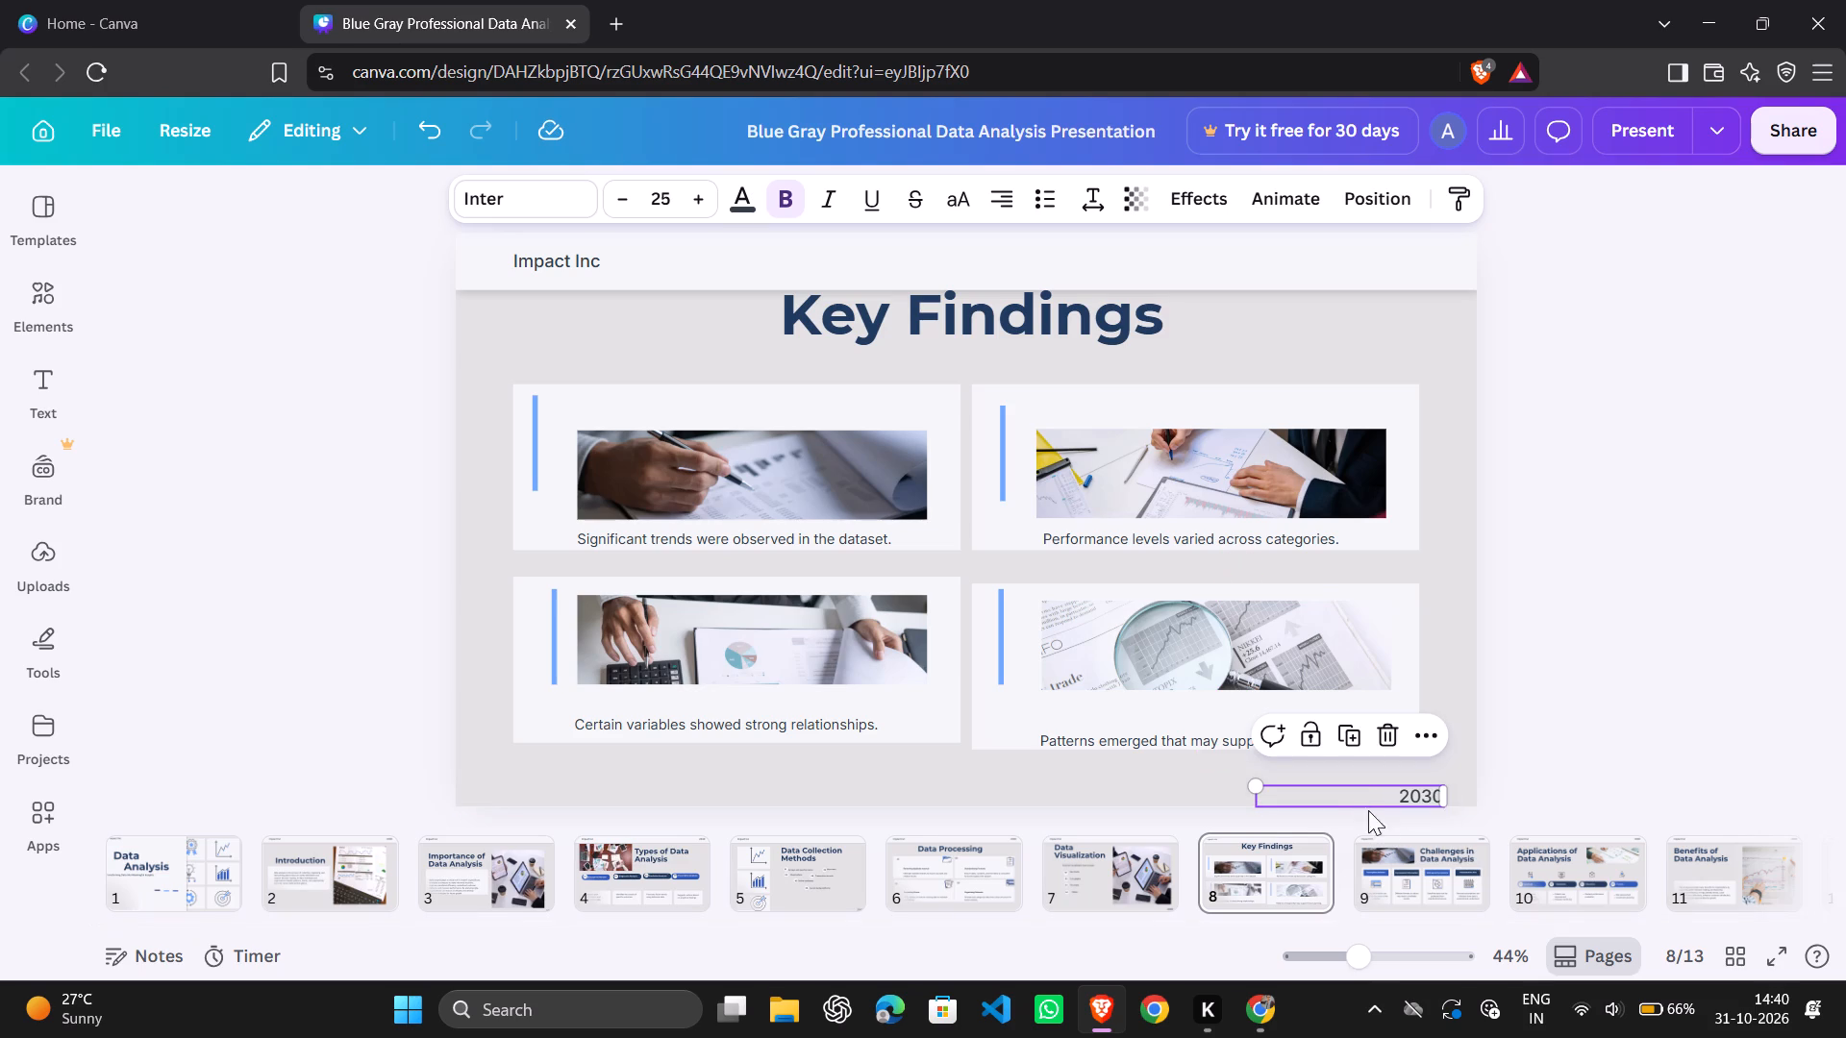
On the Challenges in Data Analysis page, shift the photo and the title slightly up and left, close beneath the header band.
click(1394, 869)
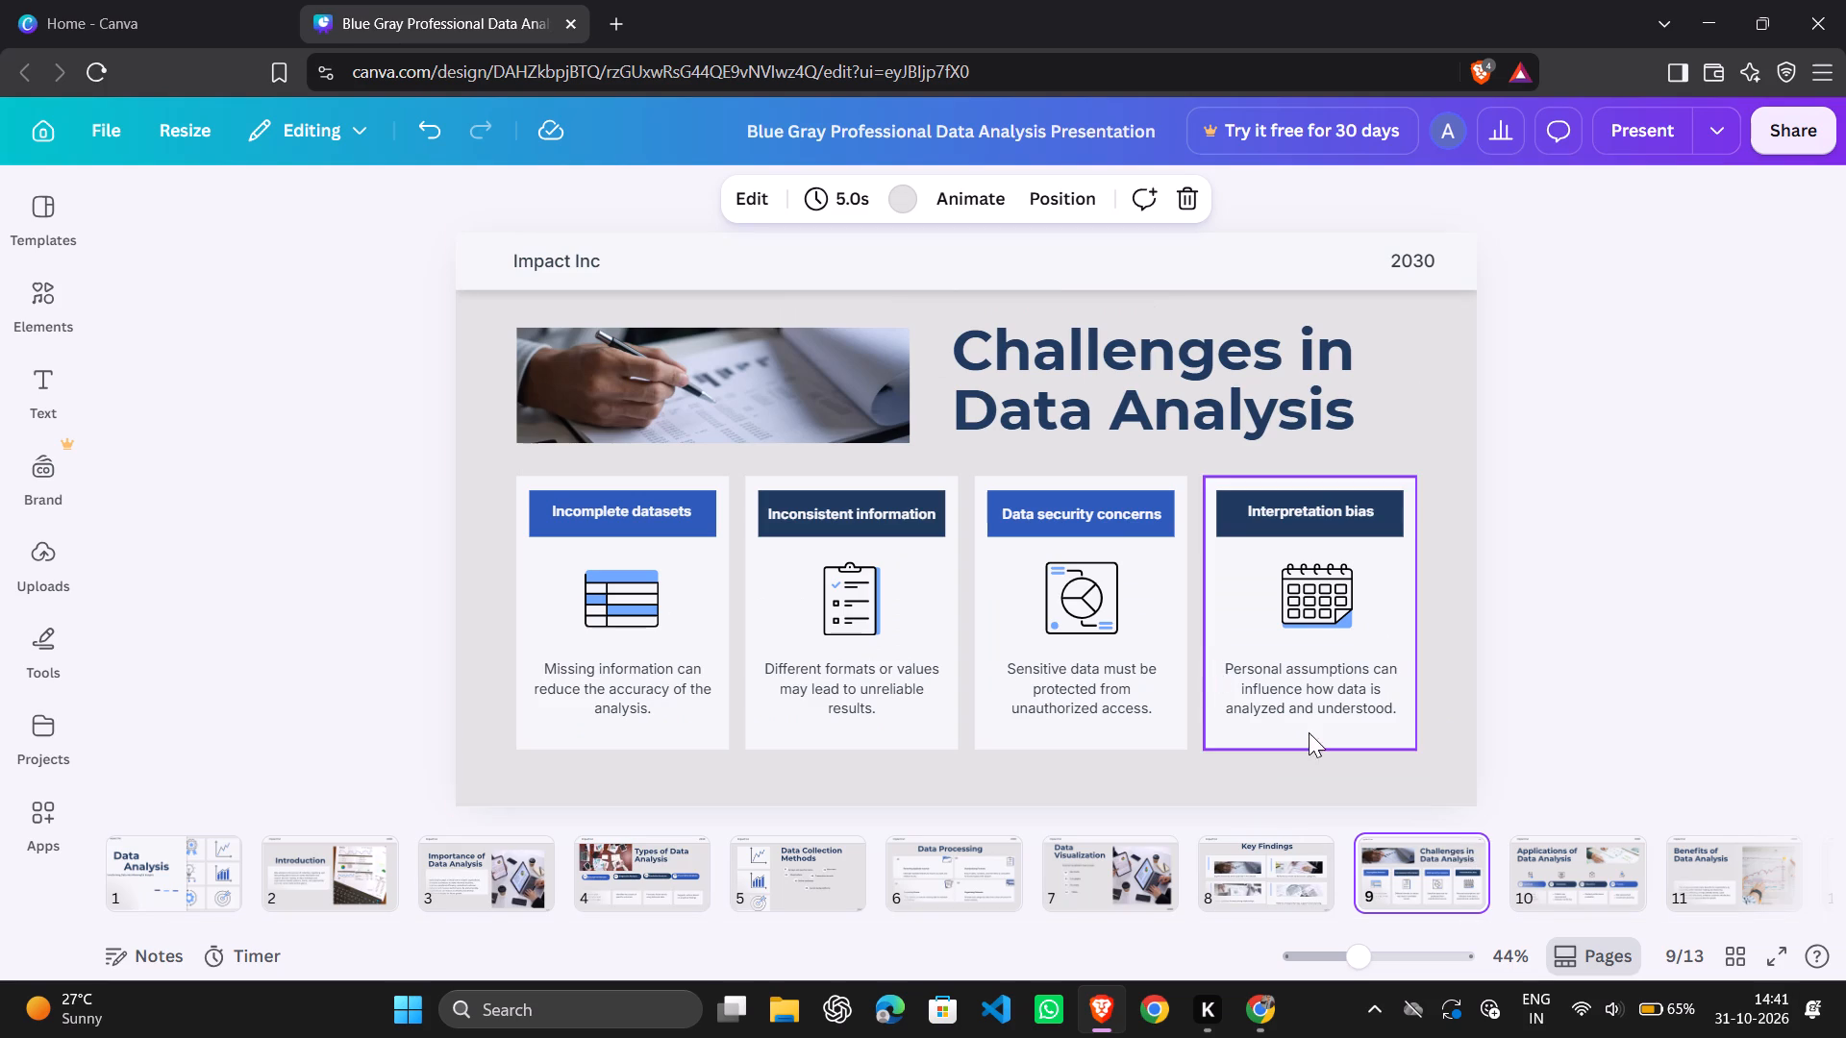
drag(815, 429, 803, 401)
drag(1012, 393, 1000, 373)
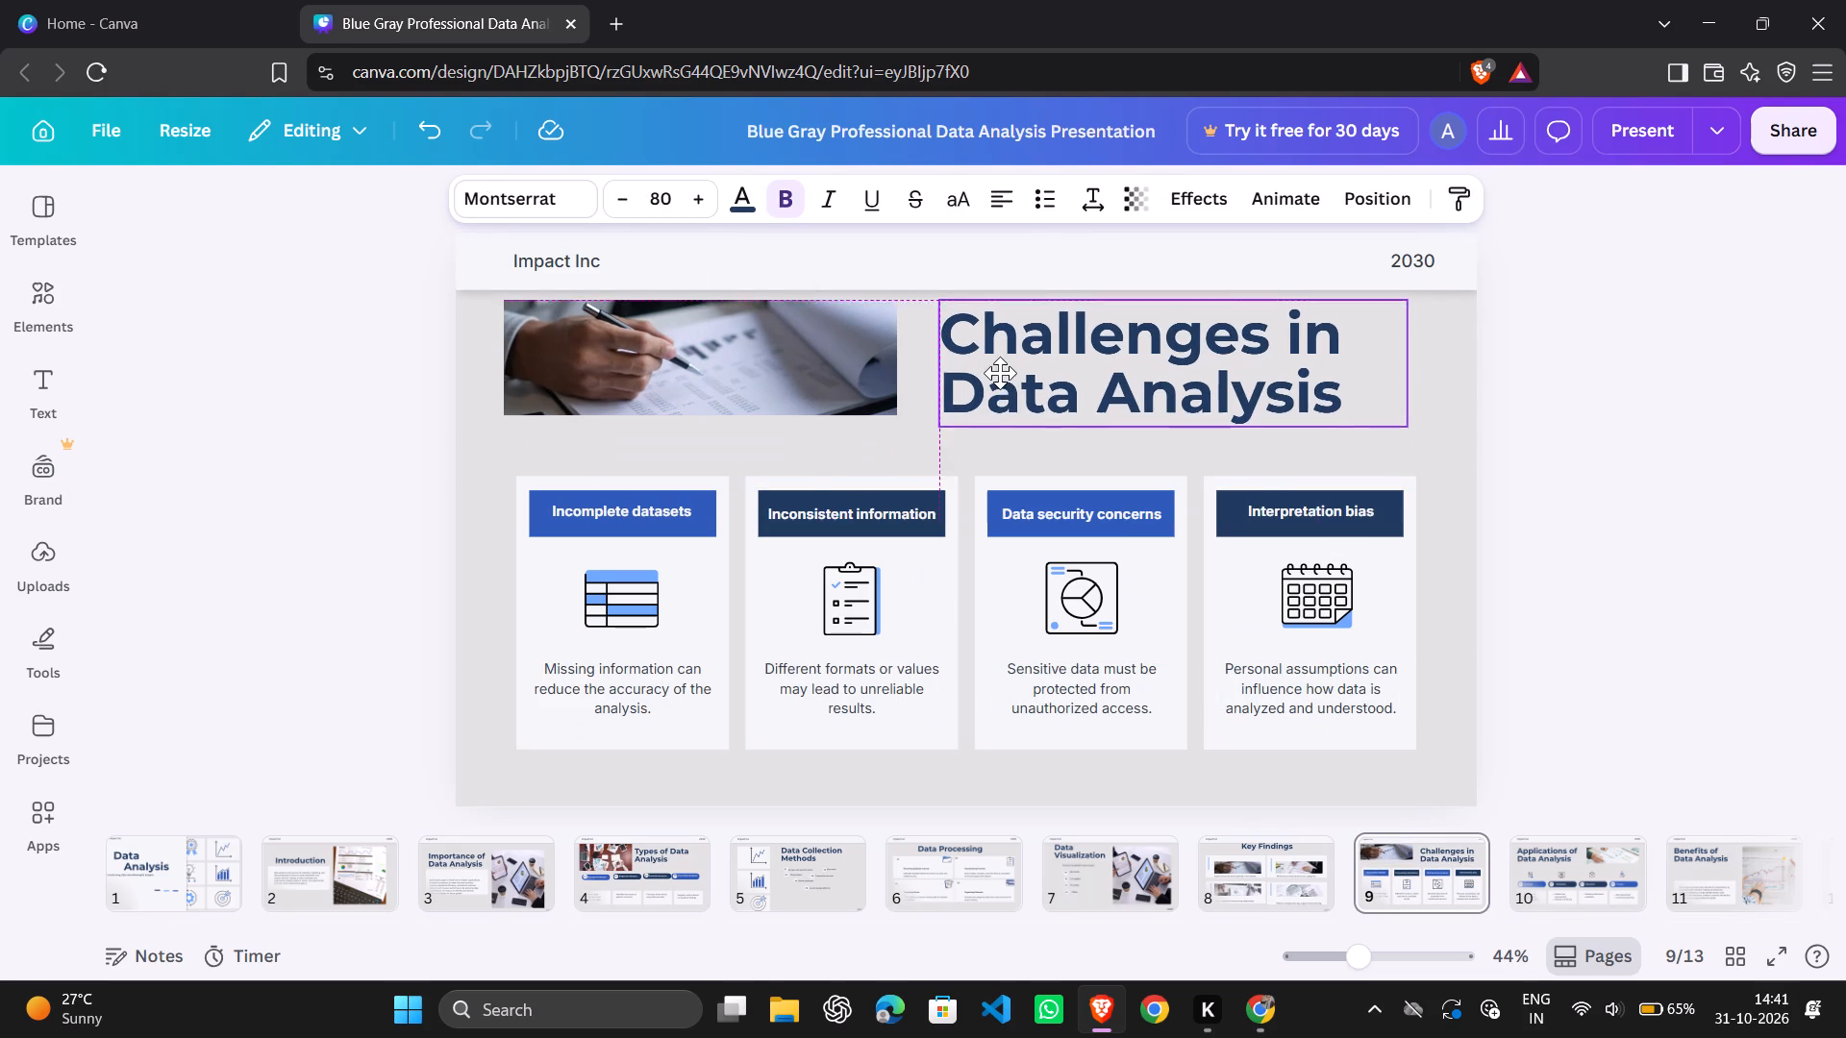
drag(1000, 373, 1000, 369)
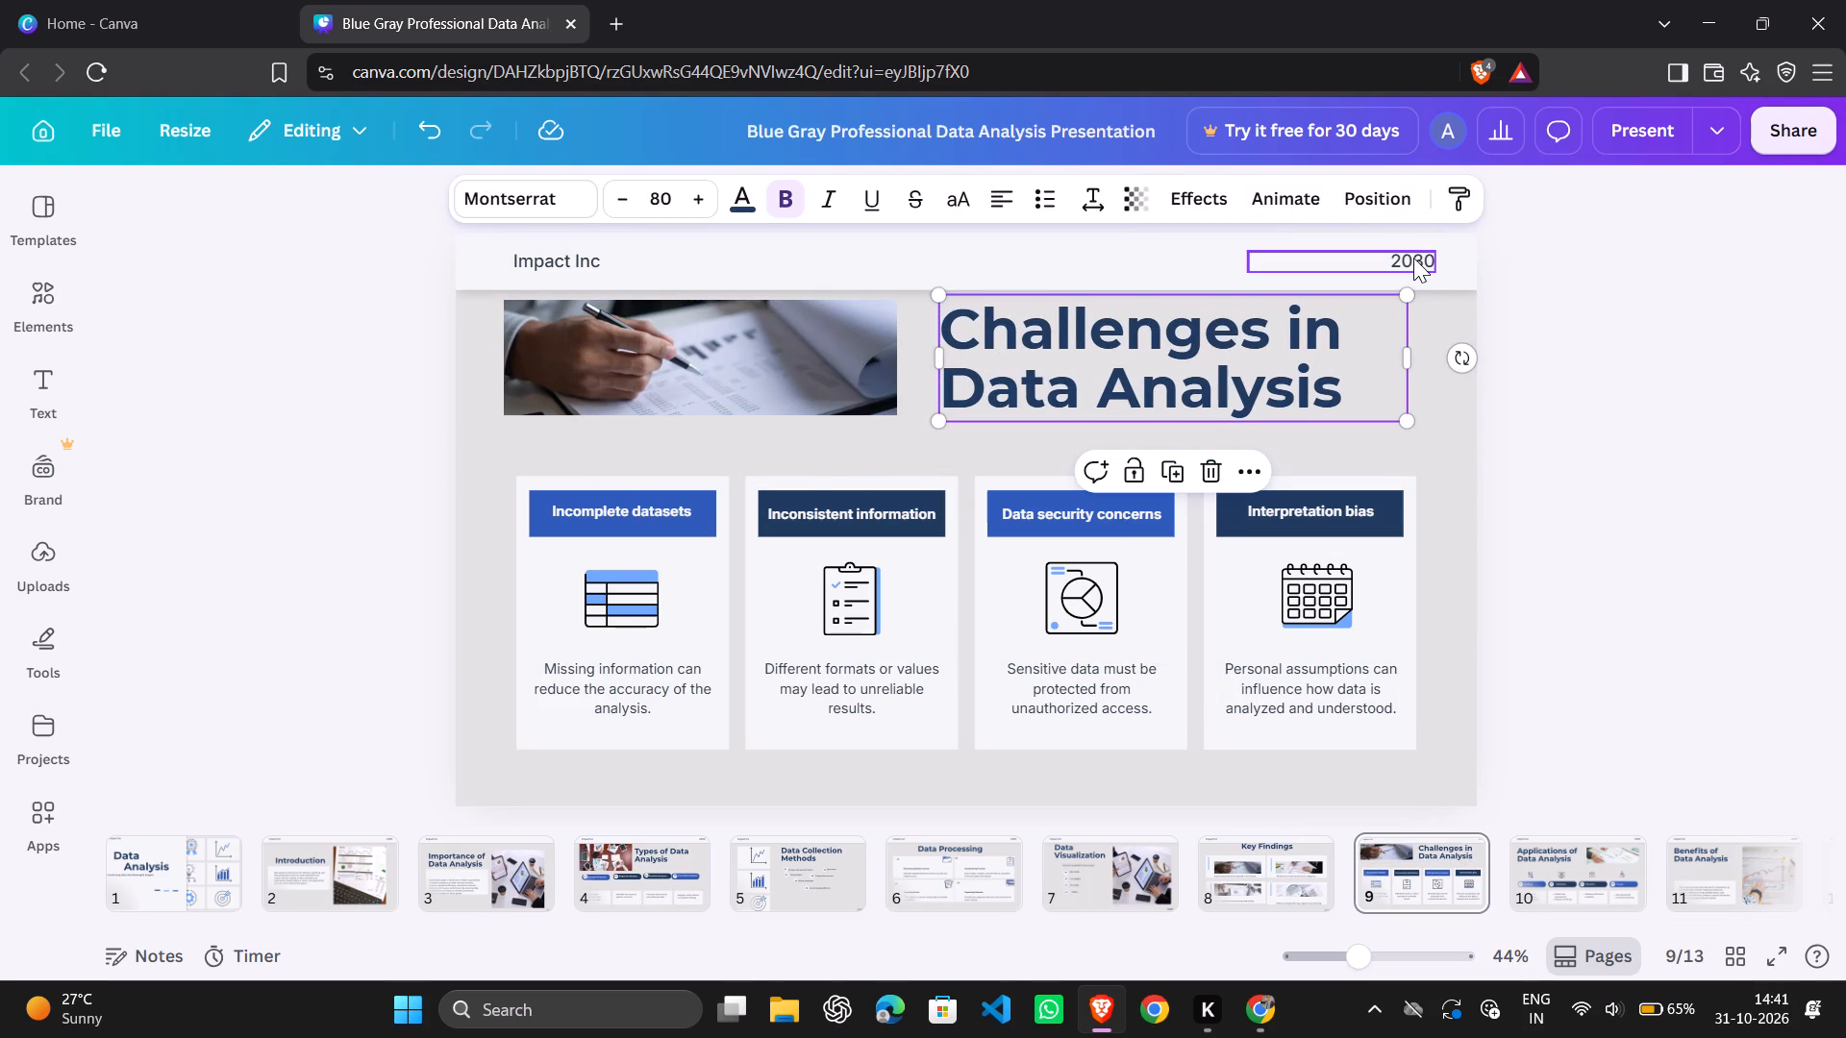
Move the Challenges page's 2030 label from the header band to the page's bottom-right corner, below the cards.
drag(1413, 258, 1434, 669)
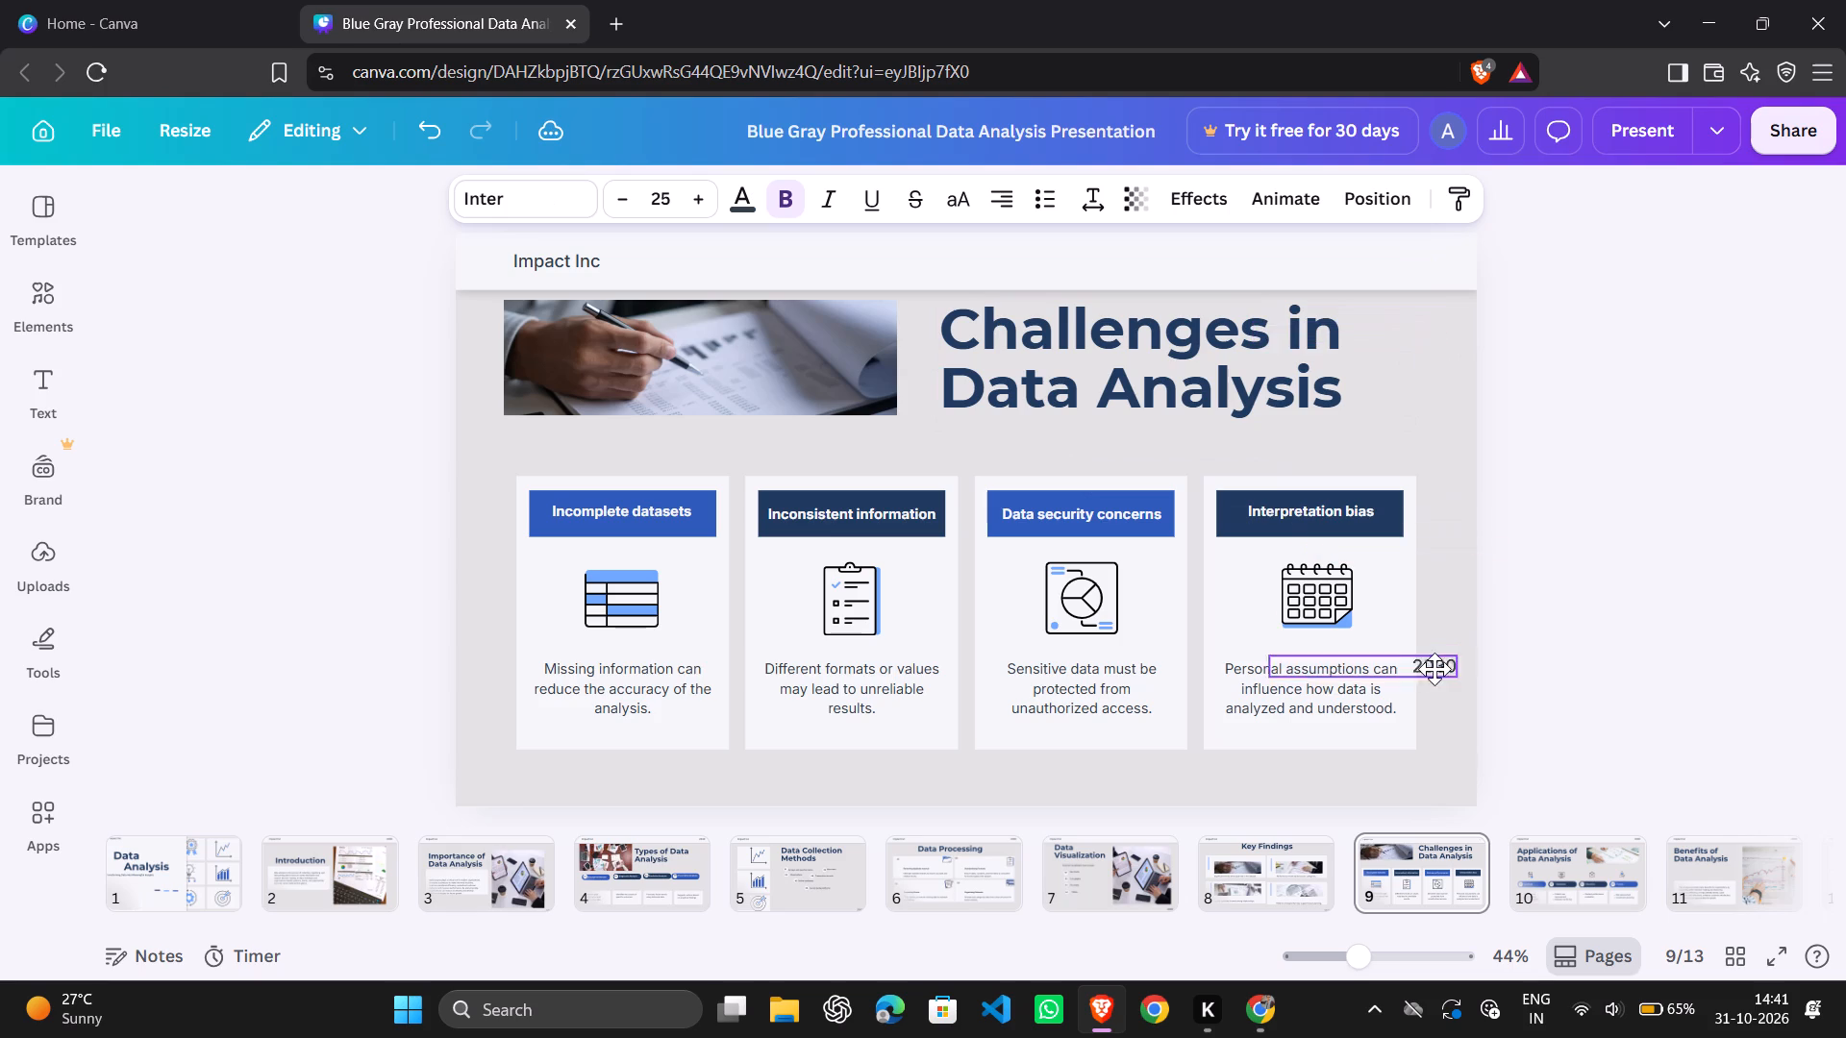
drag(1434, 669, 1420, 784)
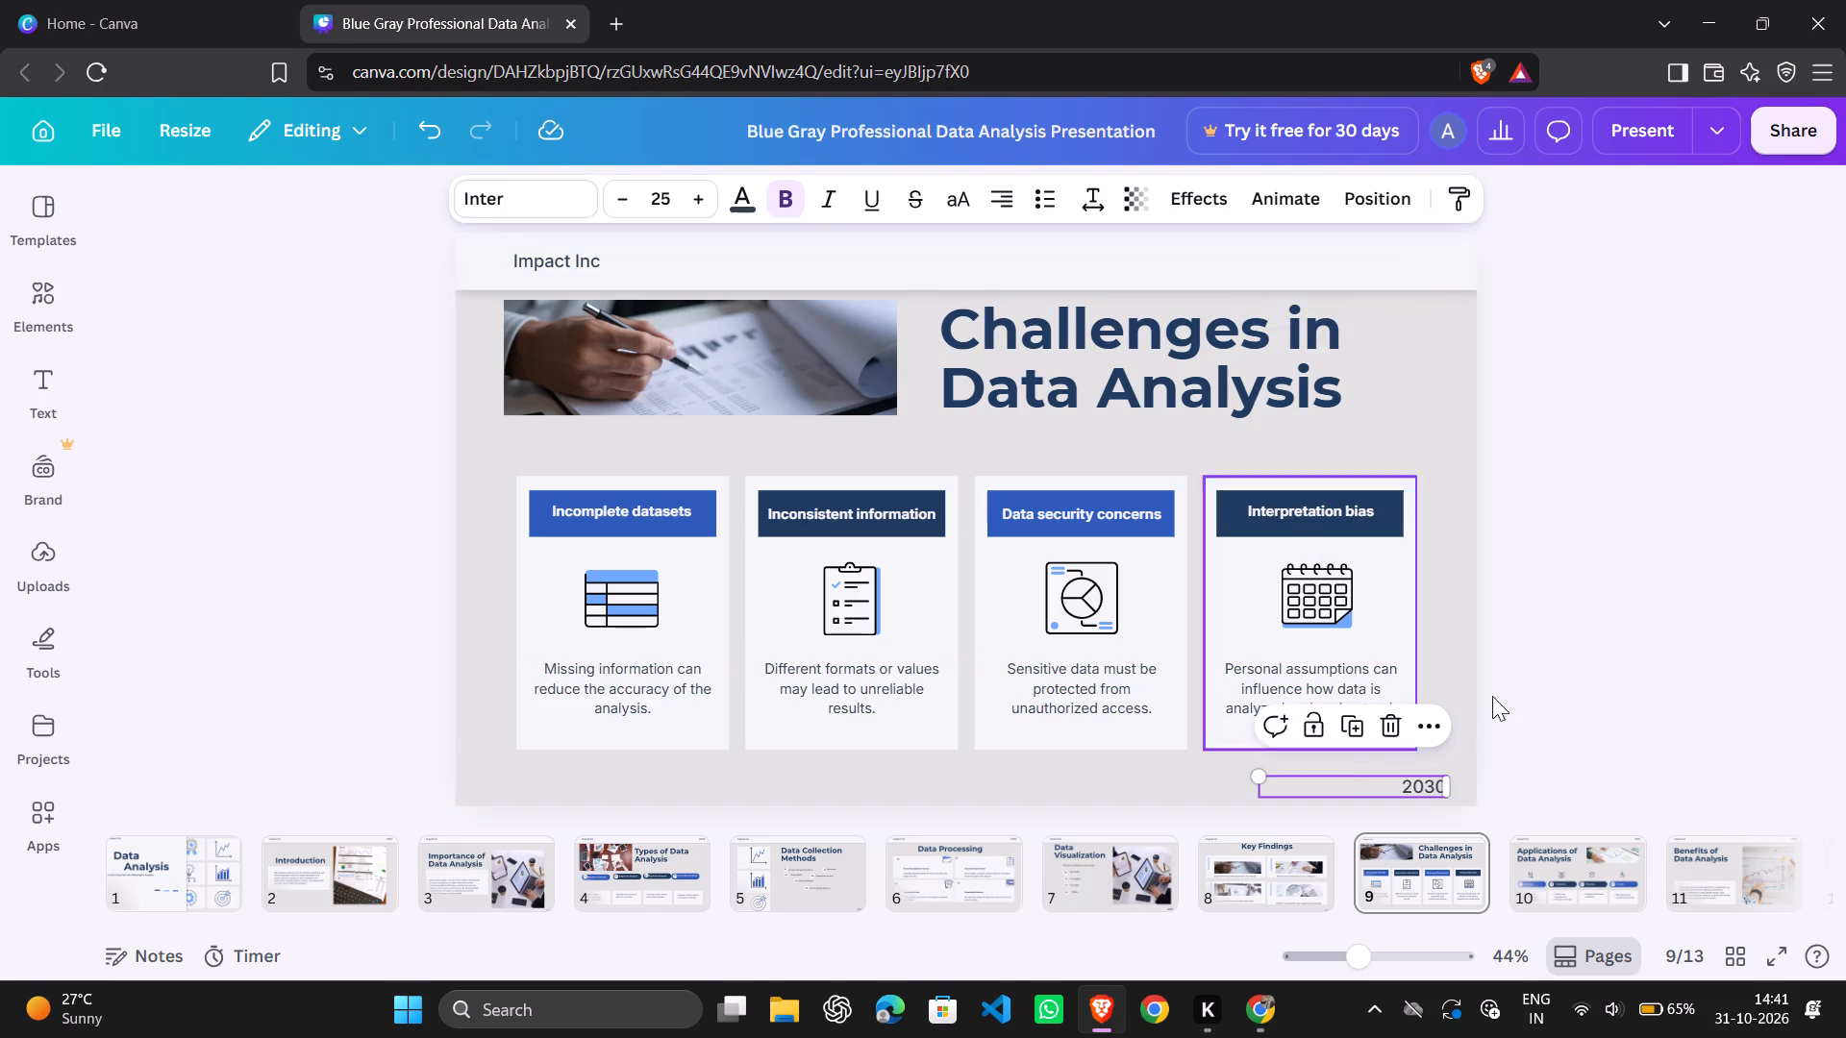
On the Applications of Data Analysis page, raise the title to the header band and shift the photo up and left beside it.
click(1541, 874)
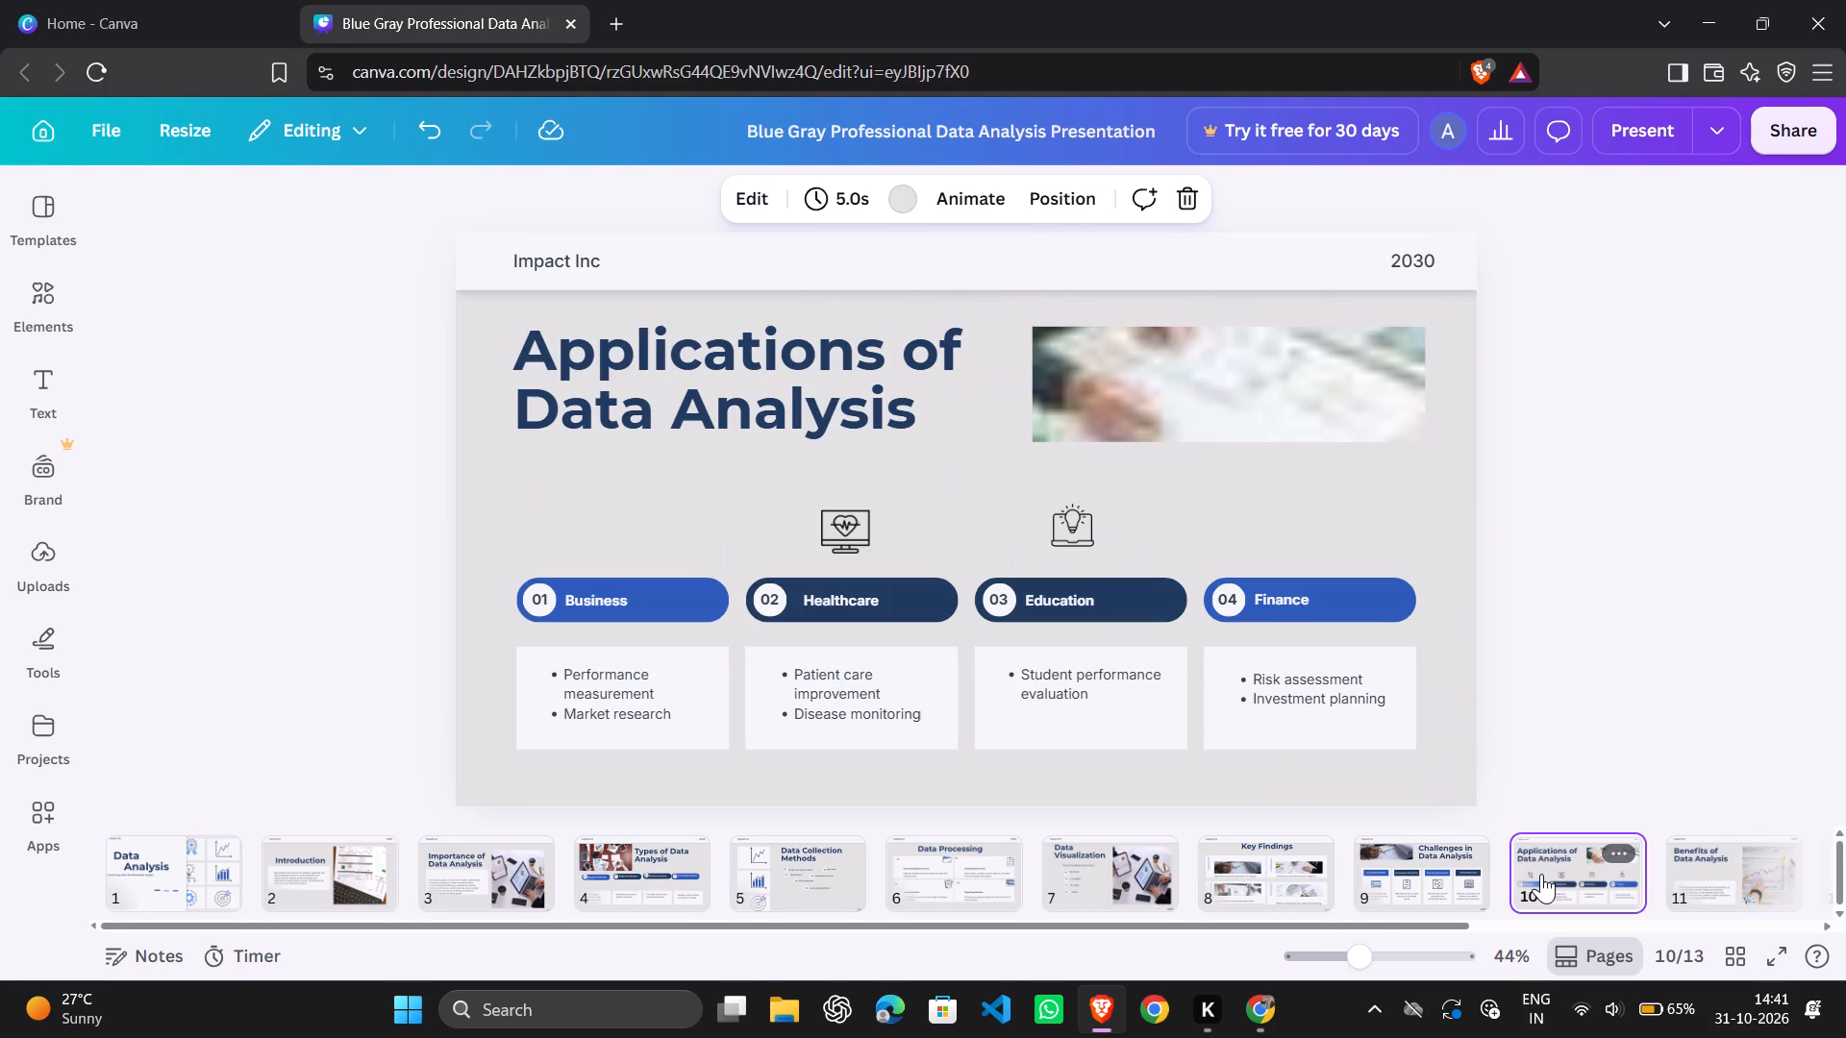
drag(874, 375, 870, 350)
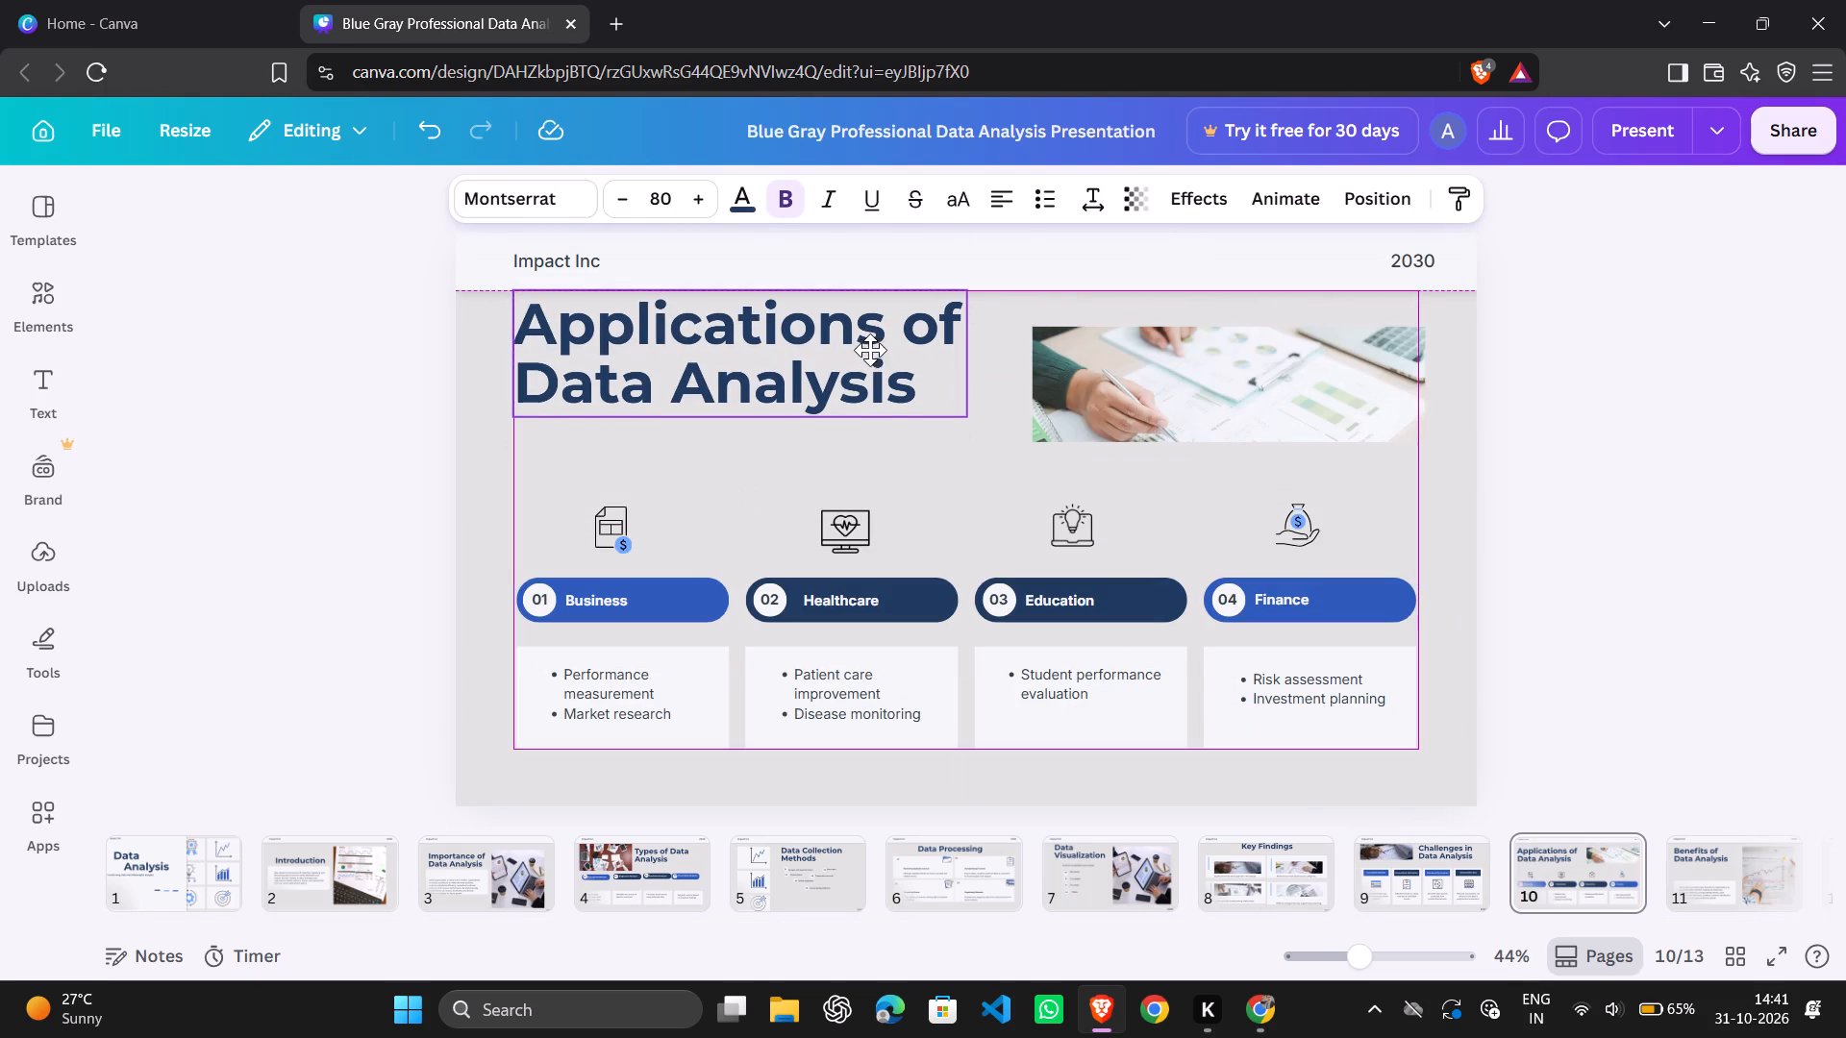
drag(870, 350, 870, 352)
right_drag(1101, 349, 1056, 327)
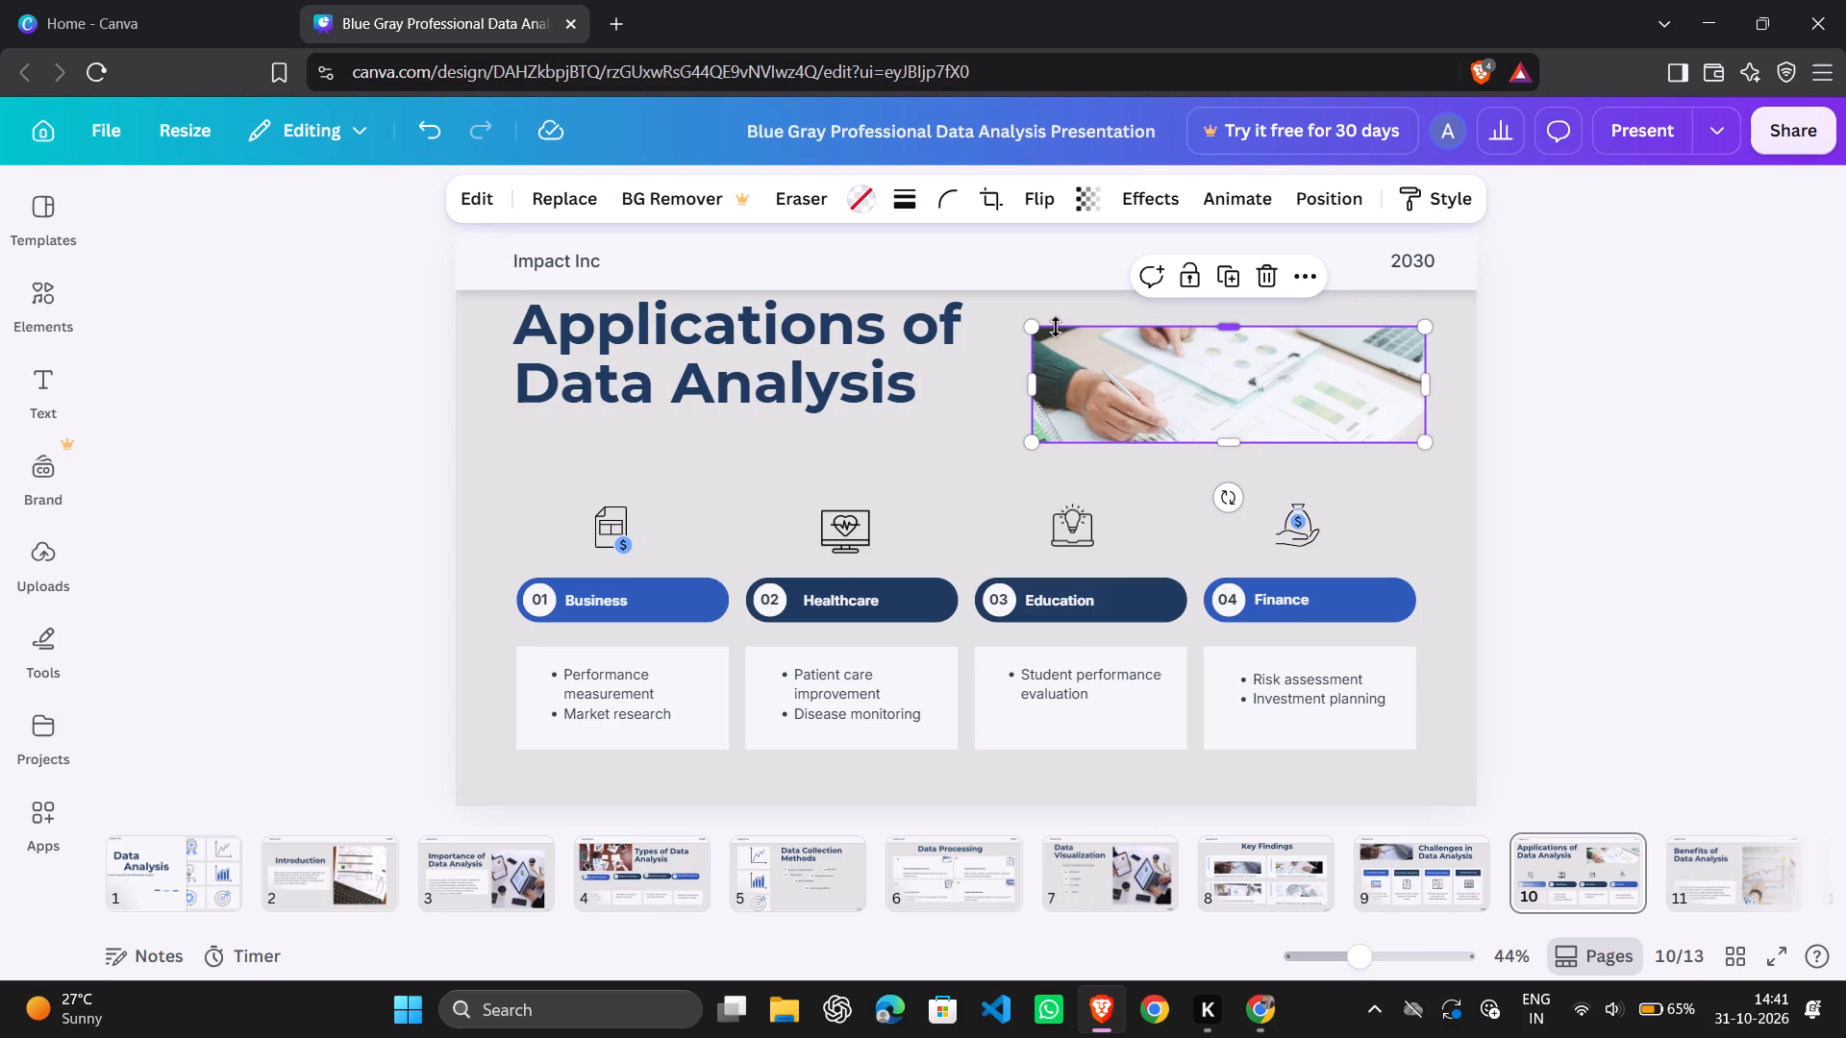
right_drag(1056, 327, 1056, 328)
drag(1043, 387, 1001, 362)
drag(1221, 367, 1176, 352)
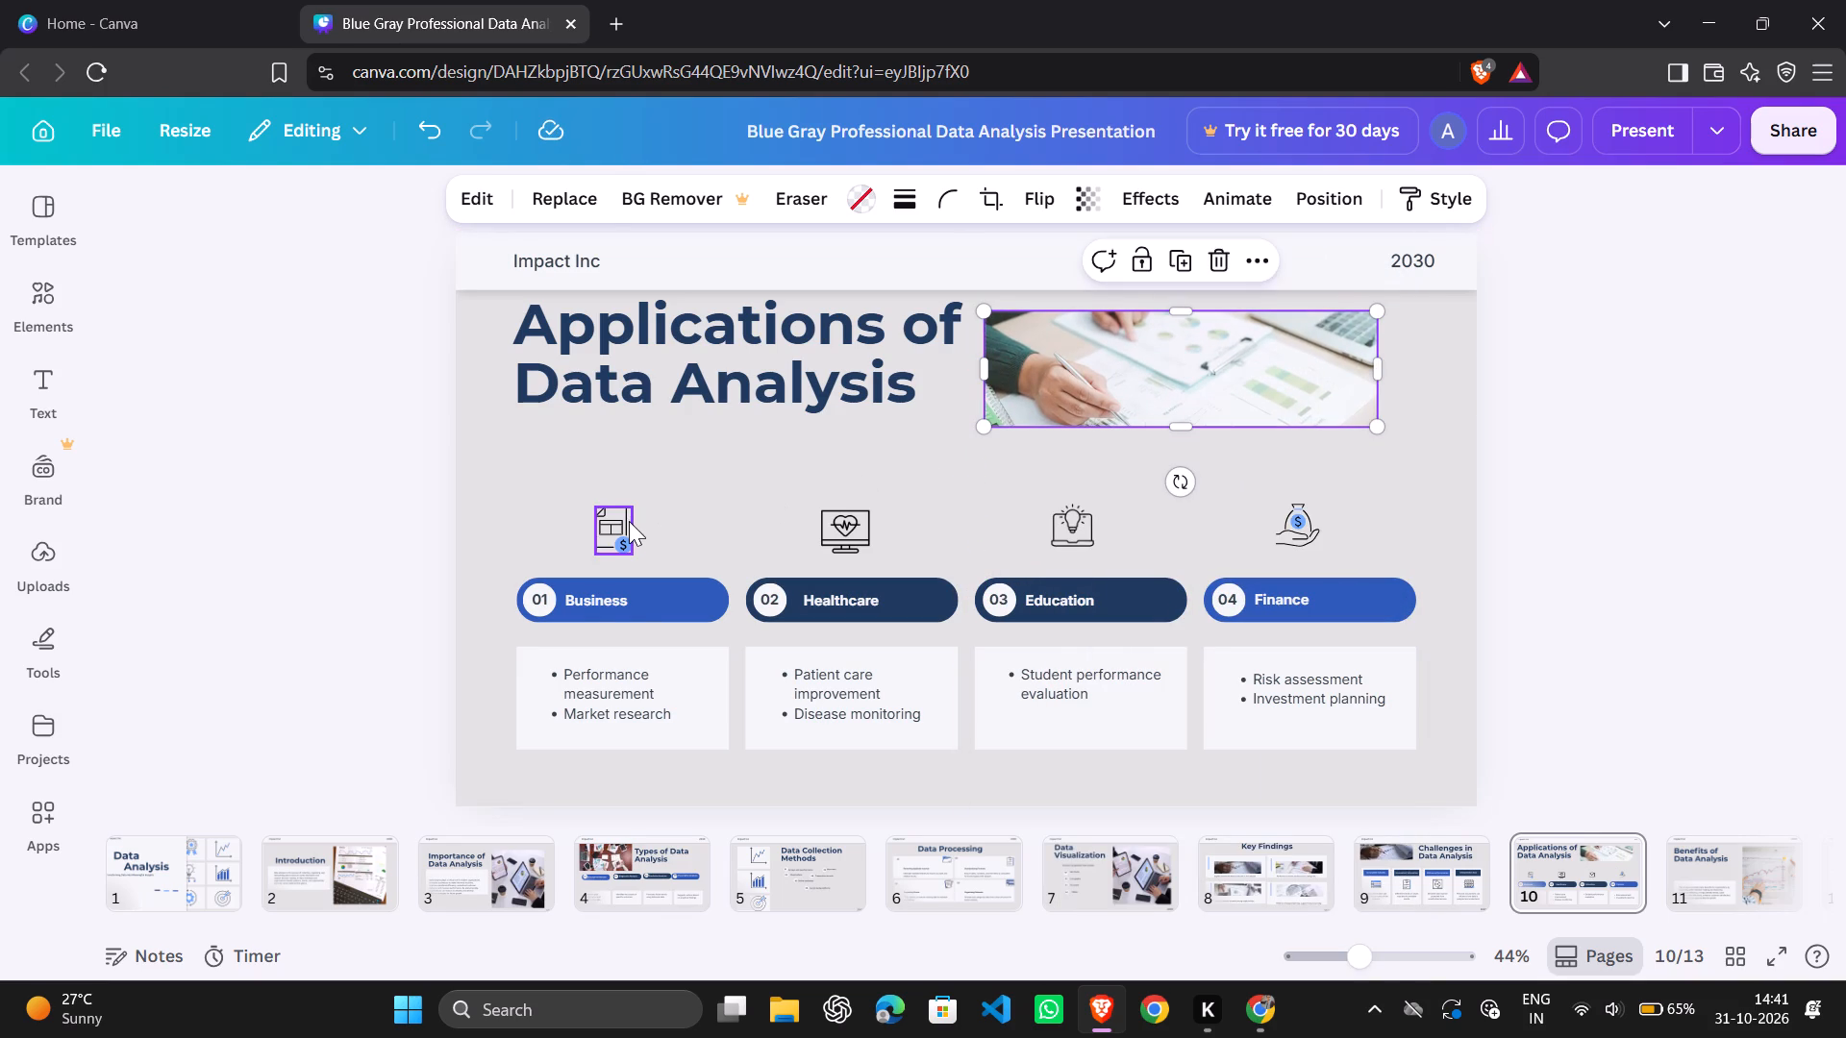
Raise the Business, Healthcare, Education and Finance icons into a row just below the title, shifting each slightly left.
drag(629, 521, 621, 463)
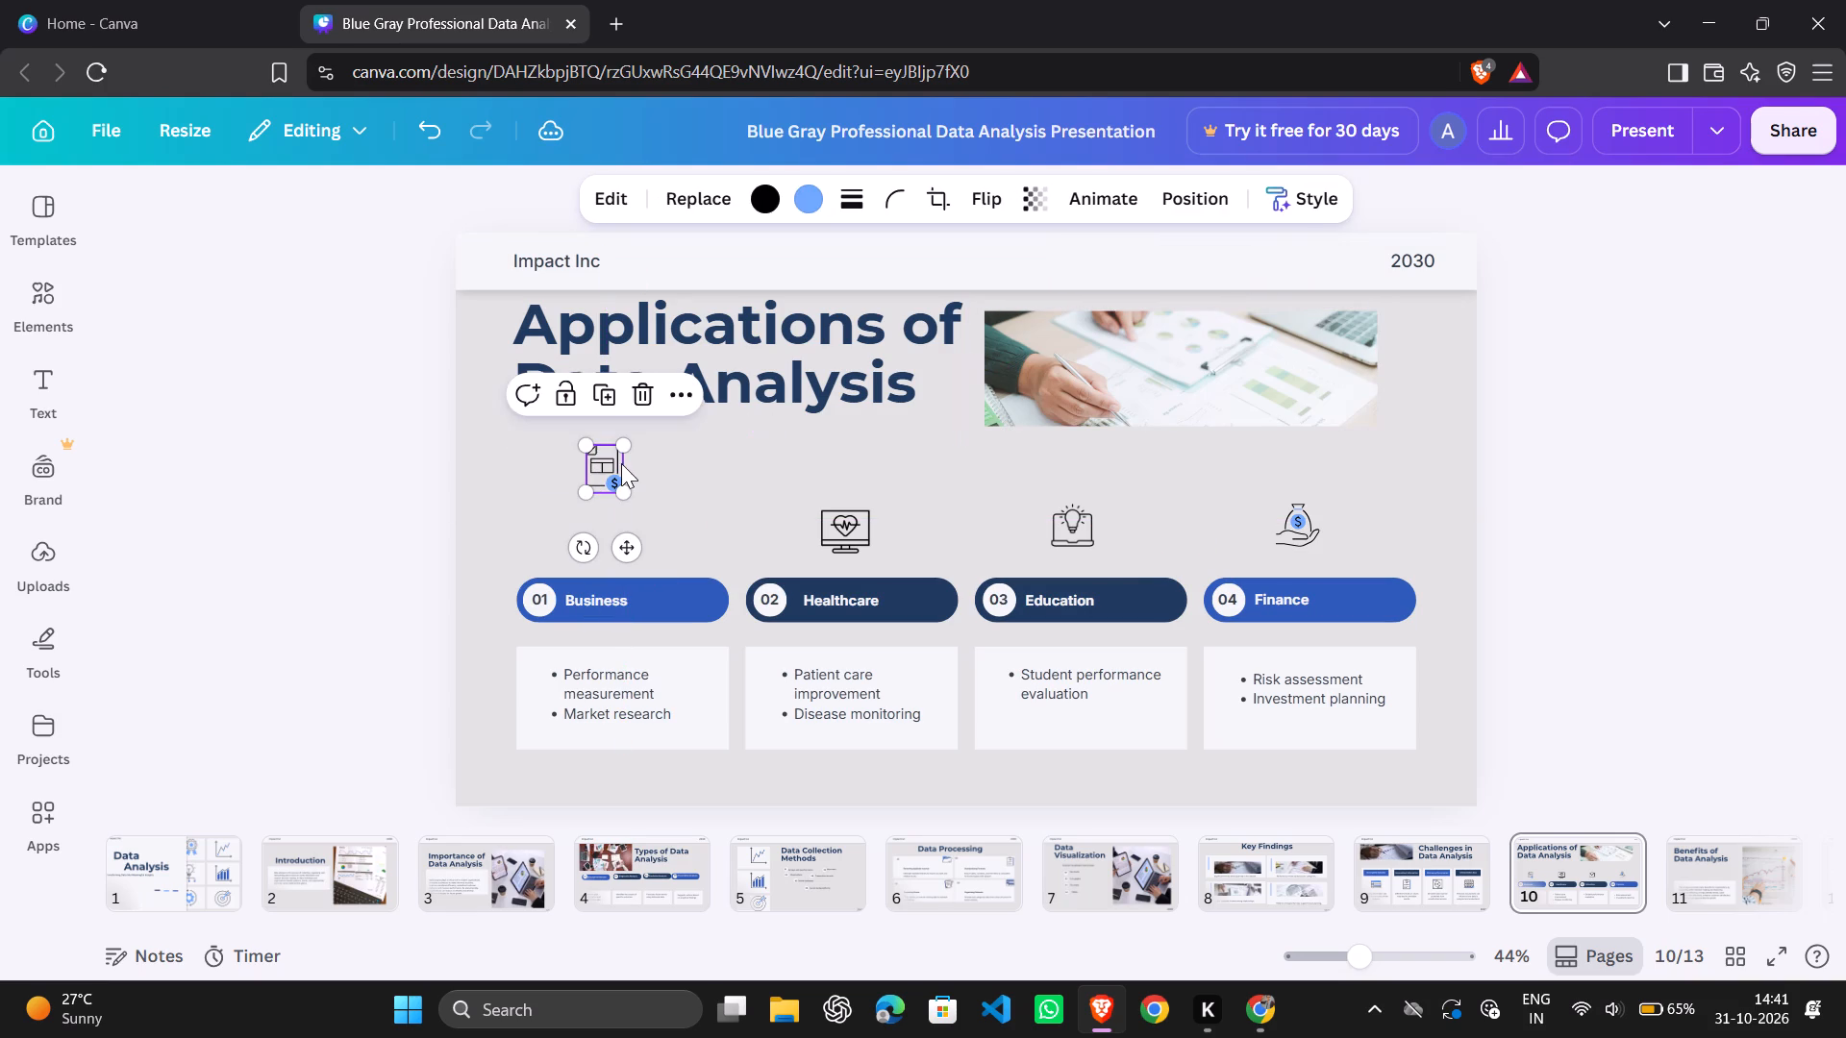
drag(842, 519, 807, 464)
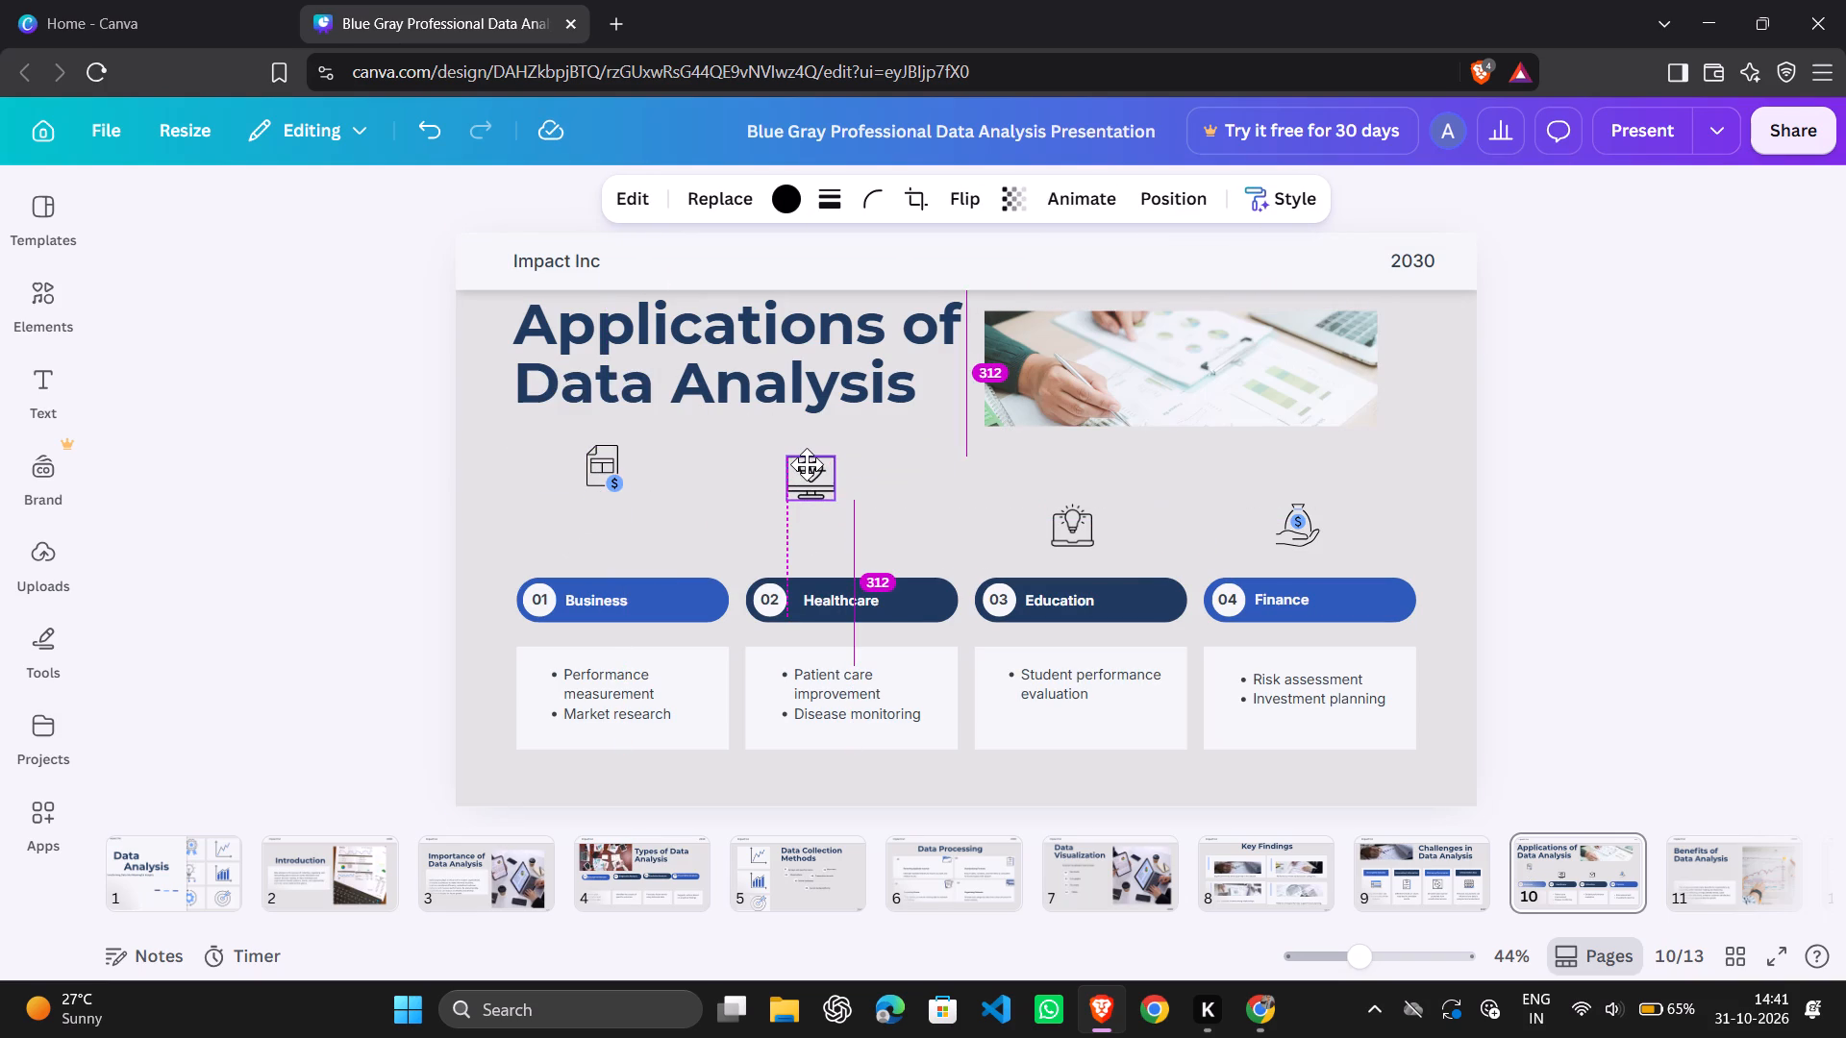
drag(807, 464, 805, 459)
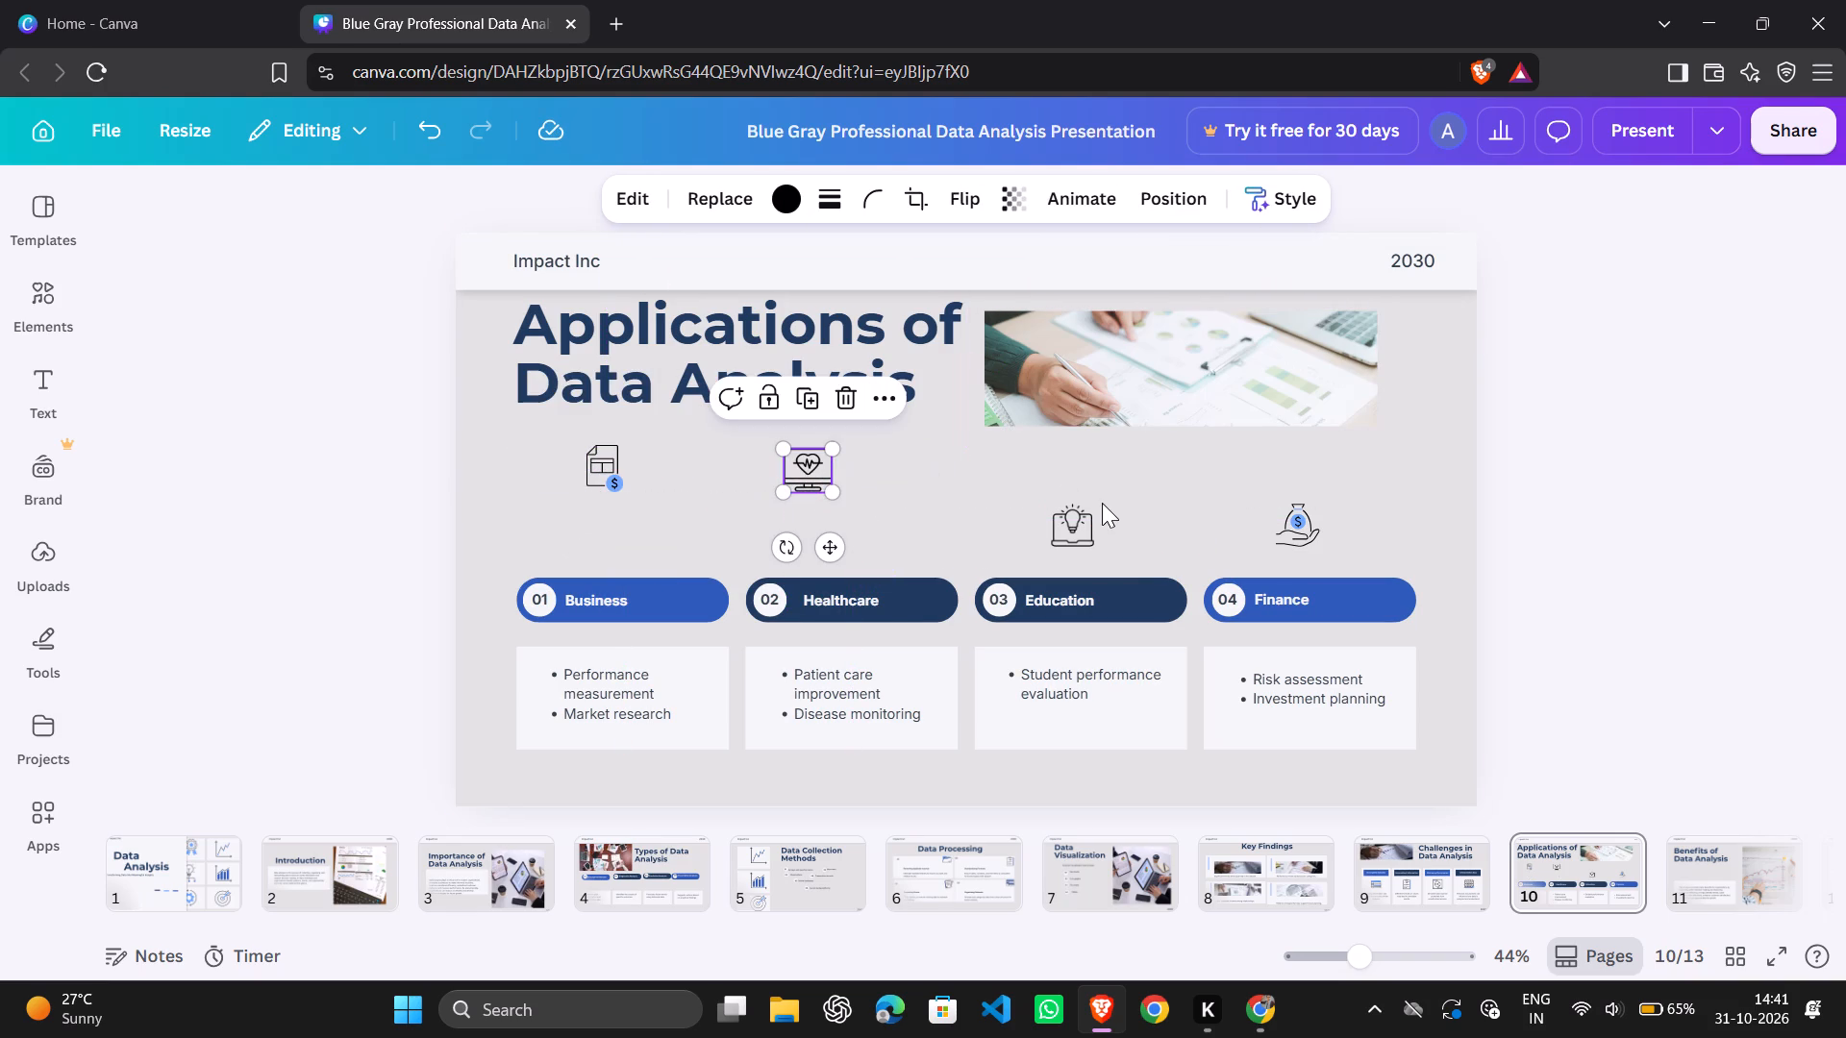
drag(1079, 530, 1026, 471)
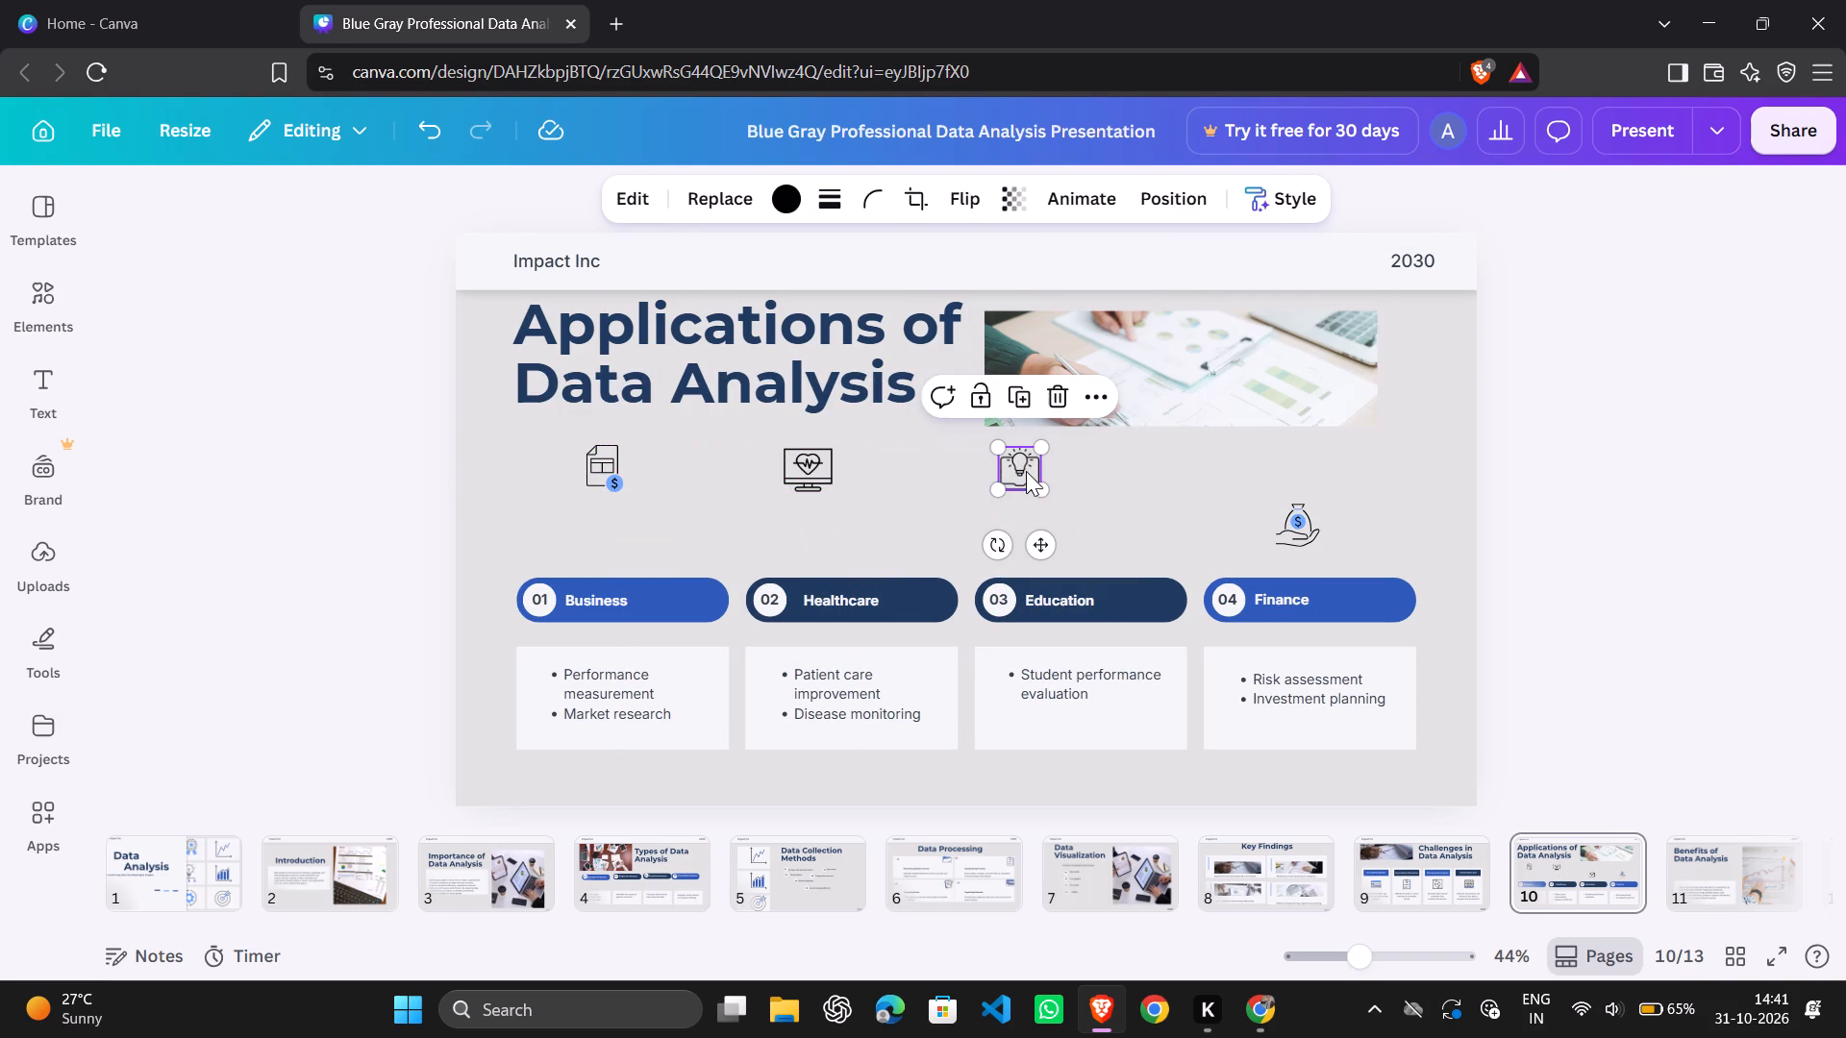
drag(1297, 538, 1258, 499)
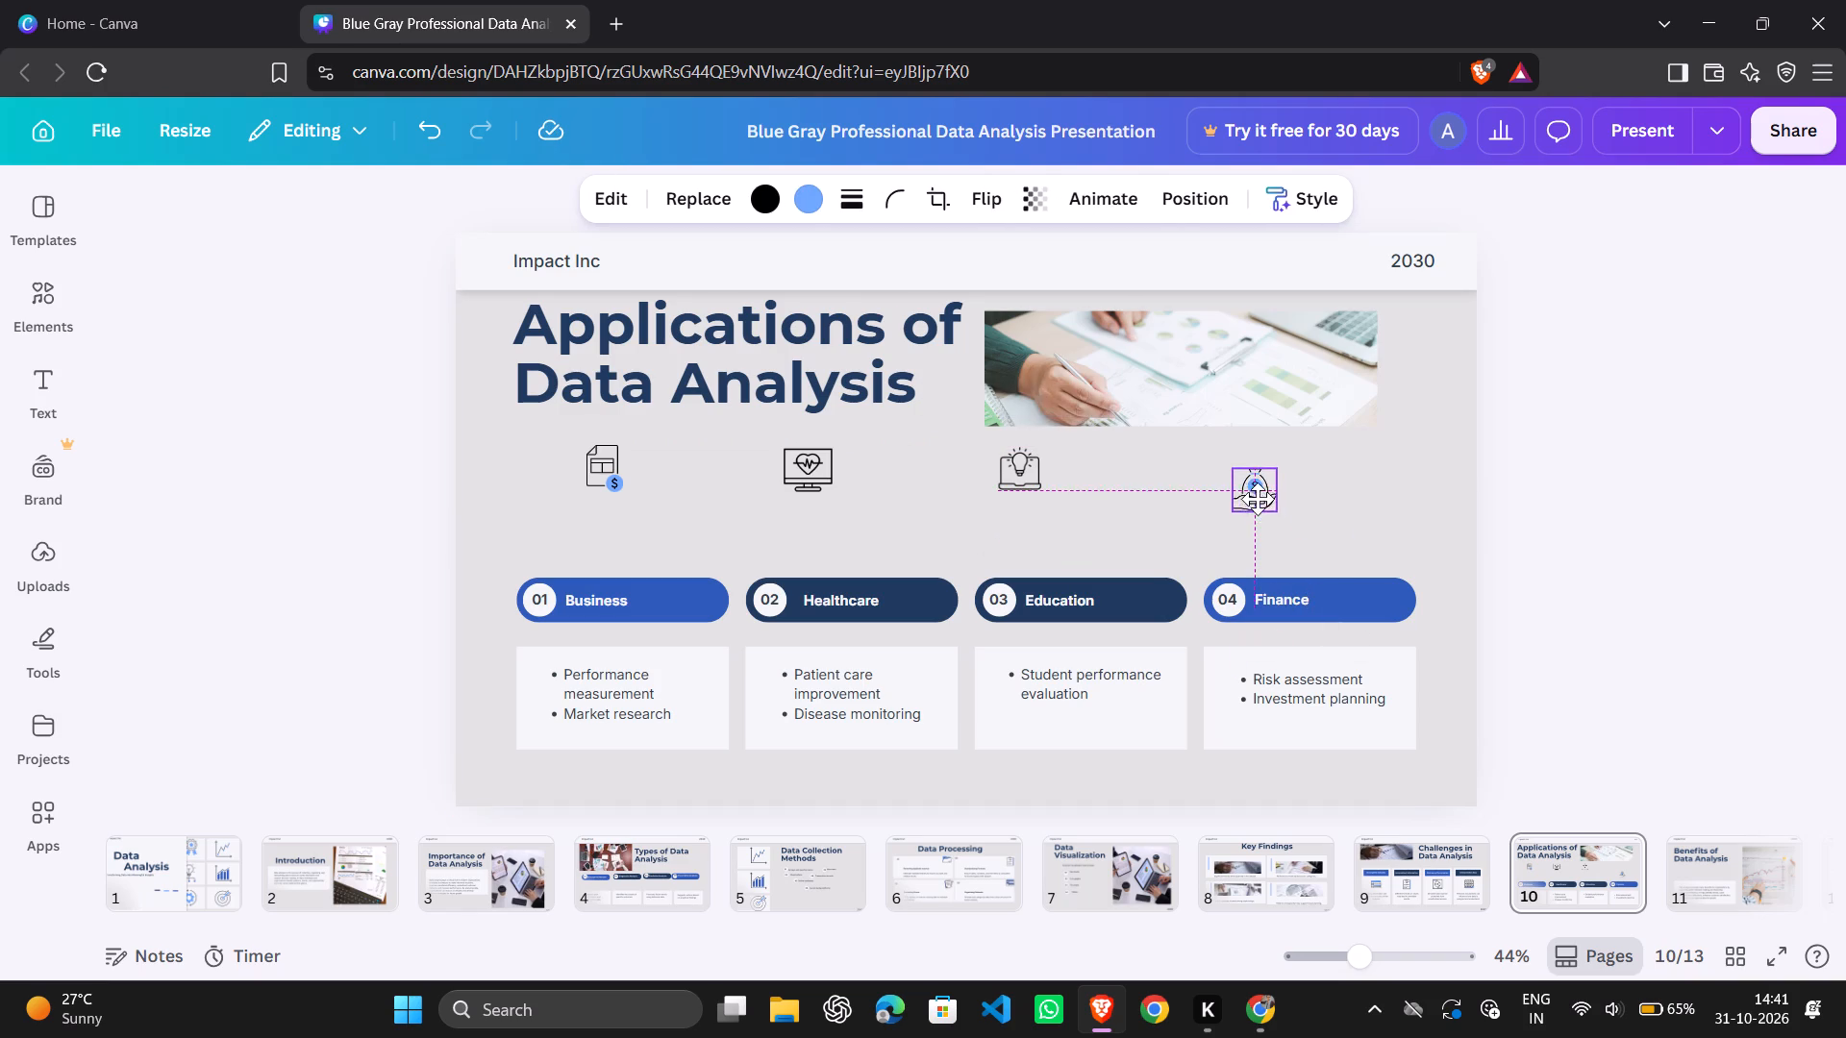
drag(1258, 499, 1260, 489)
click(625, 609)
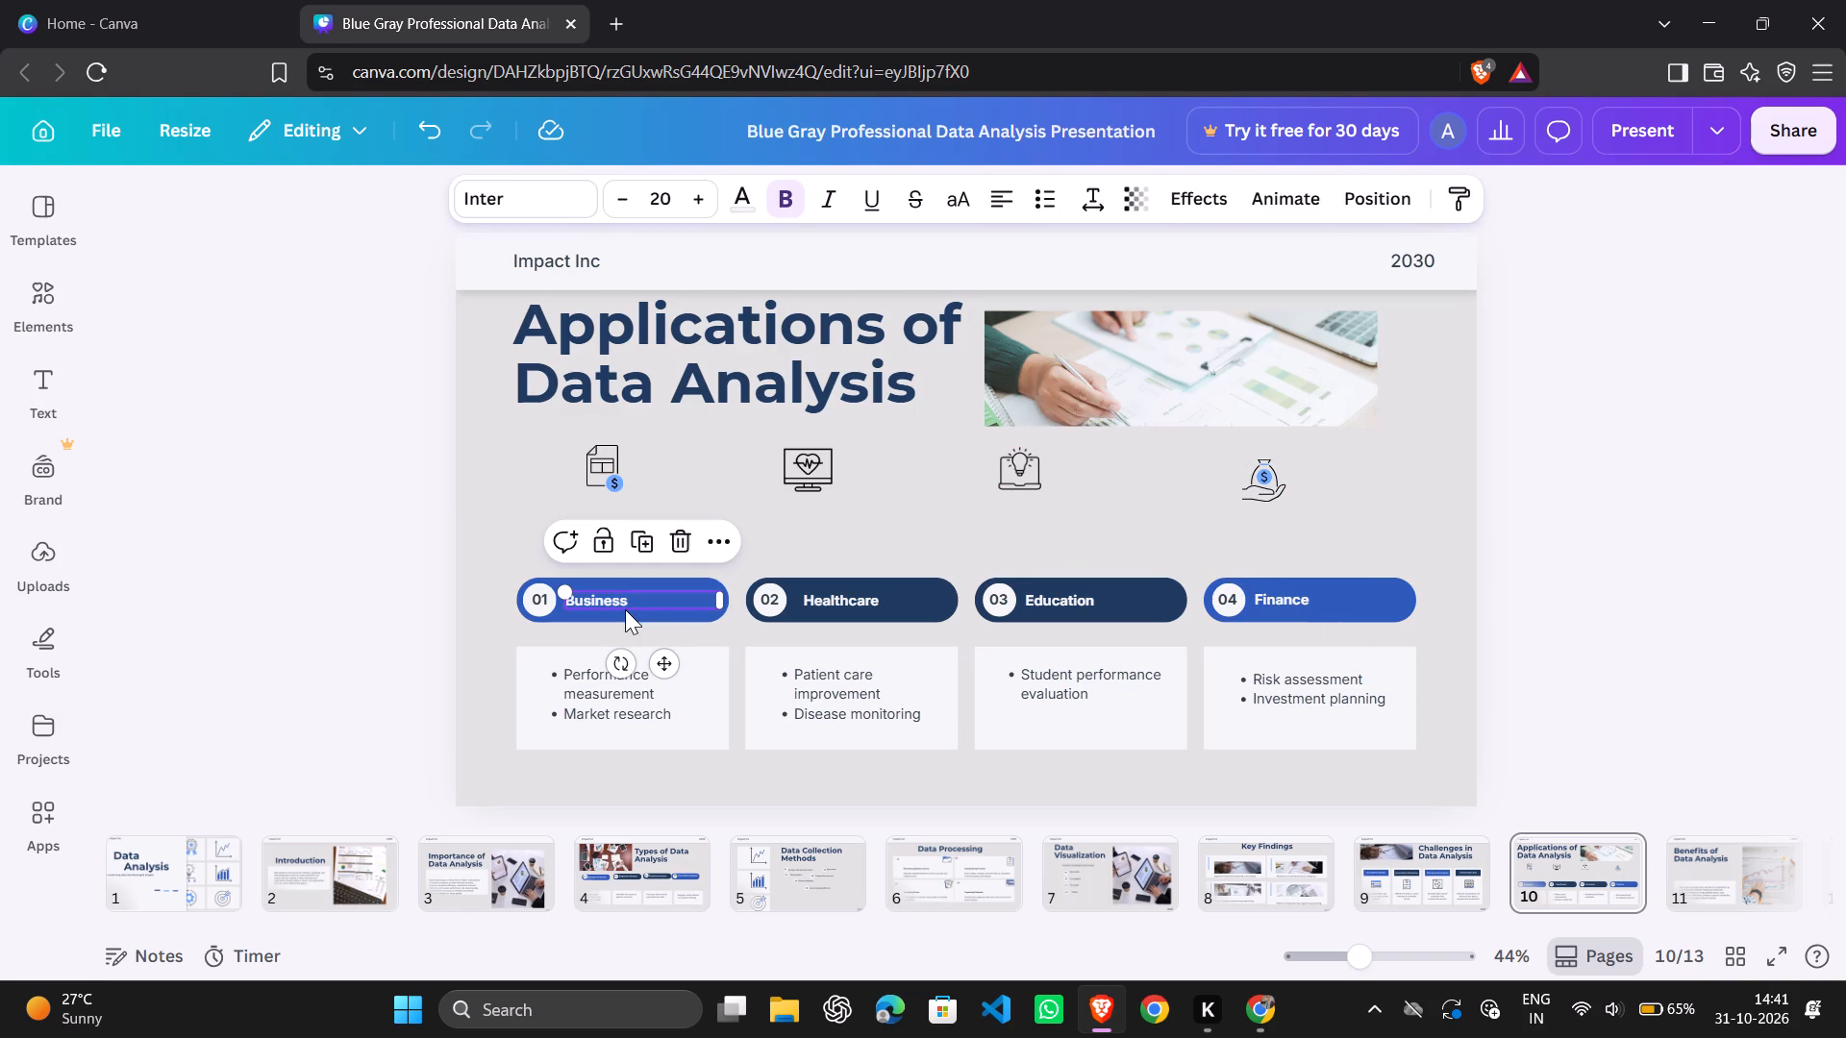
click(706, 581)
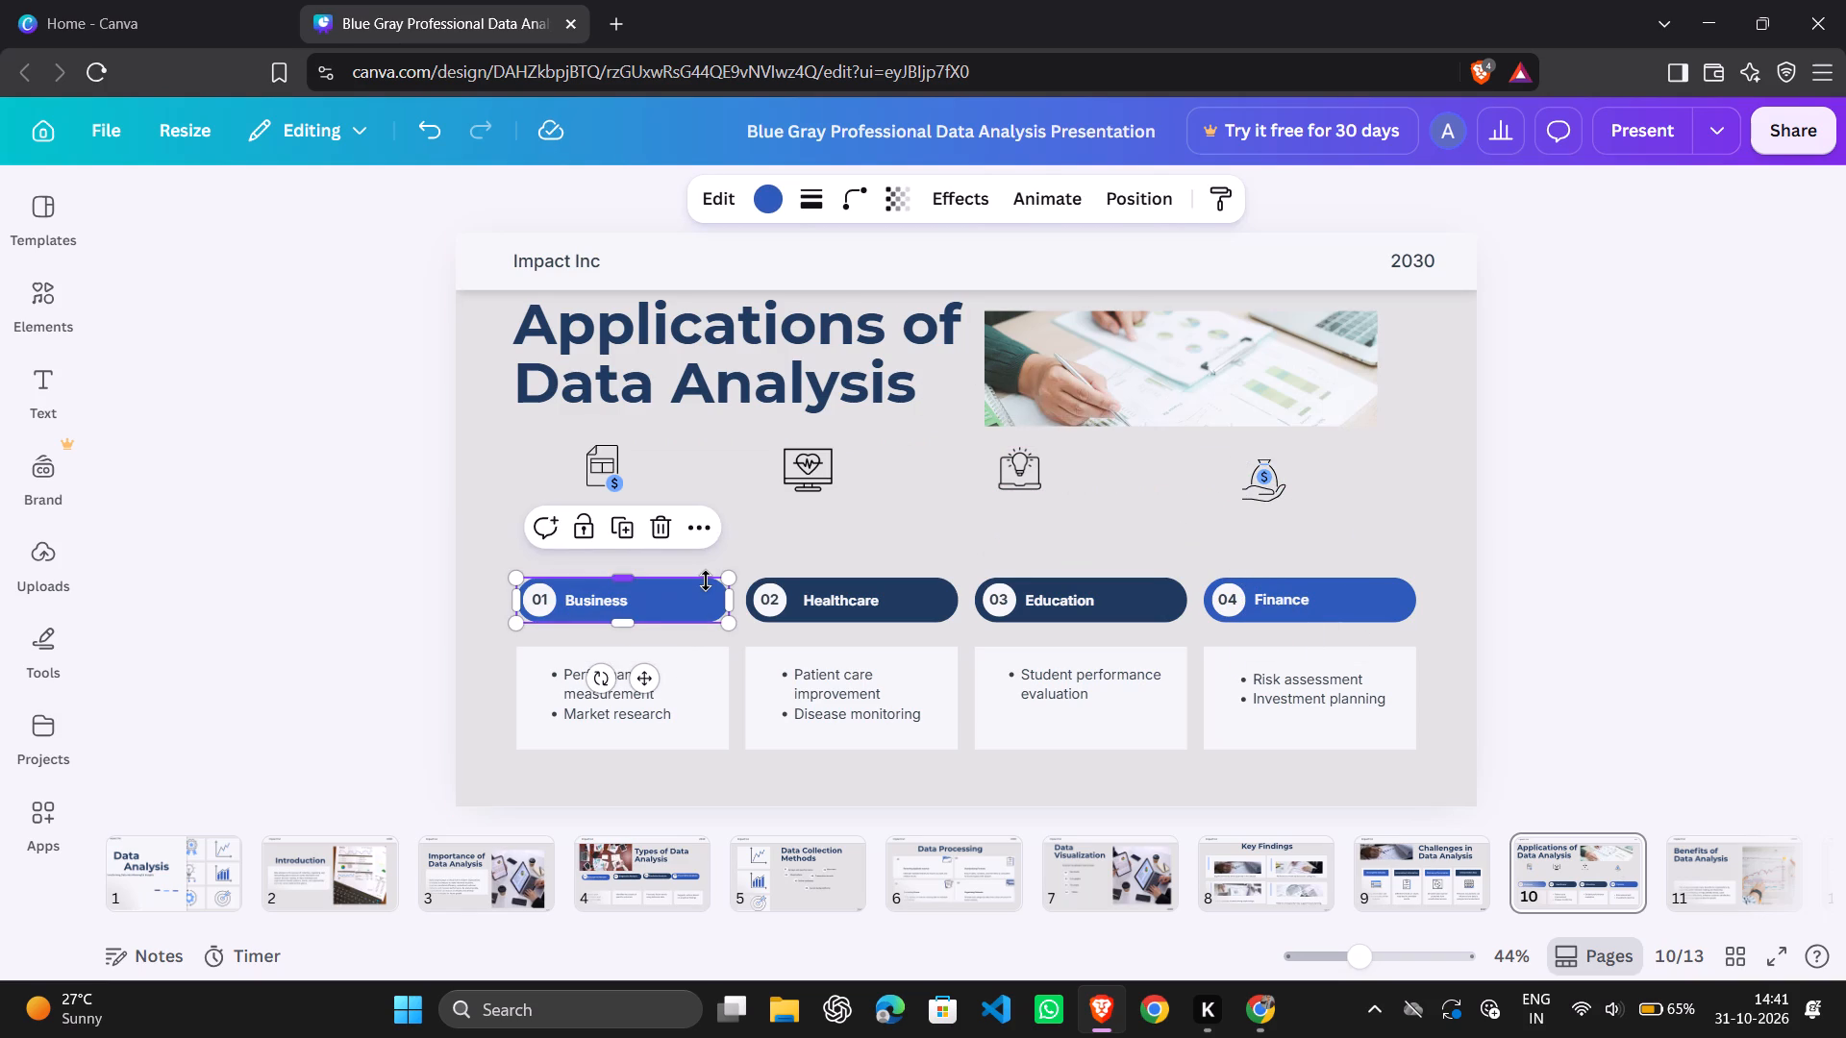
Move the Applications page's 2030 label from the header band to the page's bottom-right corner.
drag(1413, 259, 1423, 791)
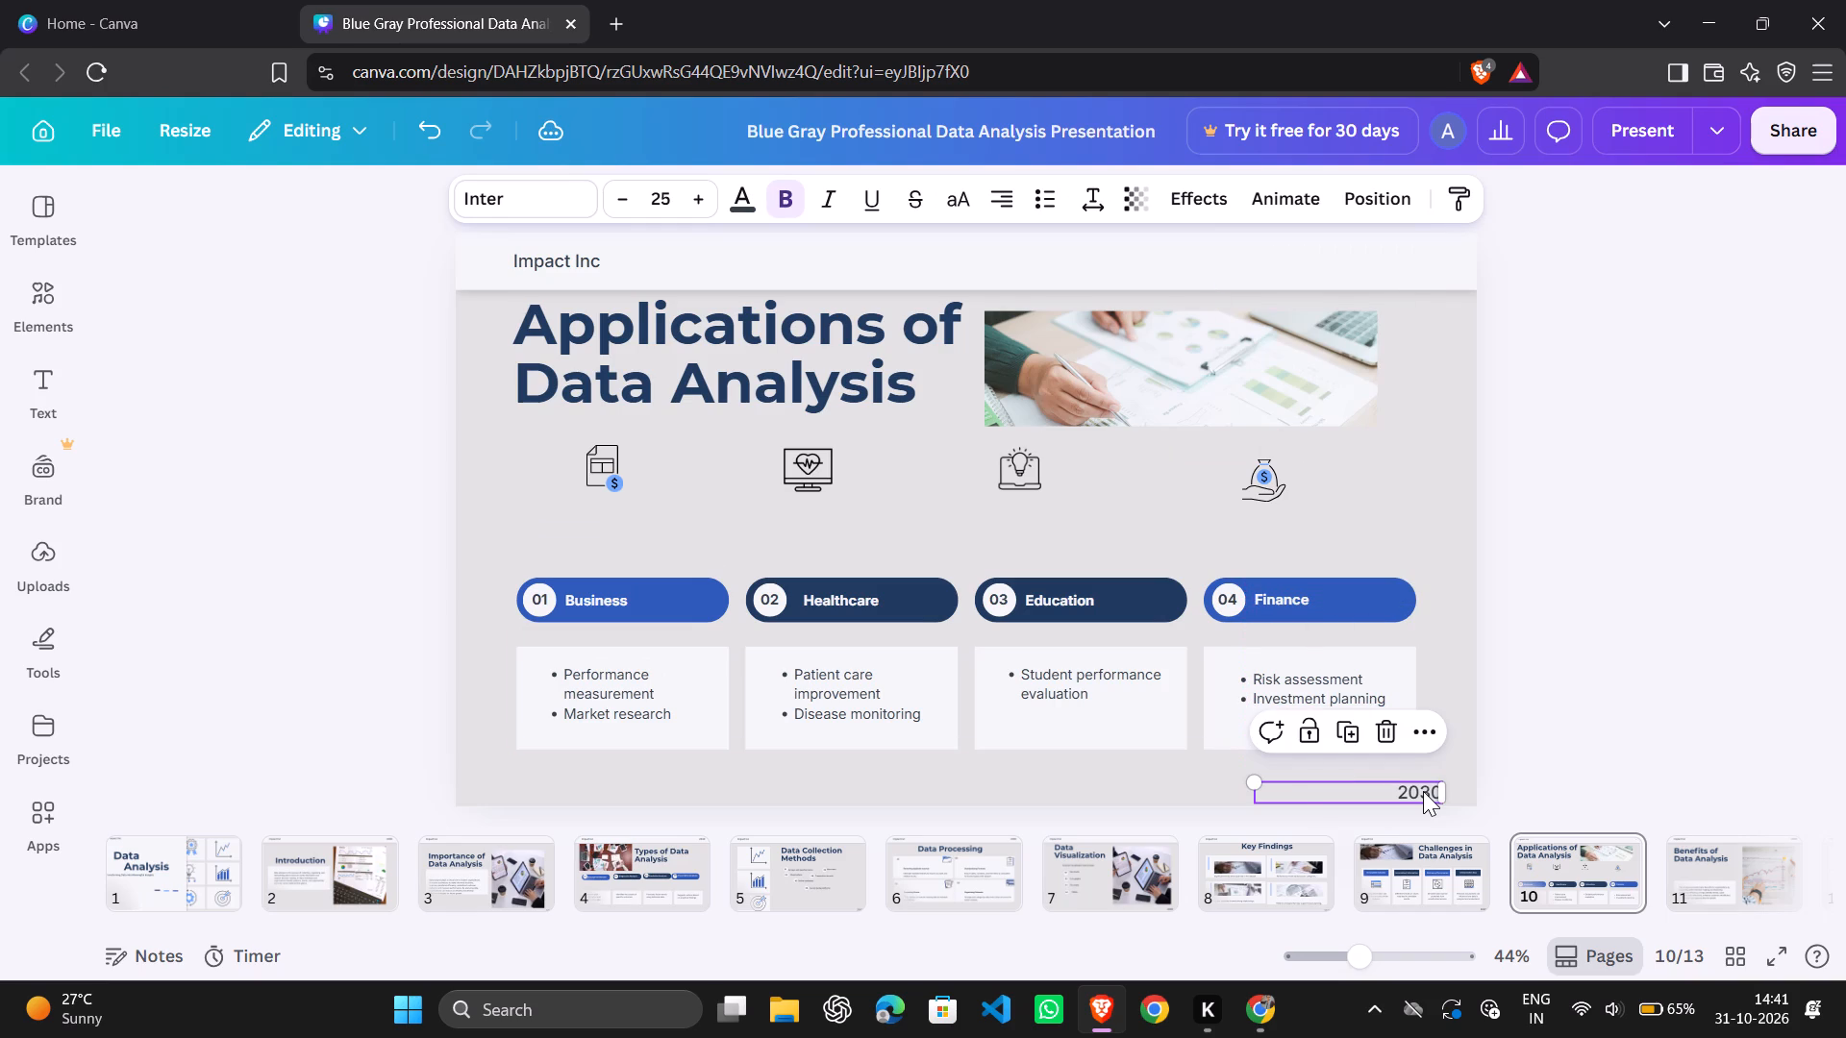
On the Benefits of Data Analysis page, shift the title right and raise the white card and its paragraph beneath it.
click(1683, 849)
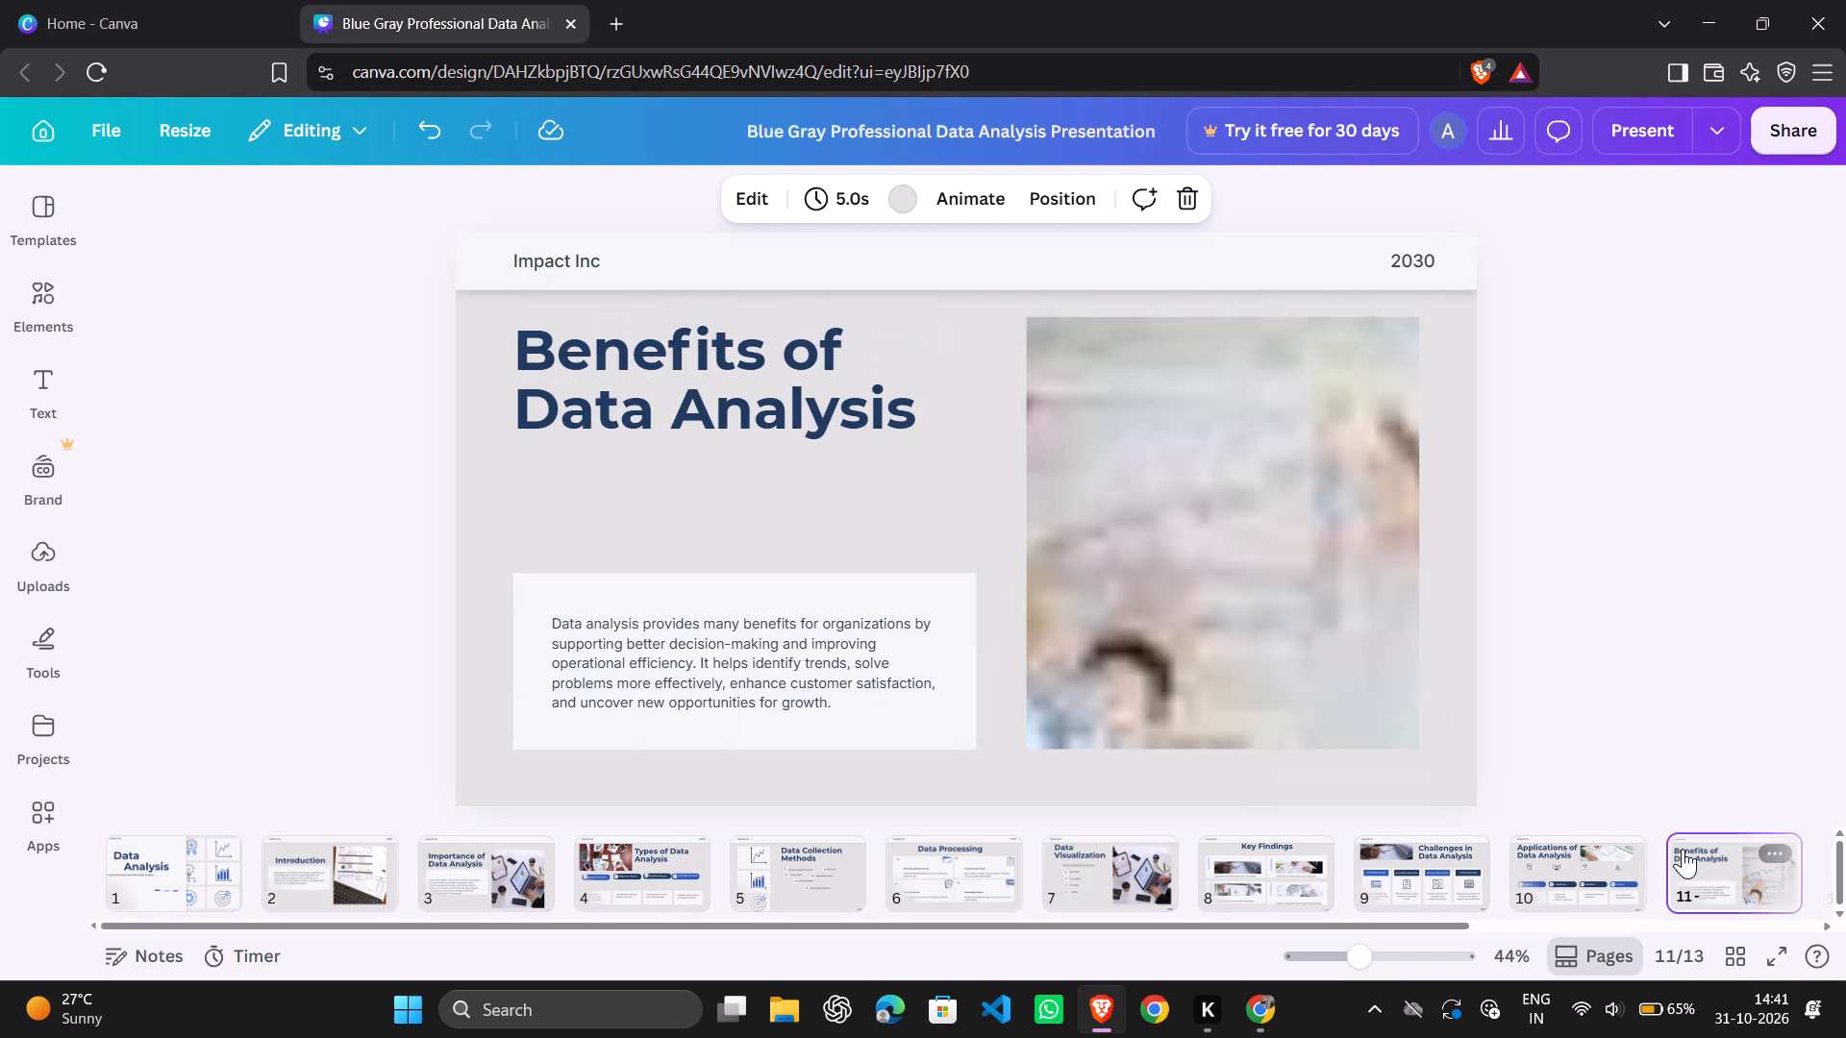
drag(781, 415, 841, 408)
drag(775, 604, 799, 504)
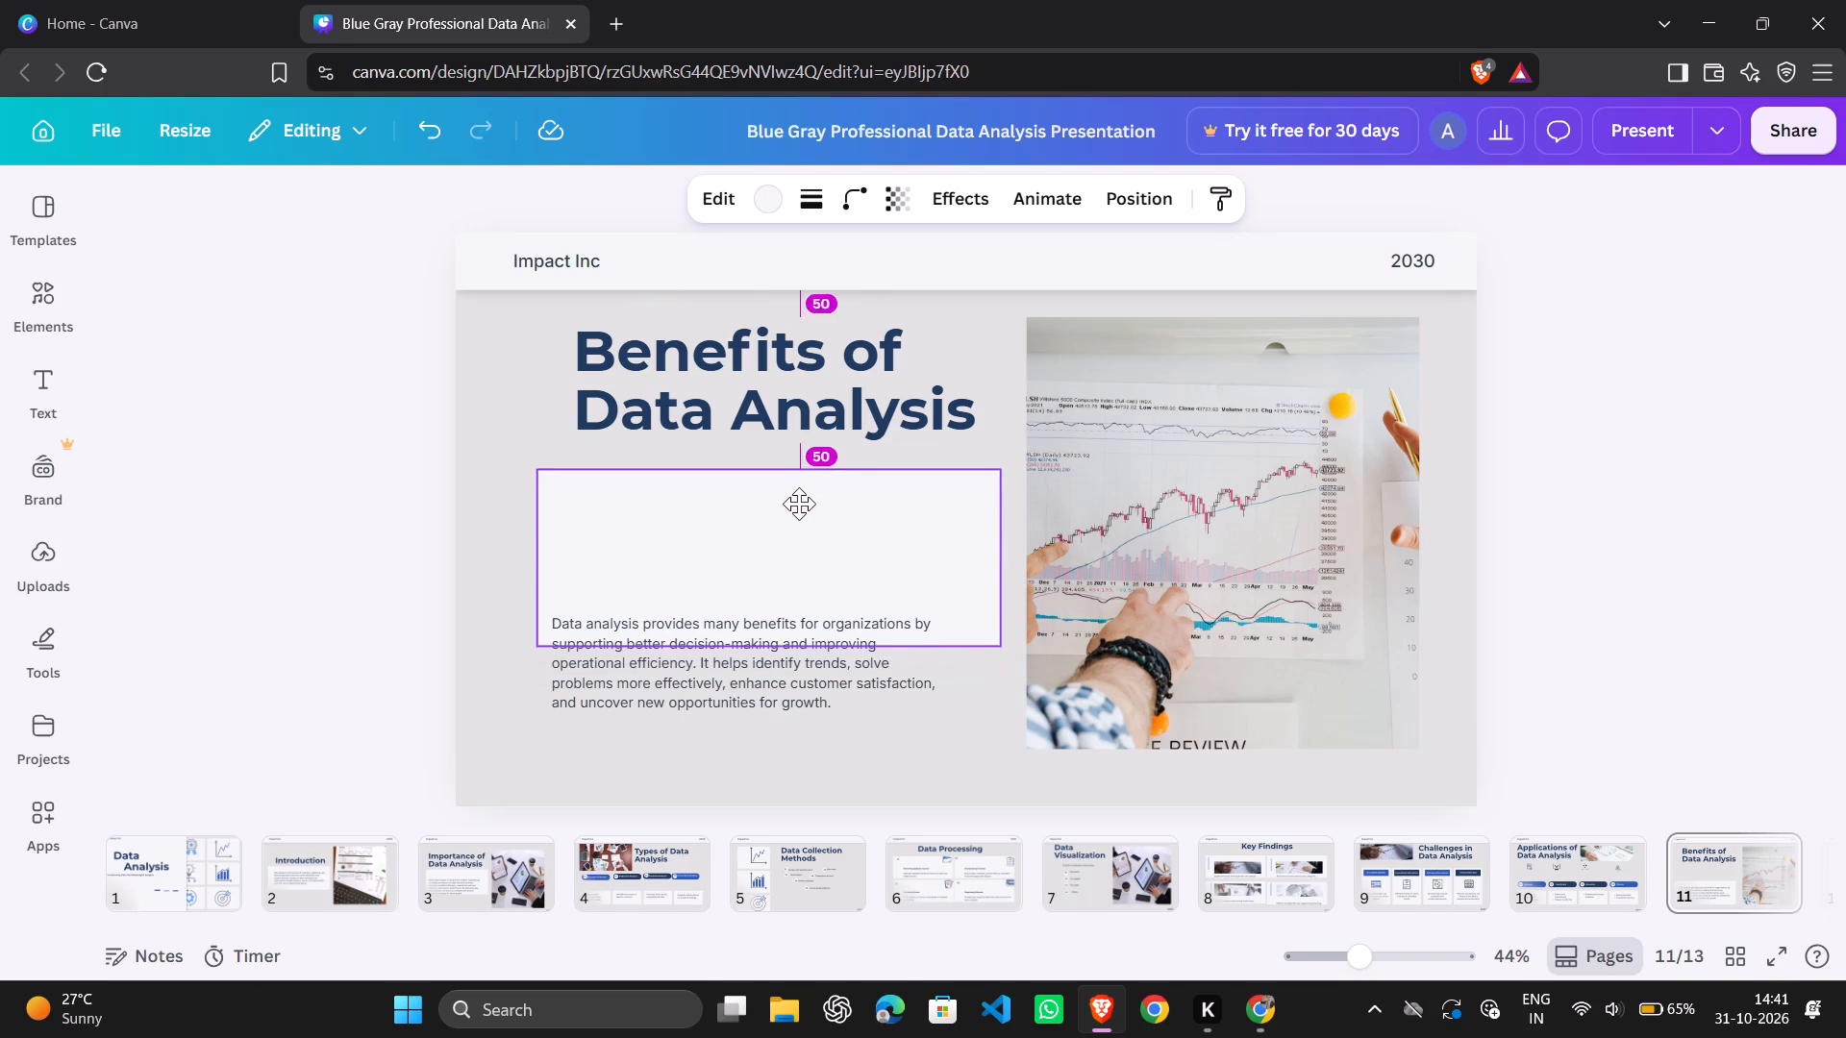
drag(799, 504, 799, 503)
drag(740, 677, 736, 551)
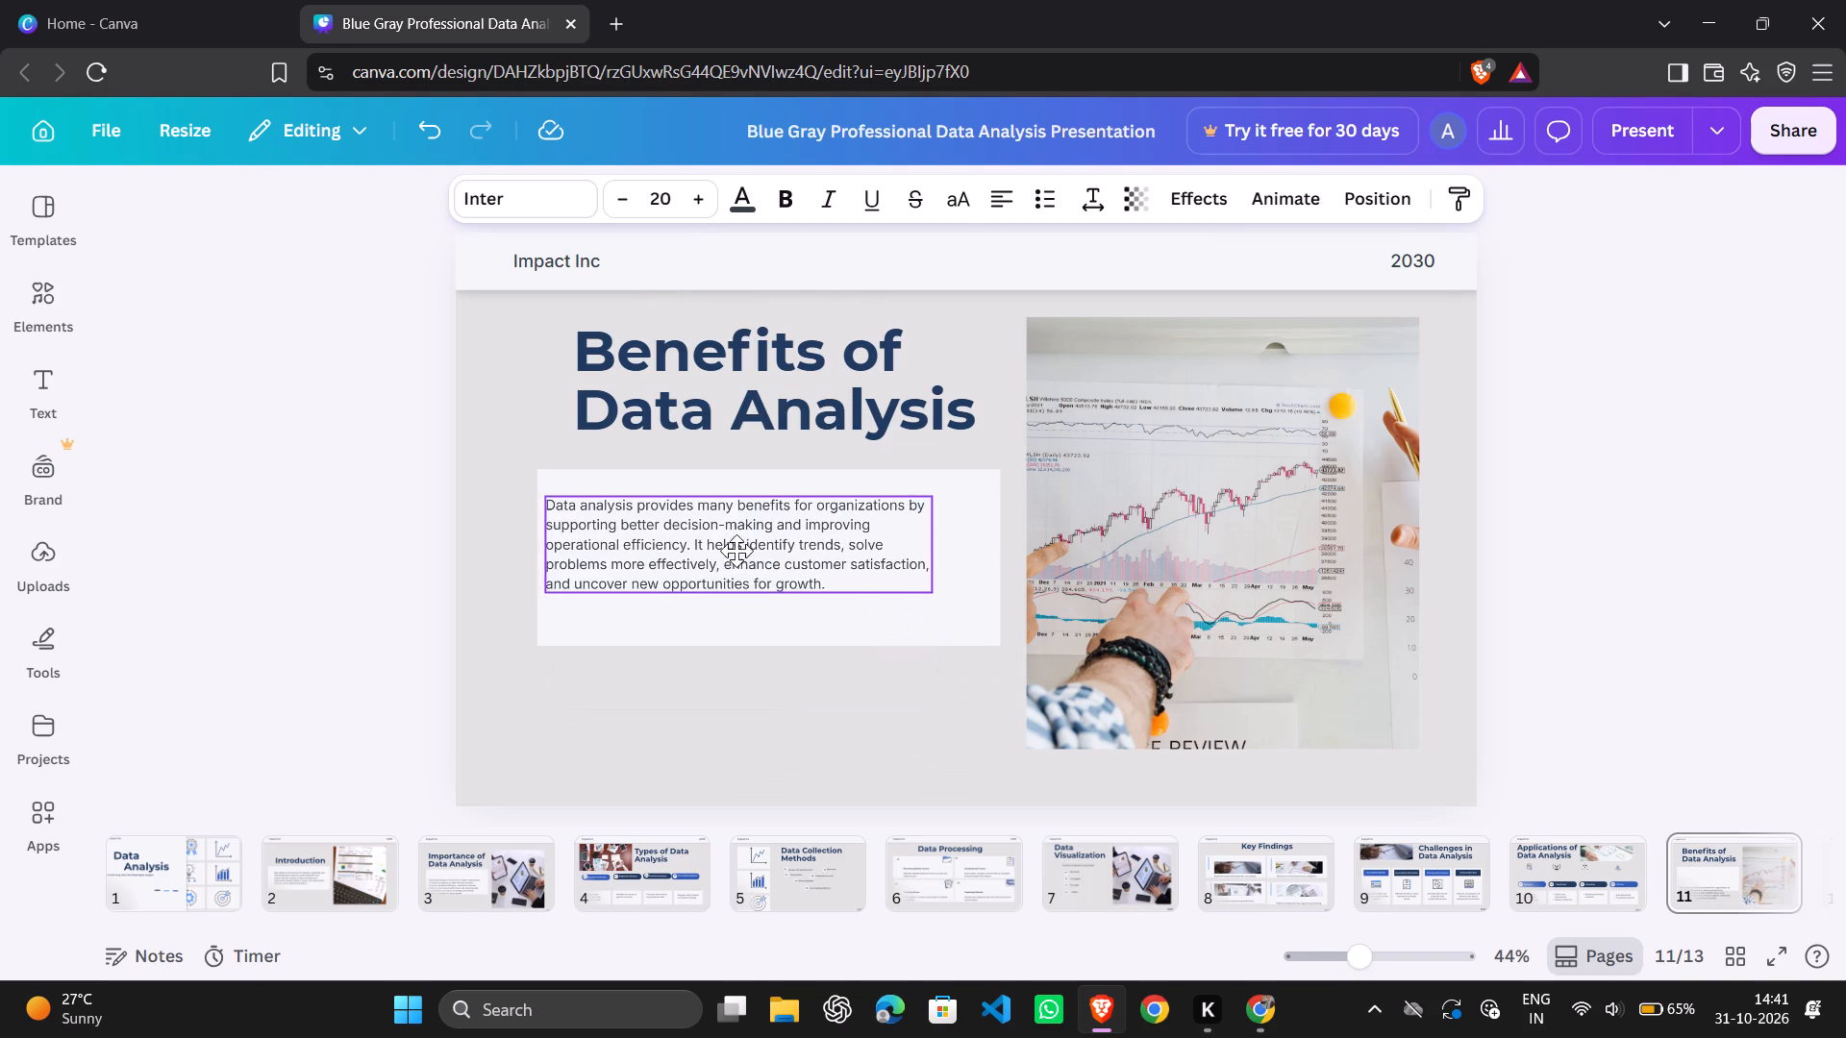
drag(736, 551, 755, 568)
Move the Benefits page's chart photo up and left so it meets the white card's right edge.
right_drag(1230, 452, 1191, 432)
drag(1152, 487, 1116, 454)
drag(1116, 454, 1099, 444)
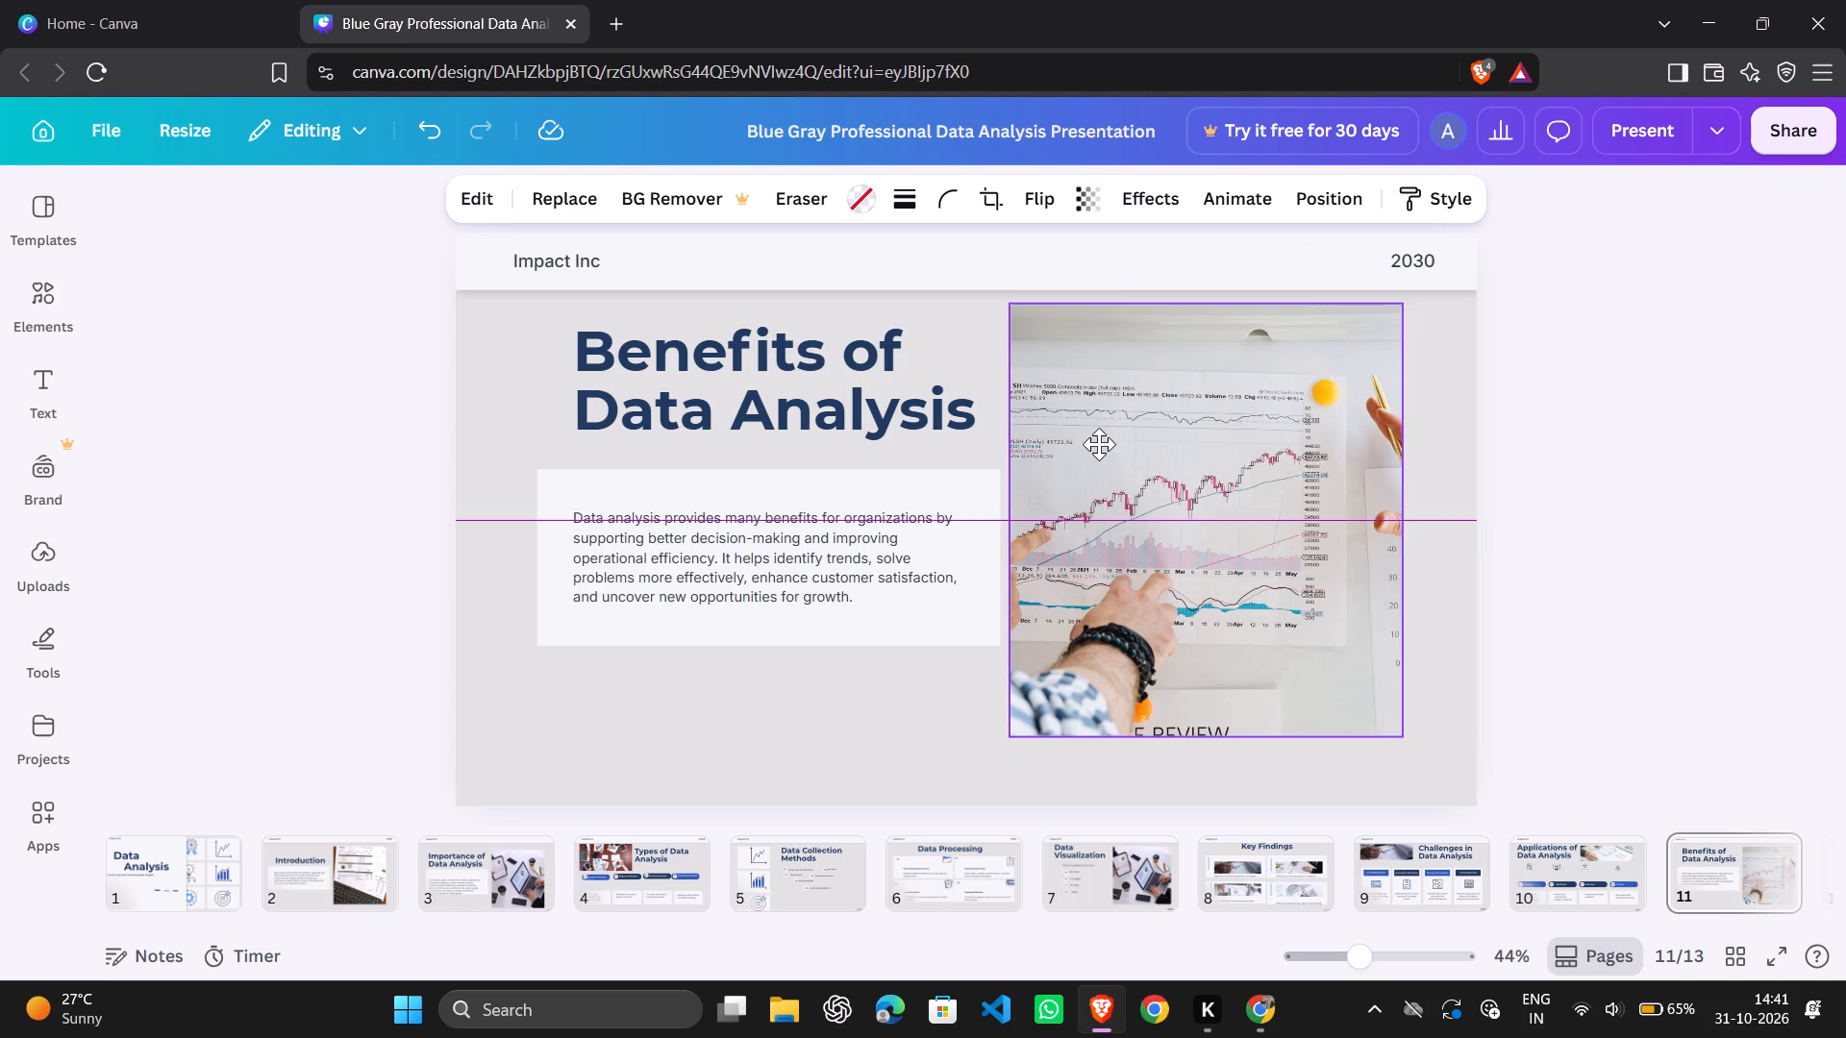
drag(1099, 444, 1092, 446)
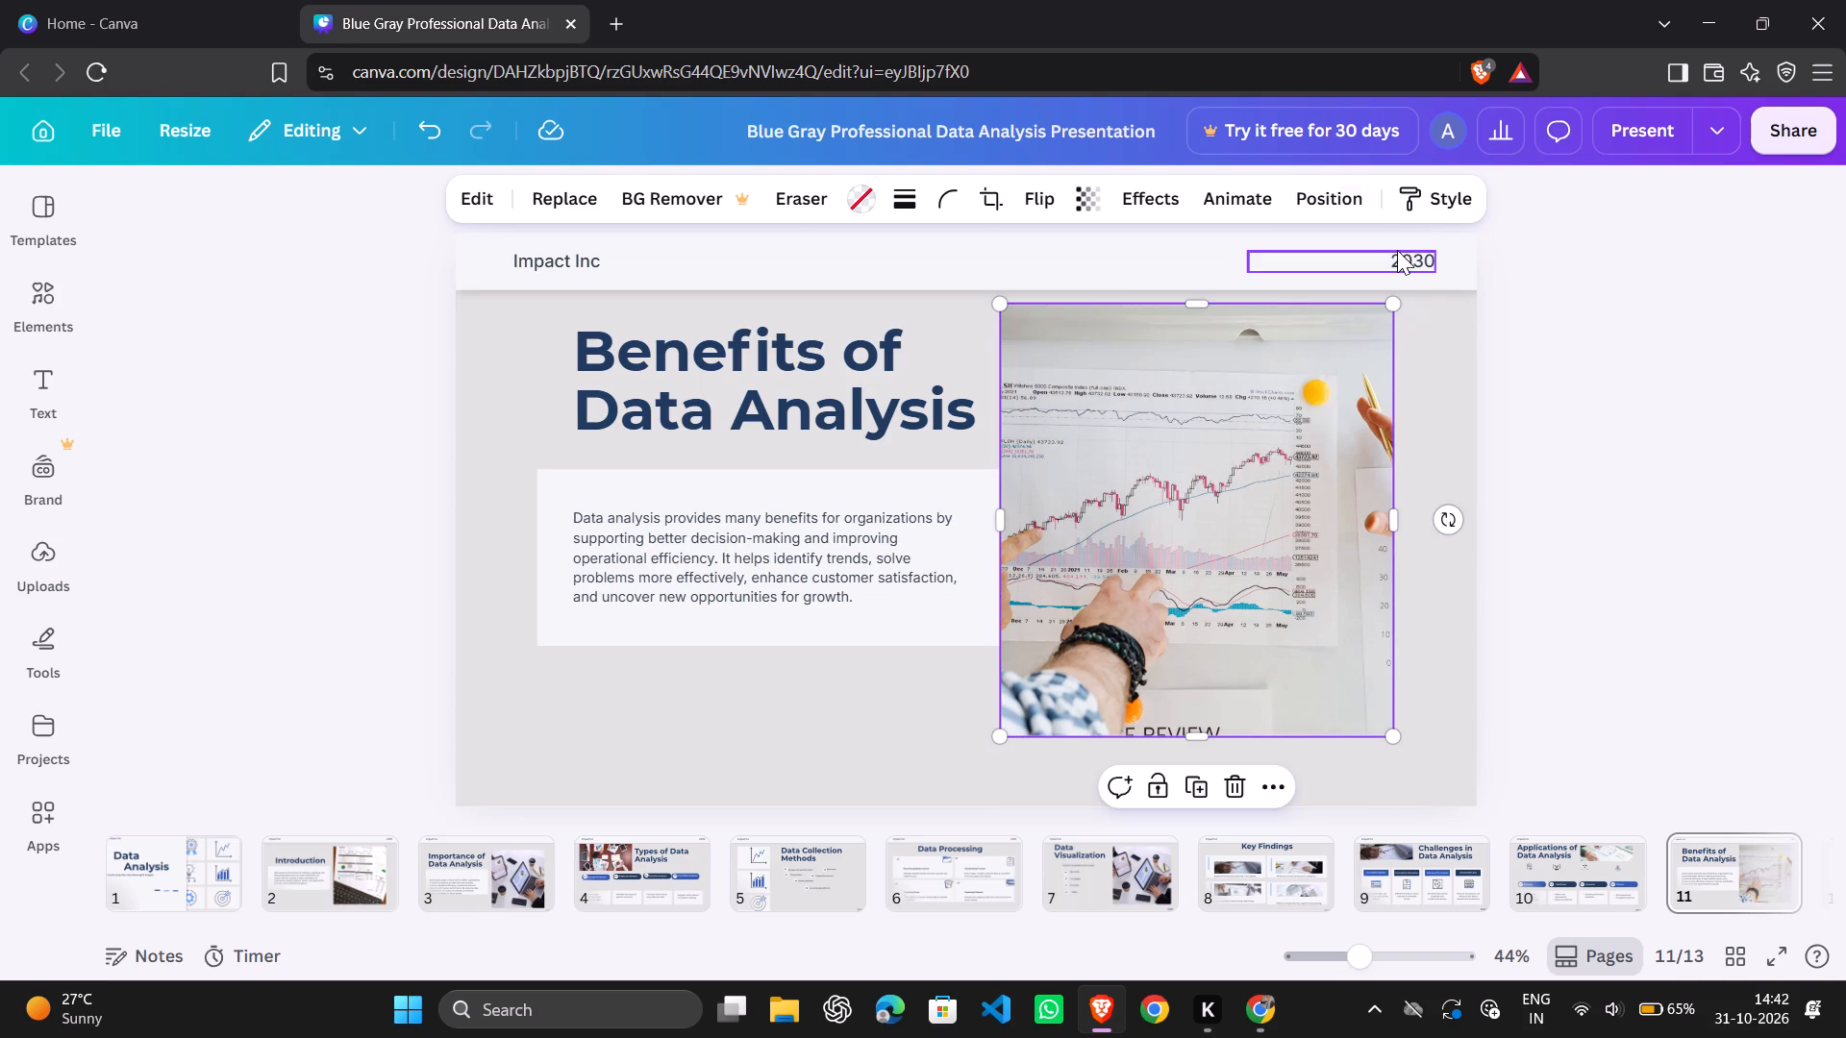
Move the Benefits page's 2030 label from the header band to the page's bottom-right corner, below the photo.
drag(1397, 250, 1330, 760)
click(1330, 760)
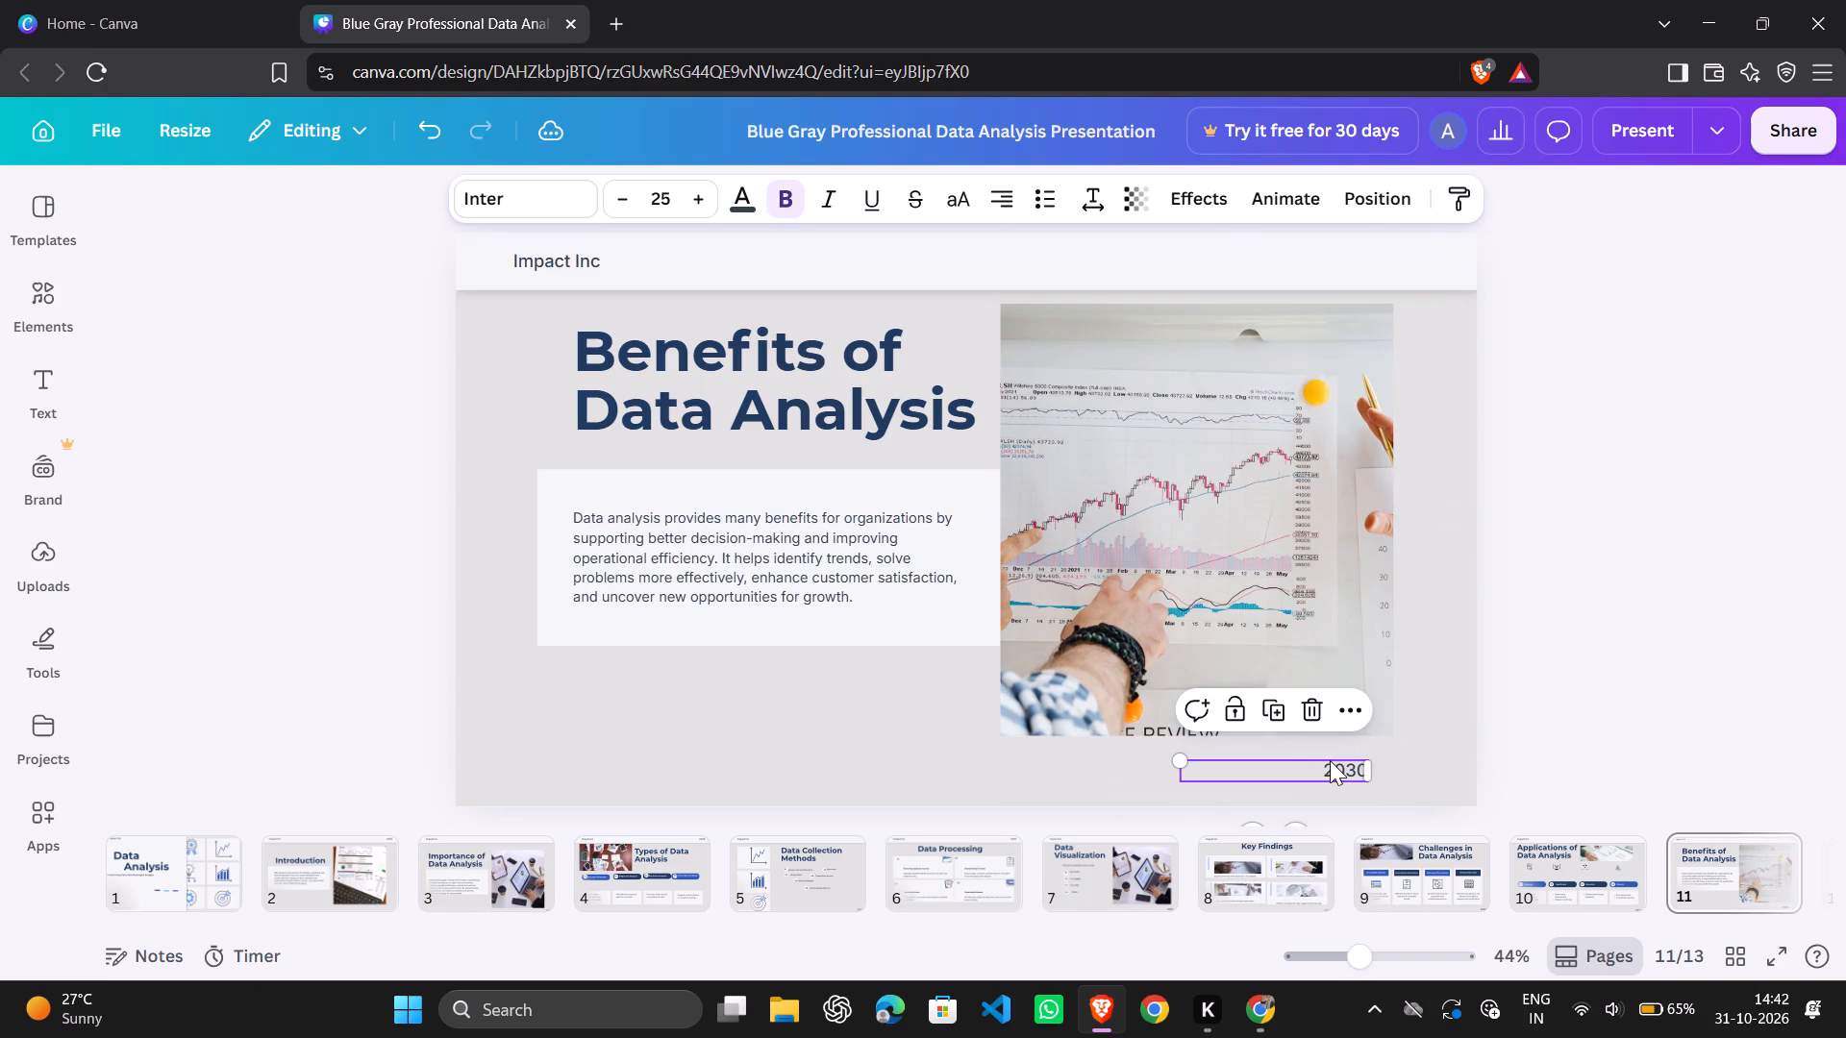
click(1279, 764)
drag(1279, 764, 1341, 791)
click(1099, 747)
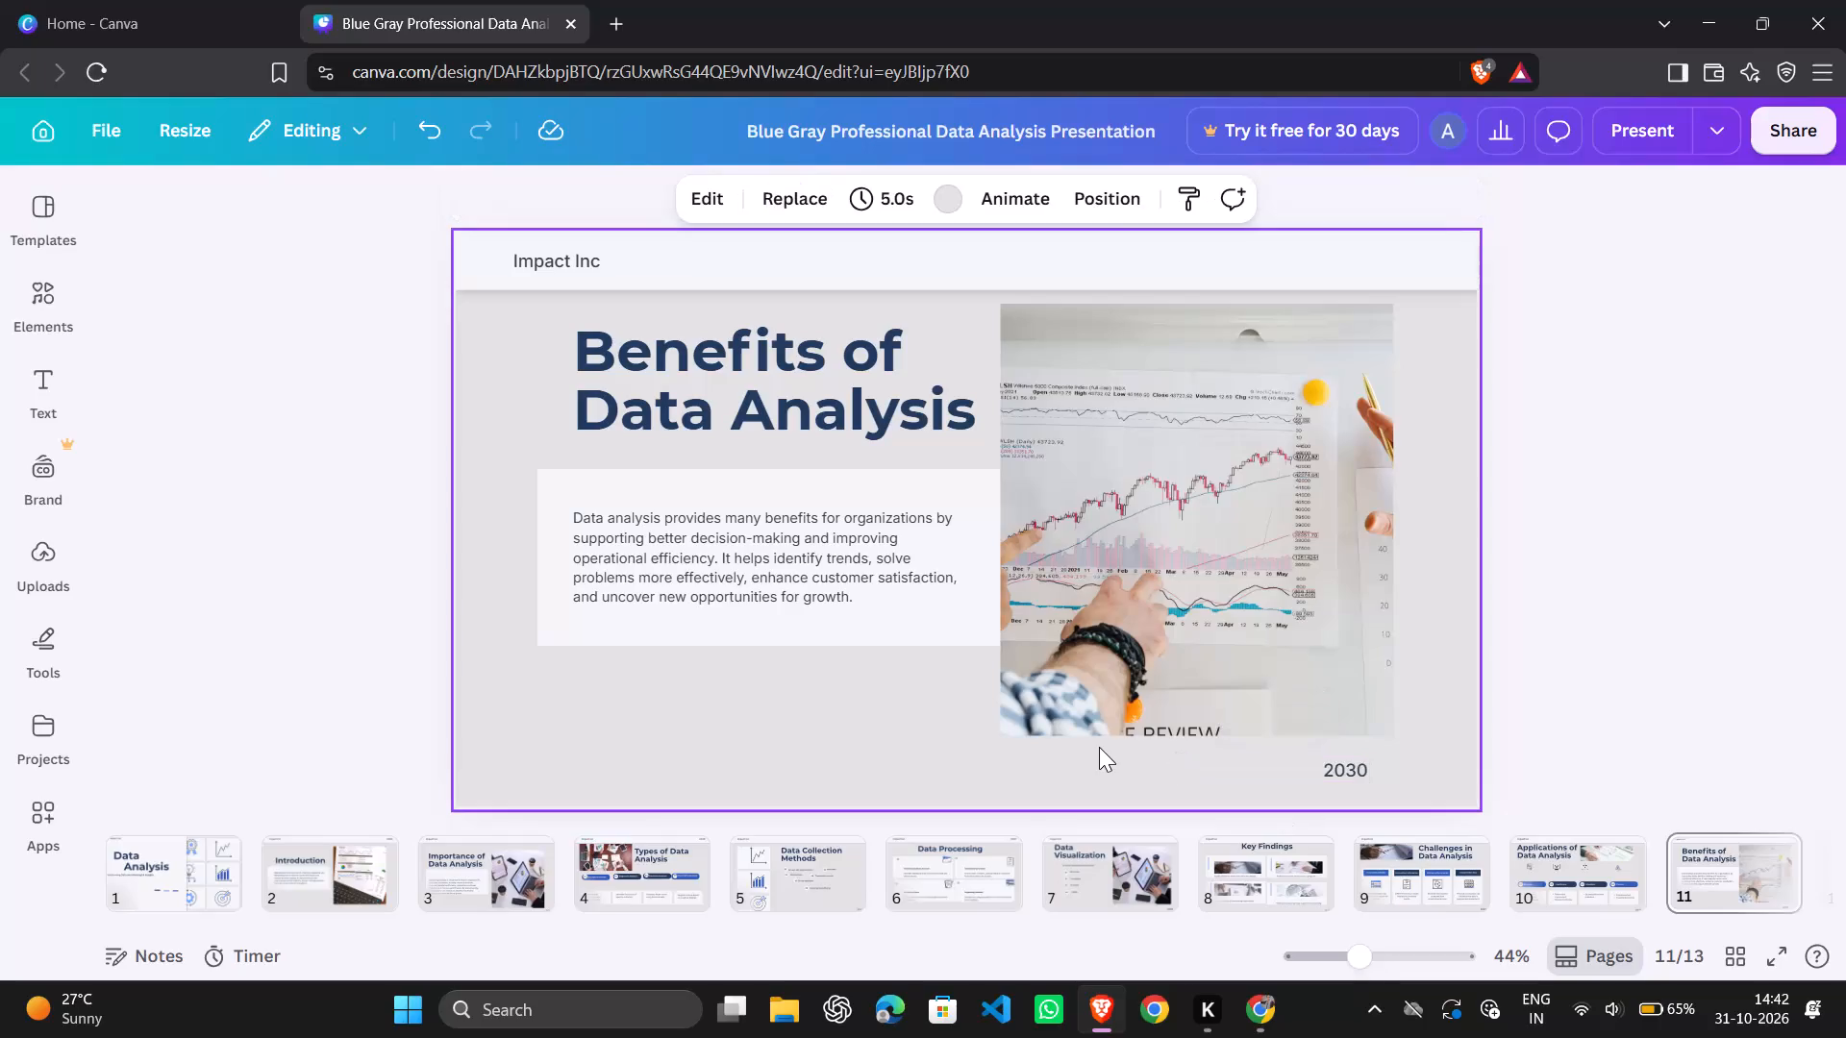
drag(1349, 772, 1435, 788)
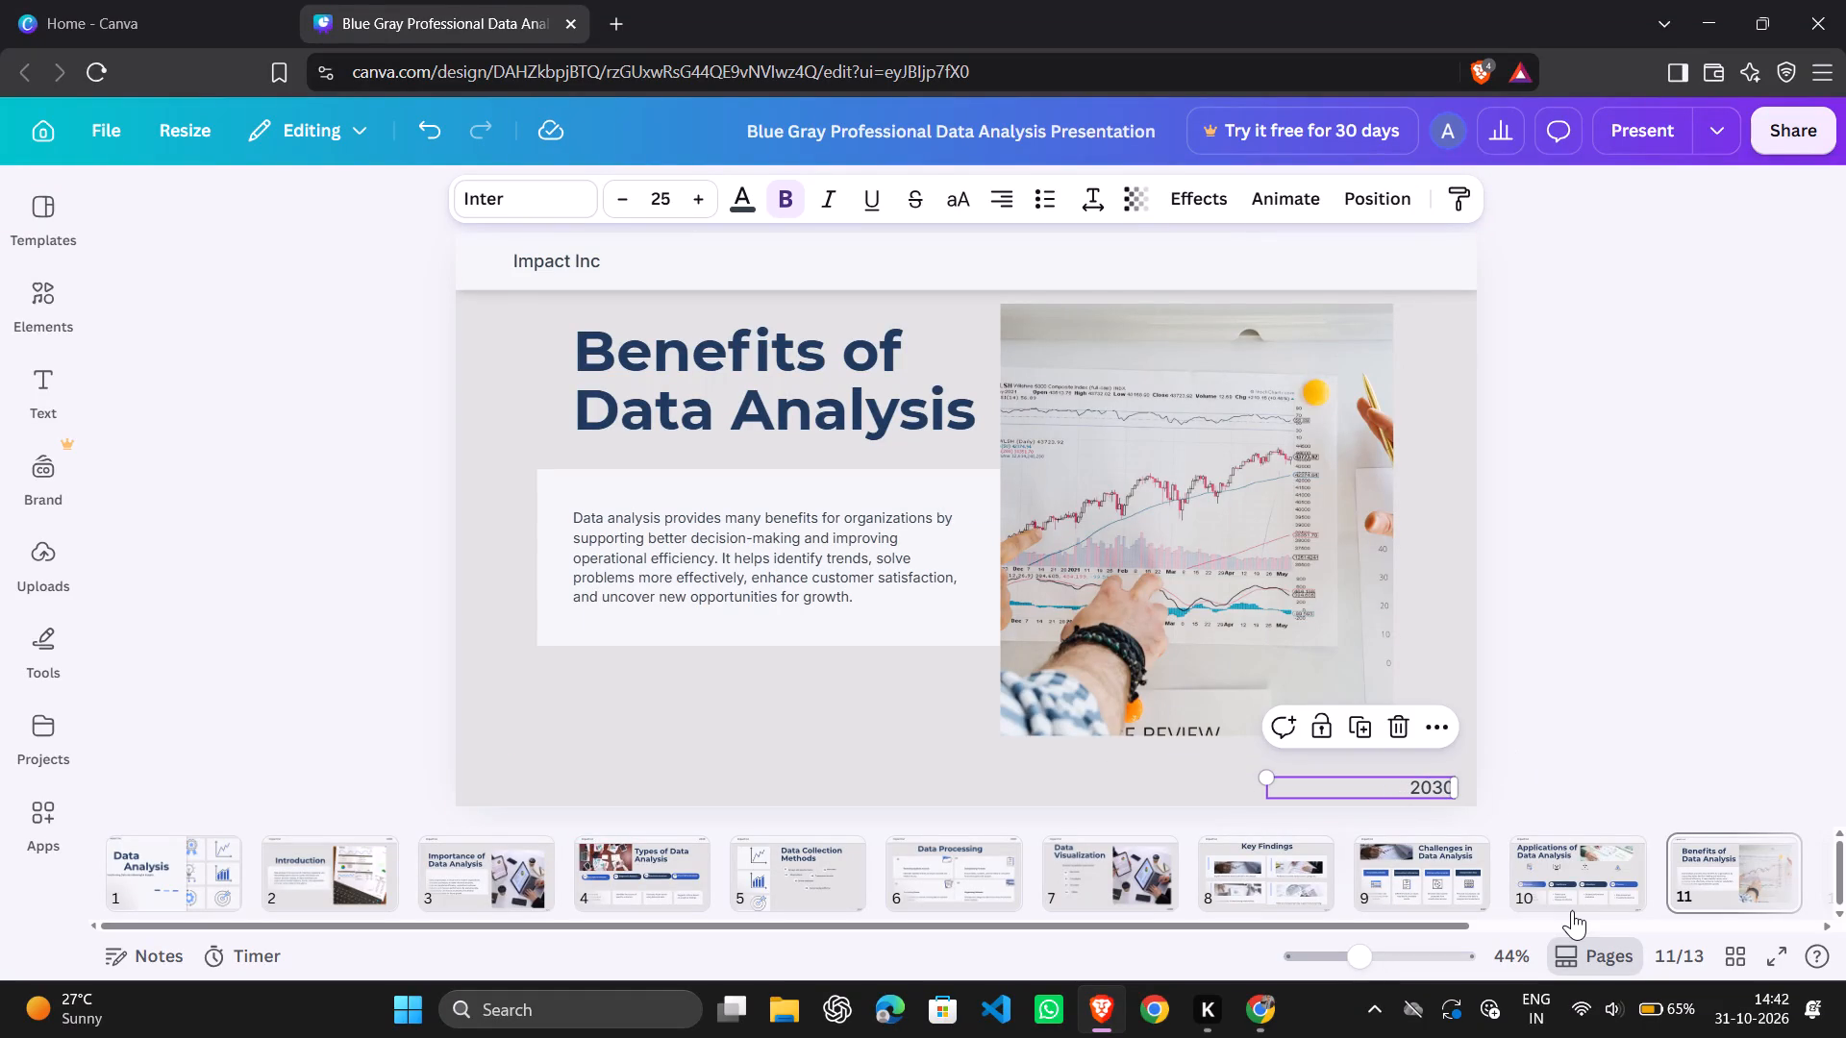
On the Conclusion page, shift the title right and down, and raise the white card and its paragraph beneath it, flush with the page's right edge.
scroll(1579, 878, left, 4)
click(1506, 871)
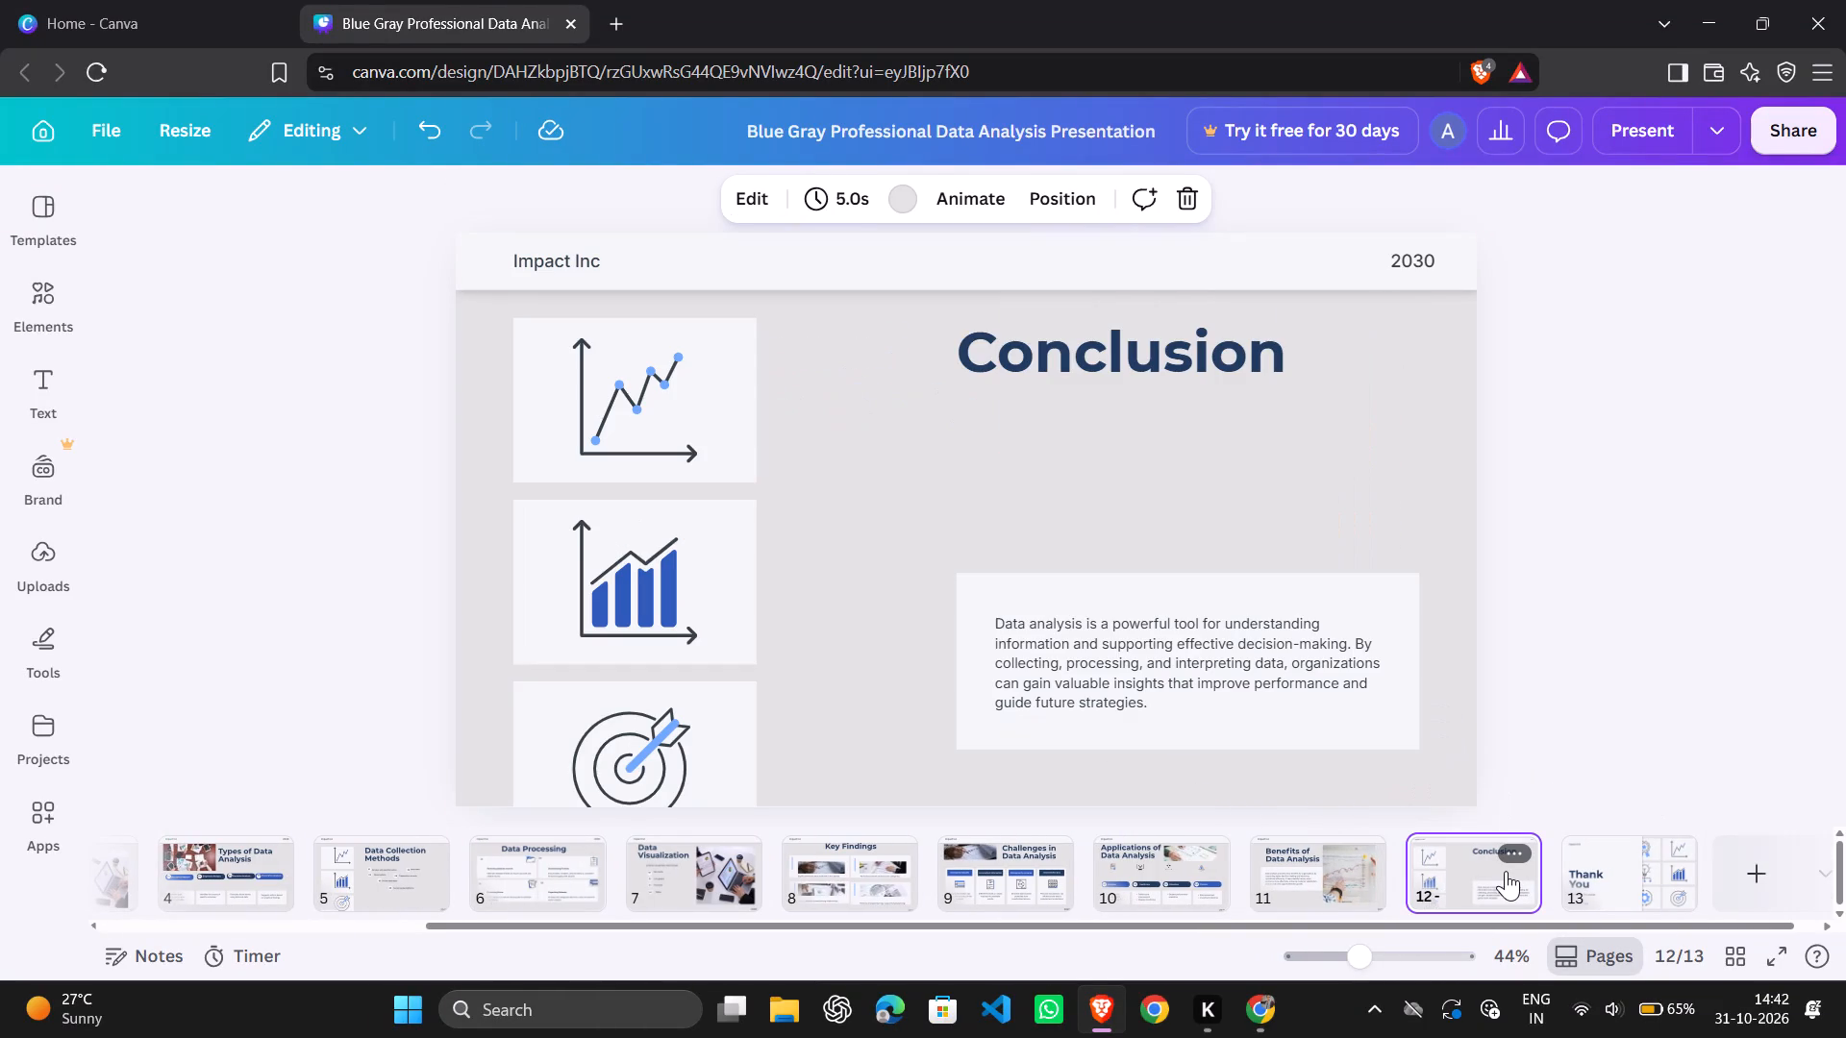
drag(1165, 367, 1207, 411)
drag(1174, 599, 1227, 513)
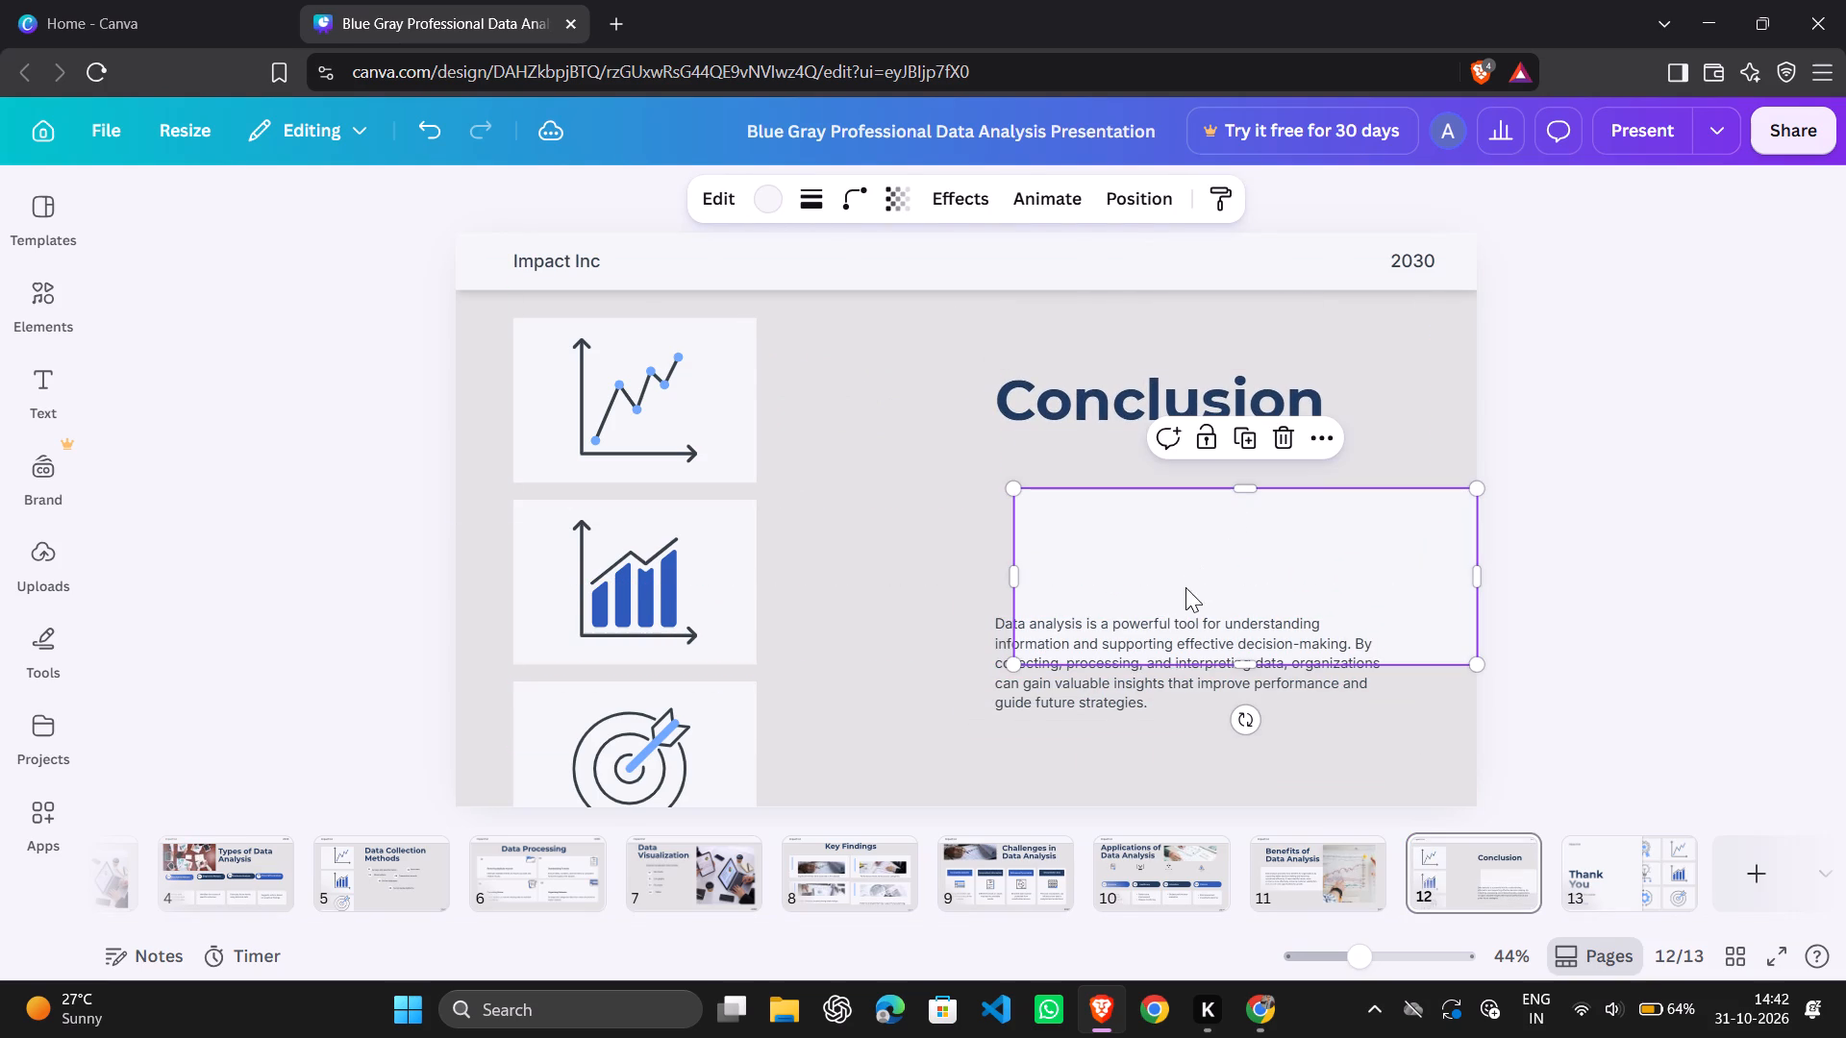
drag(1169, 677, 1219, 578)
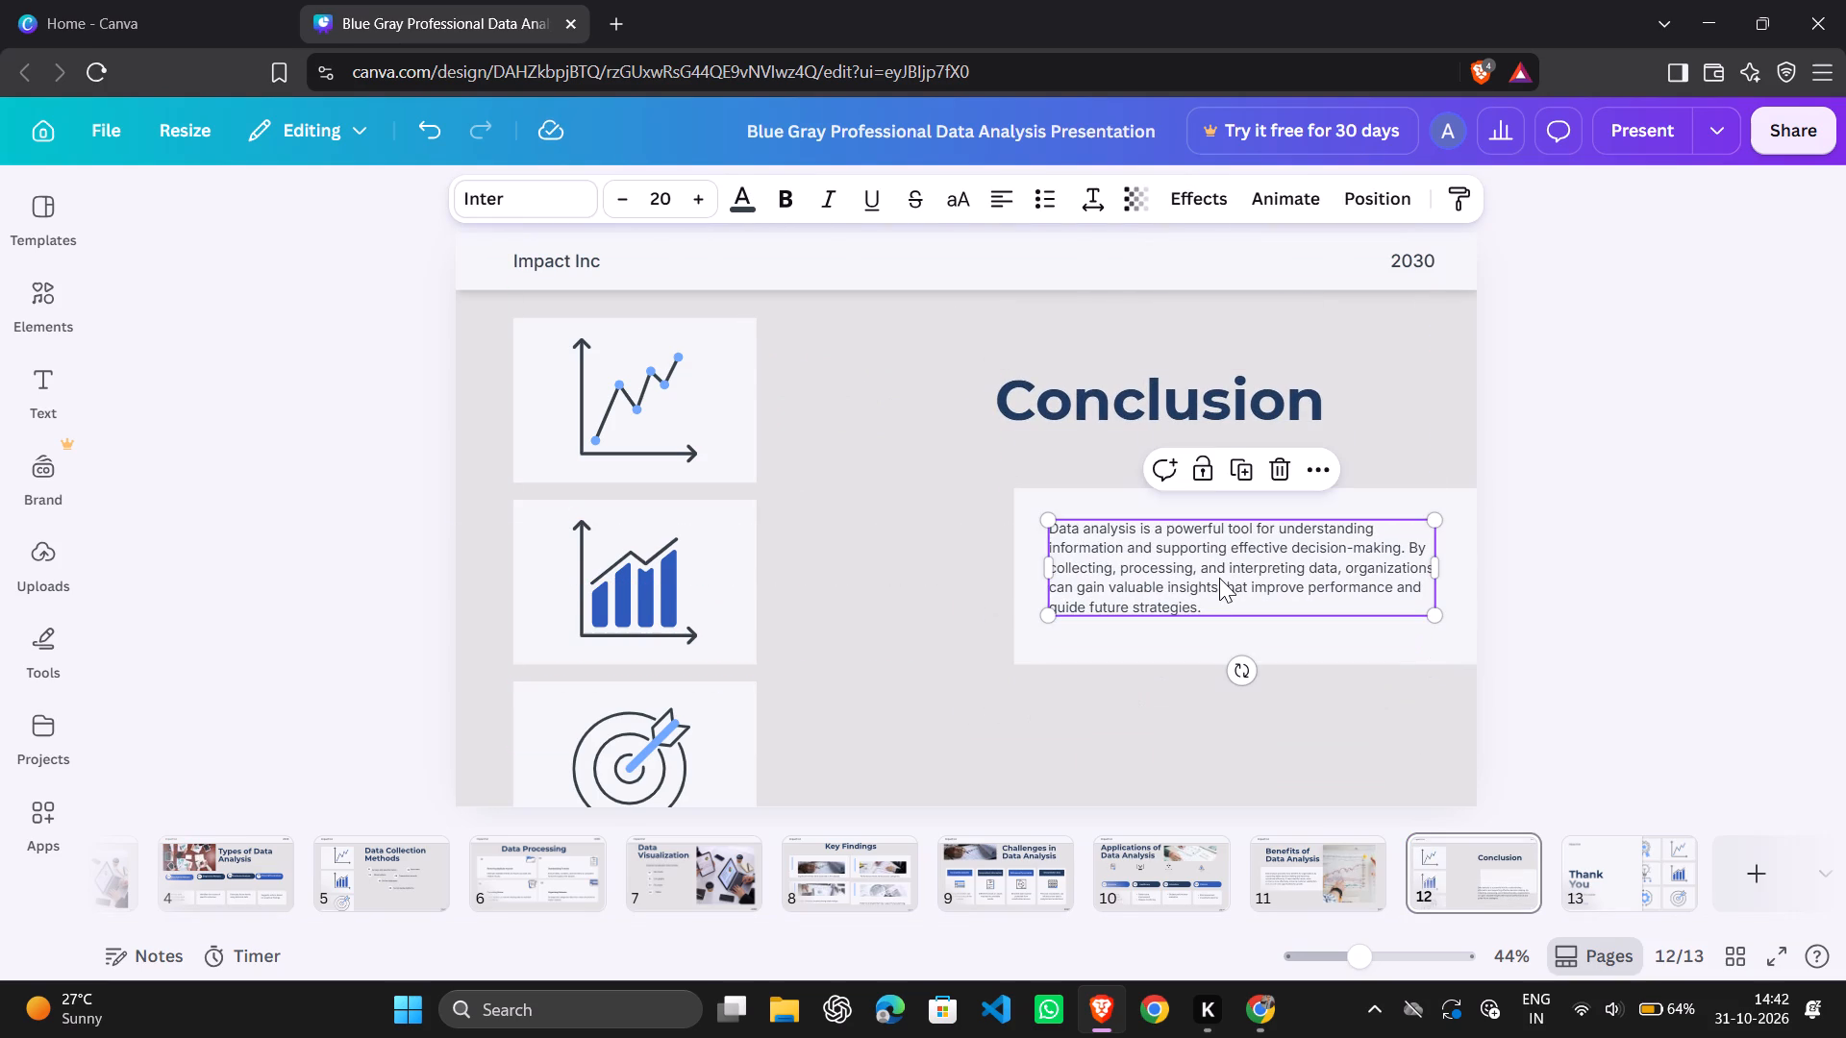
Shift the Conclusion page's three white icon cards right in a staggered column, placing the line chart, bar chart and target icons toward their right sides.
drag(707, 368, 810, 367)
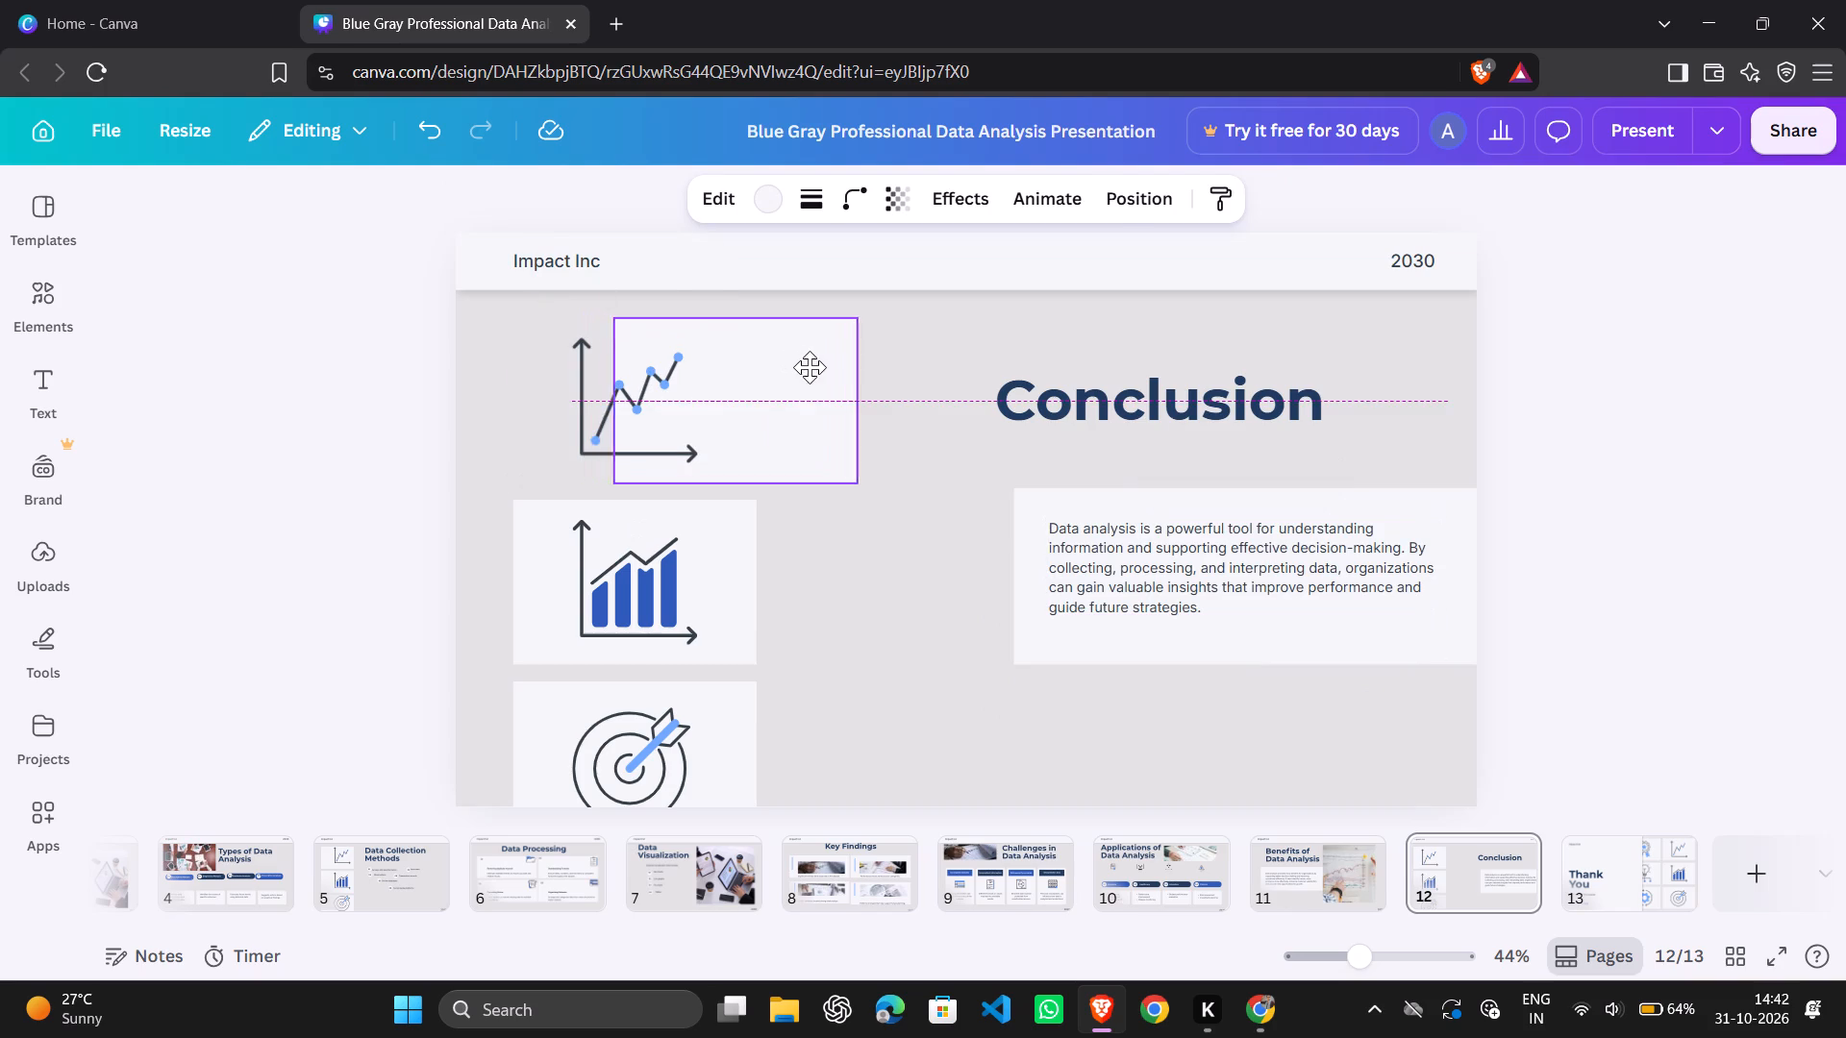
drag(810, 367, 819, 367)
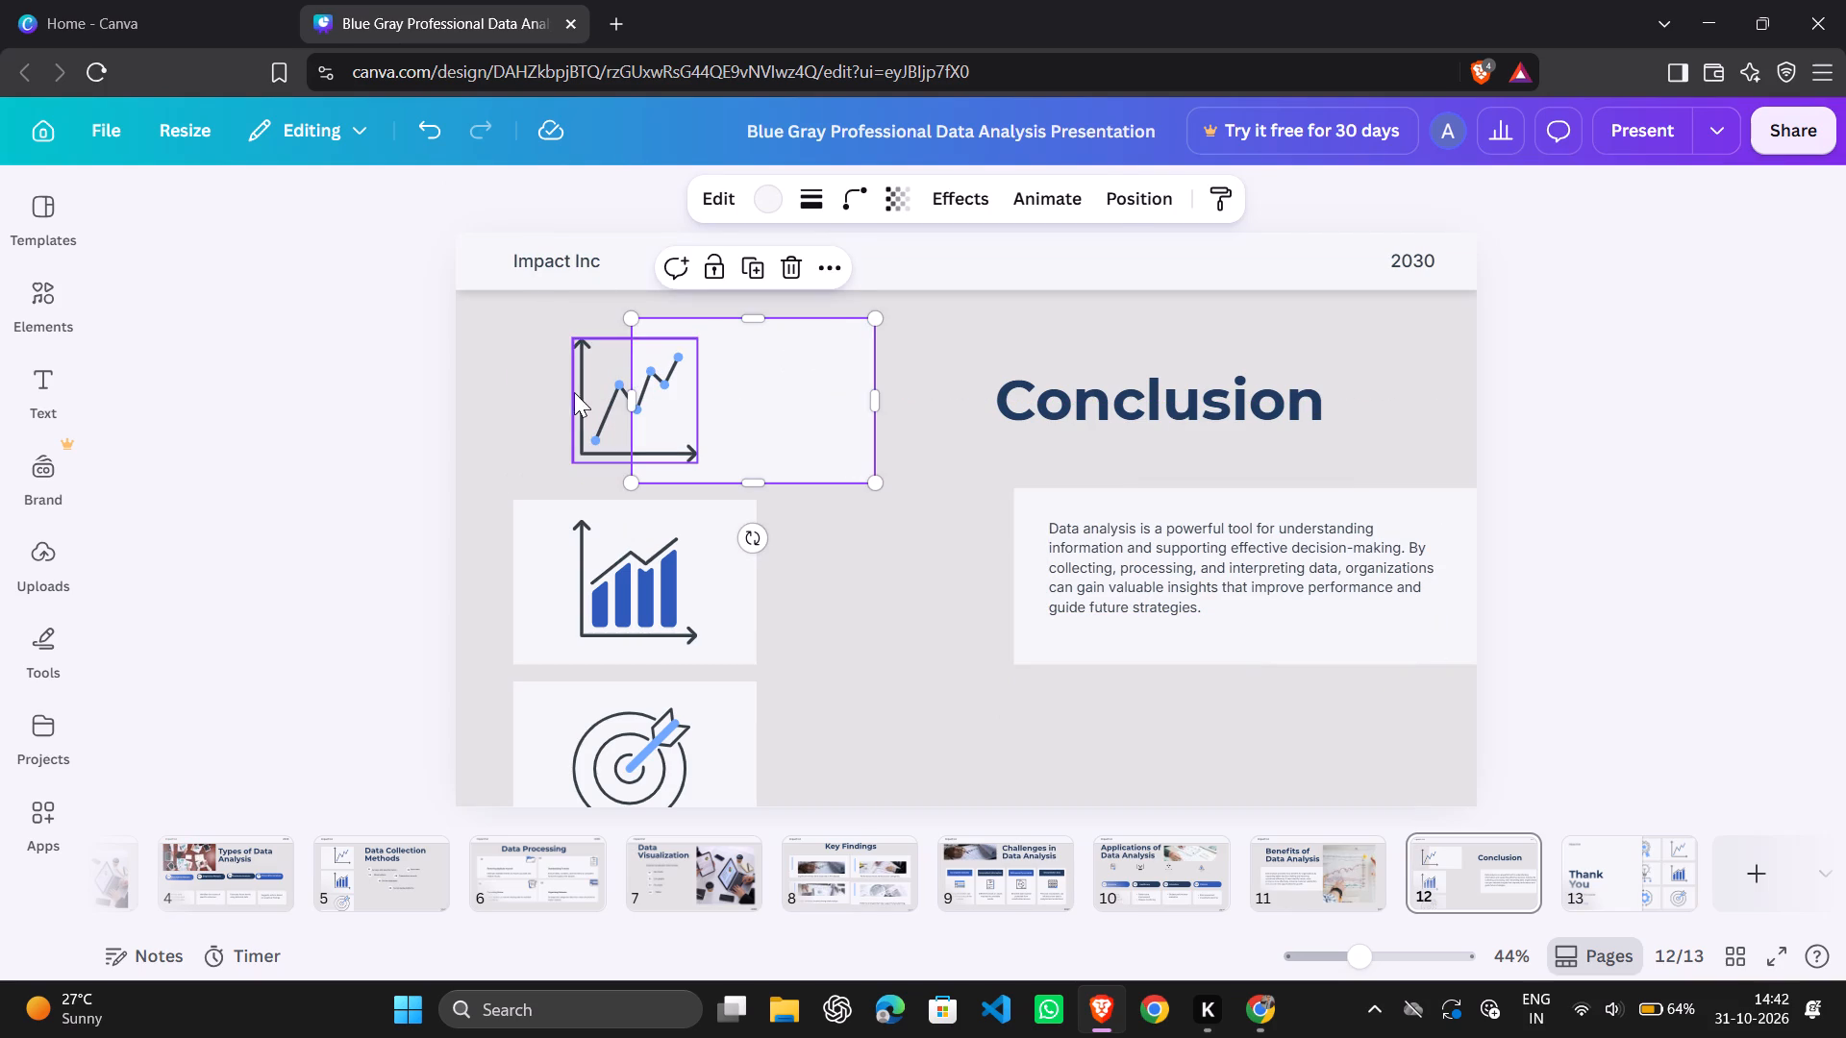
drag(588, 392, 731, 383)
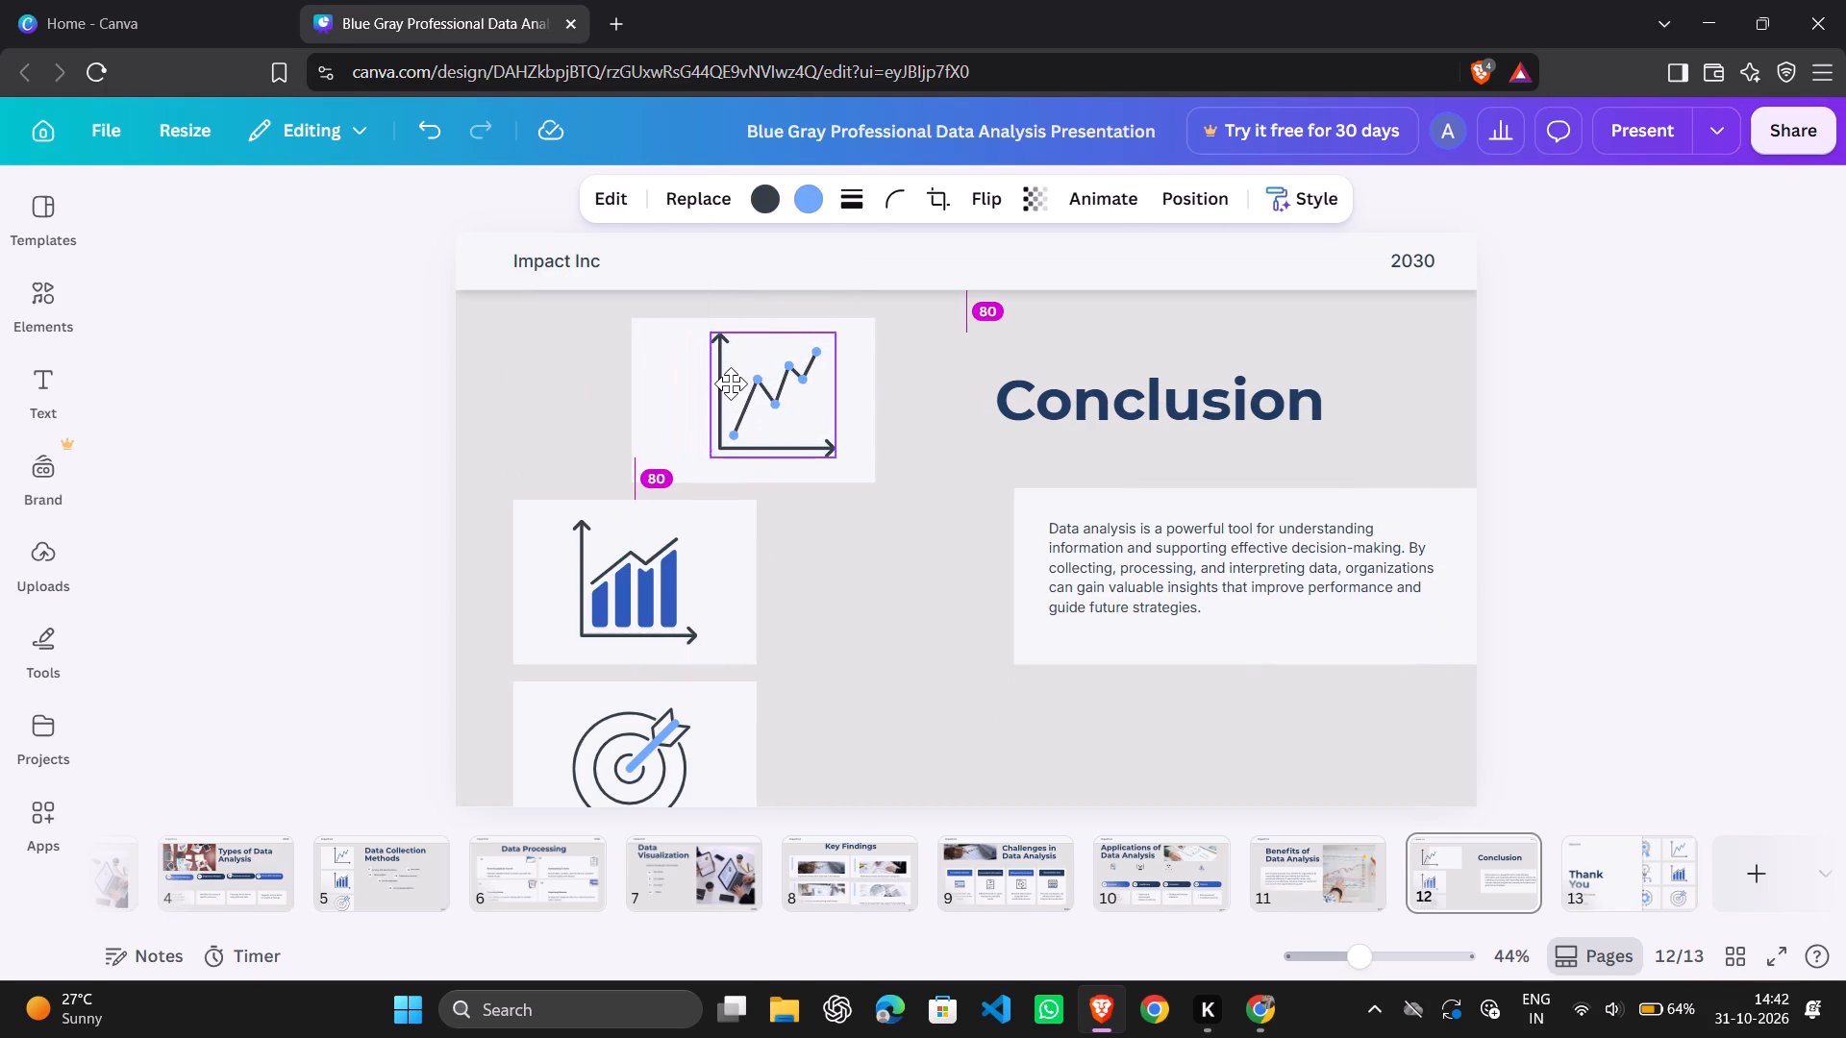
drag(731, 383, 758, 377)
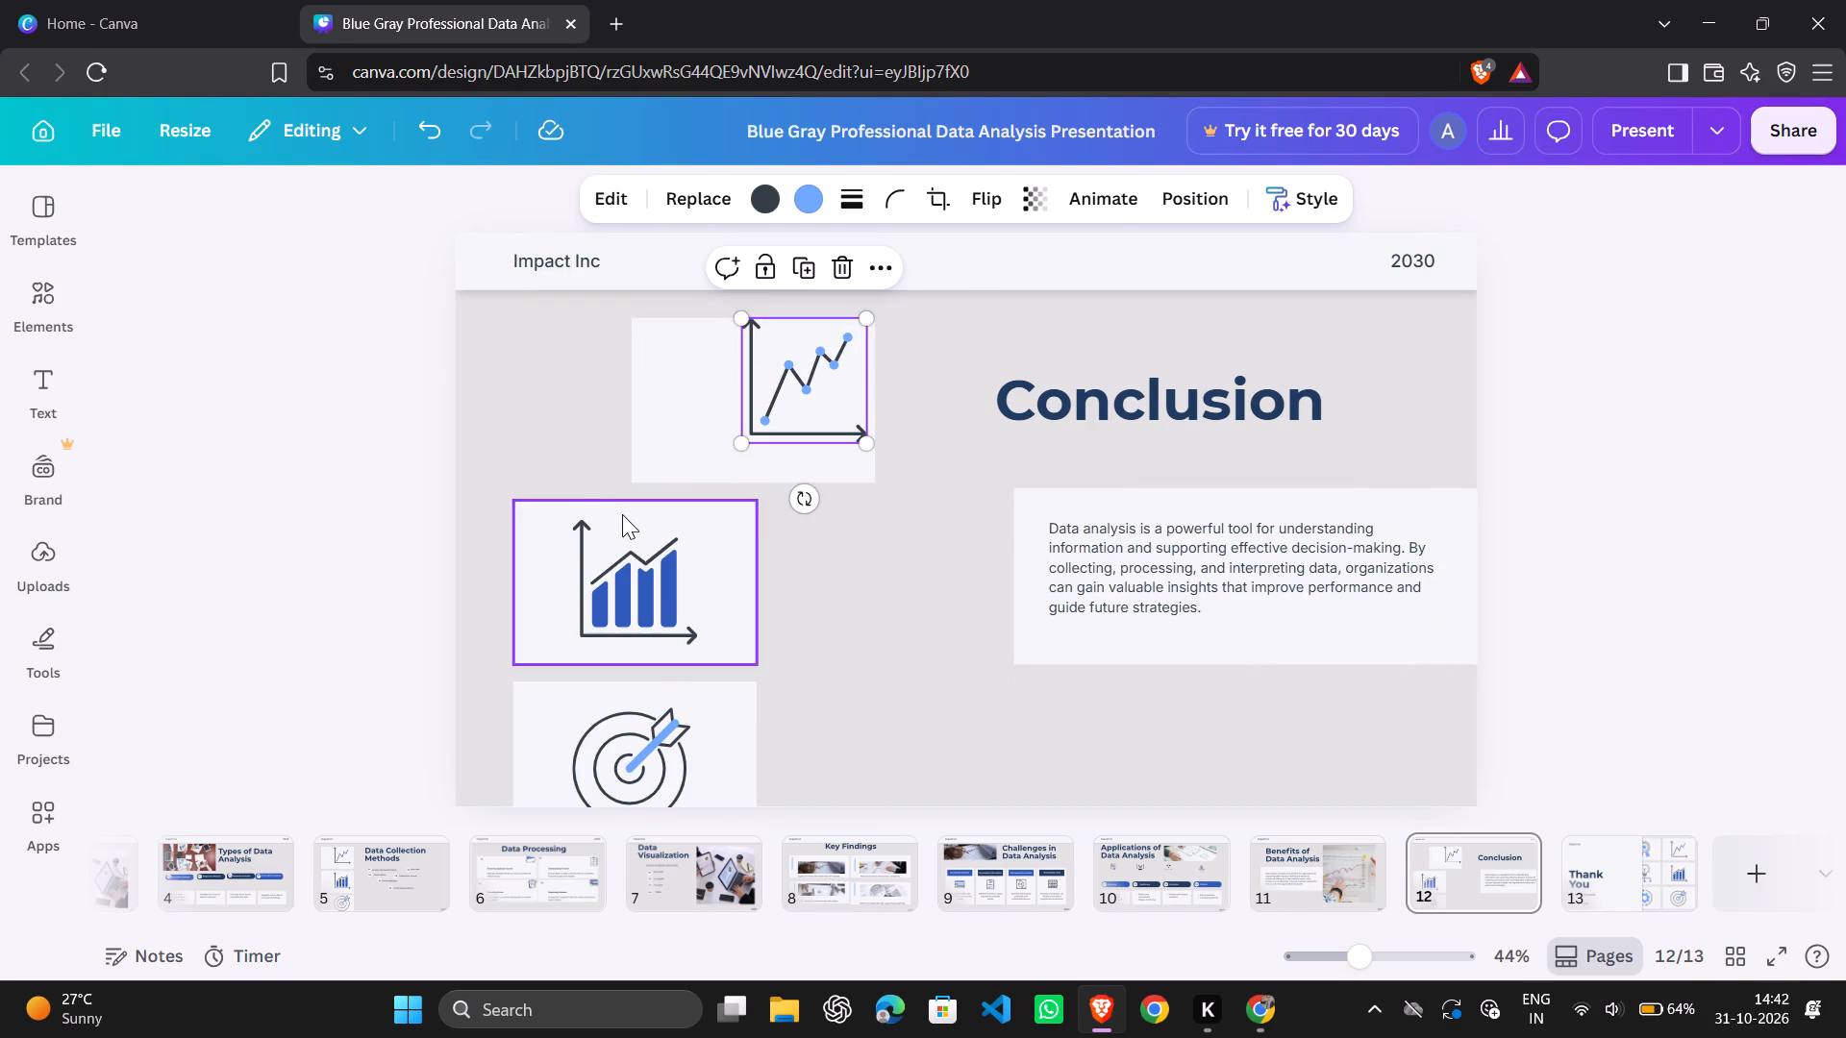
drag(743, 515, 903, 517)
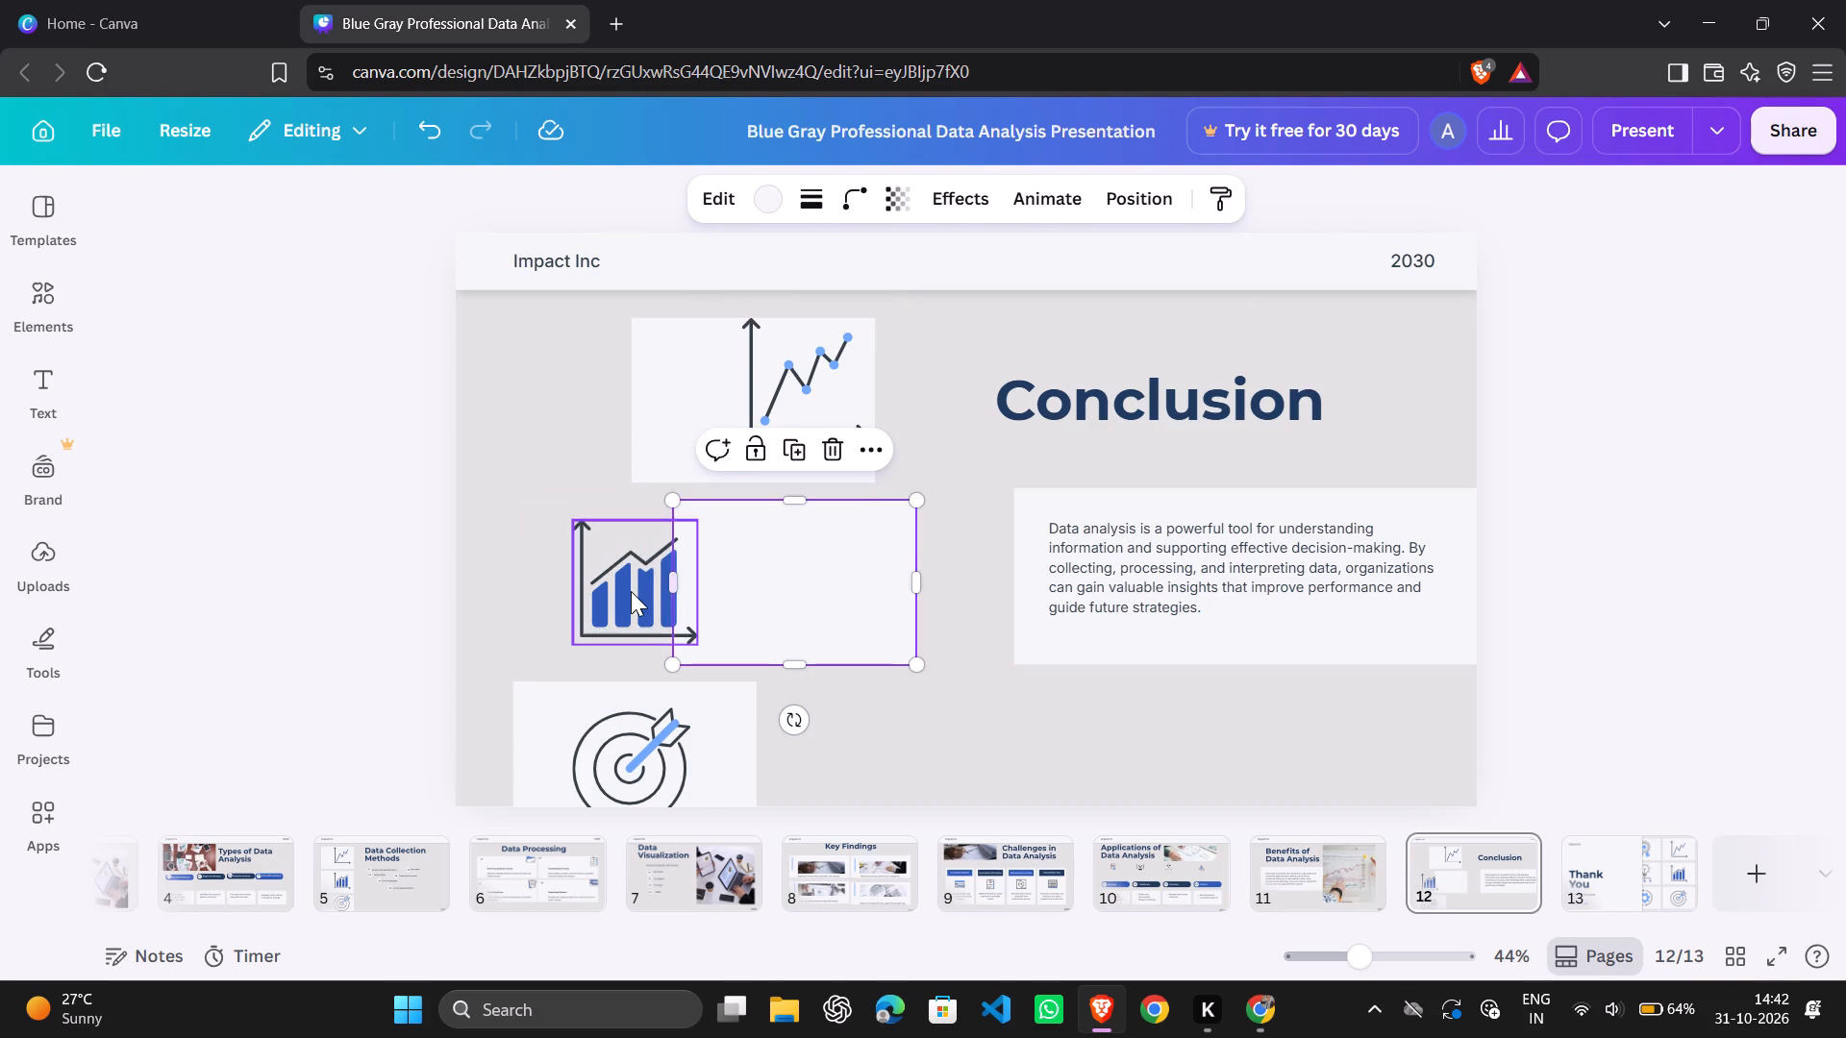
drag(631, 591, 836, 582)
drag(724, 690, 855, 678)
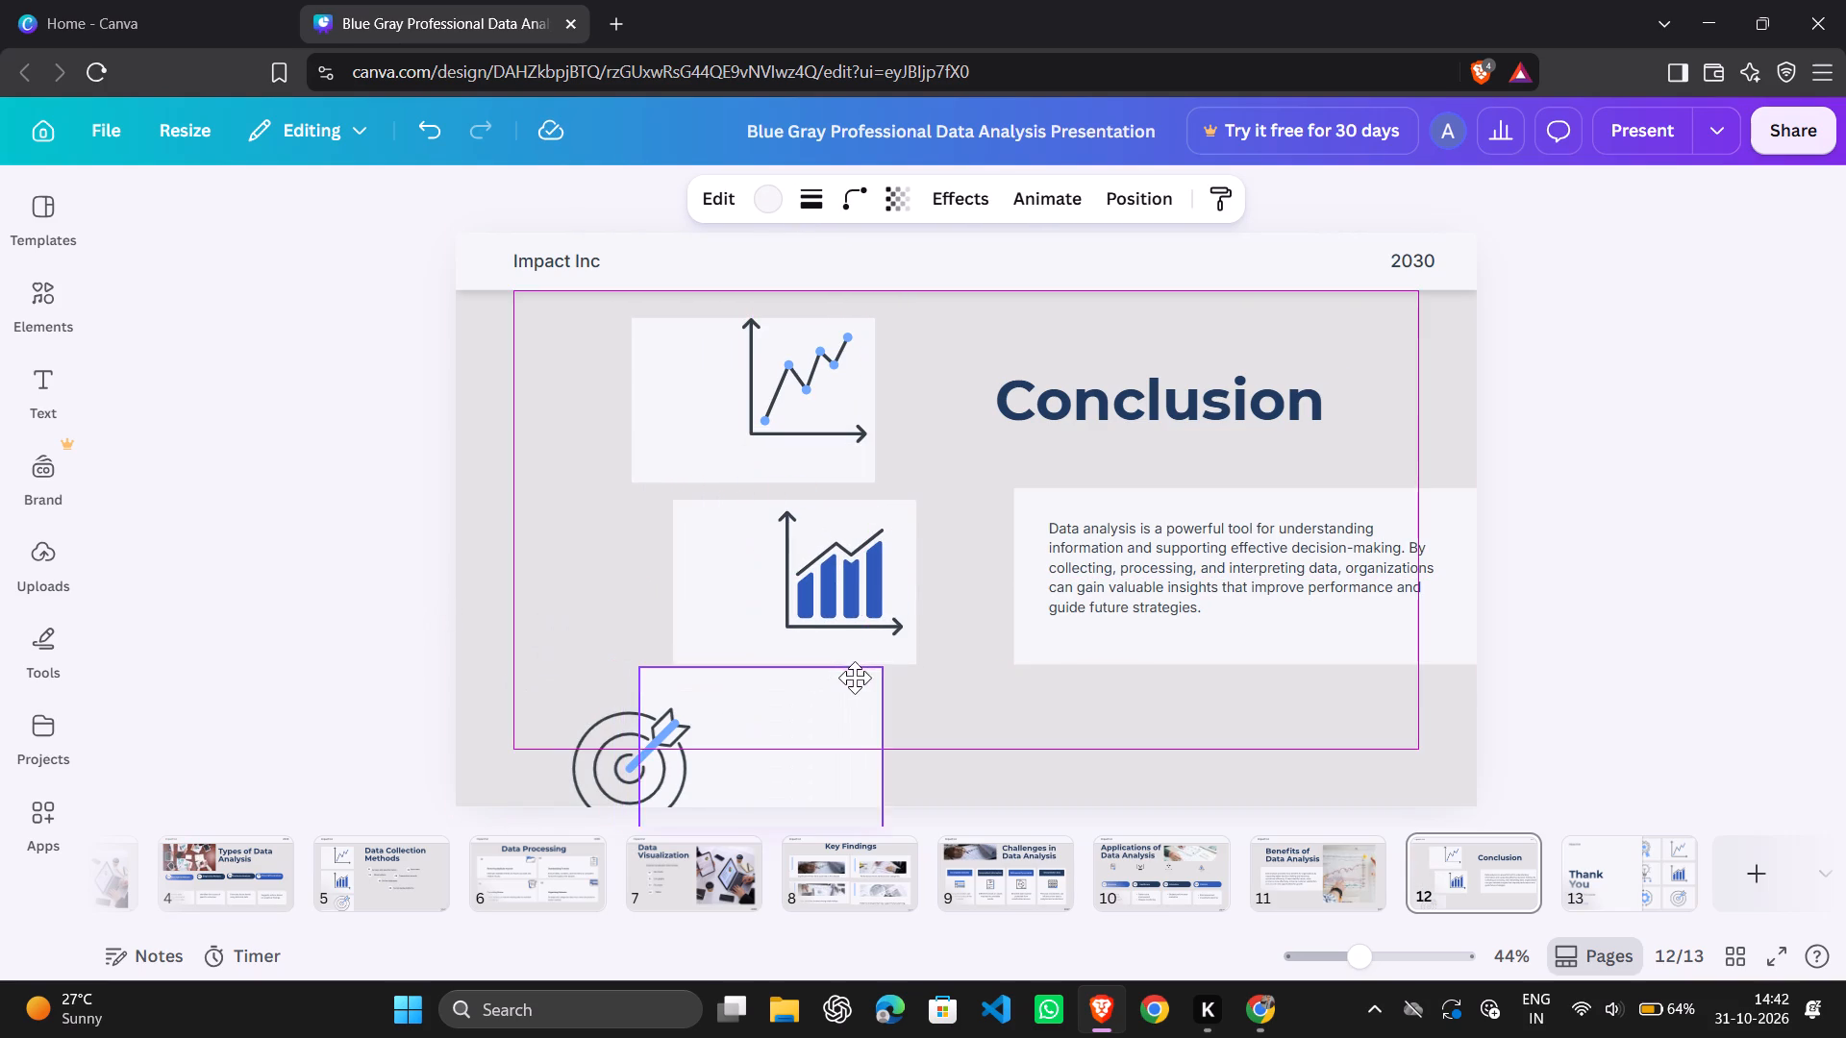
drag(855, 678, 895, 686)
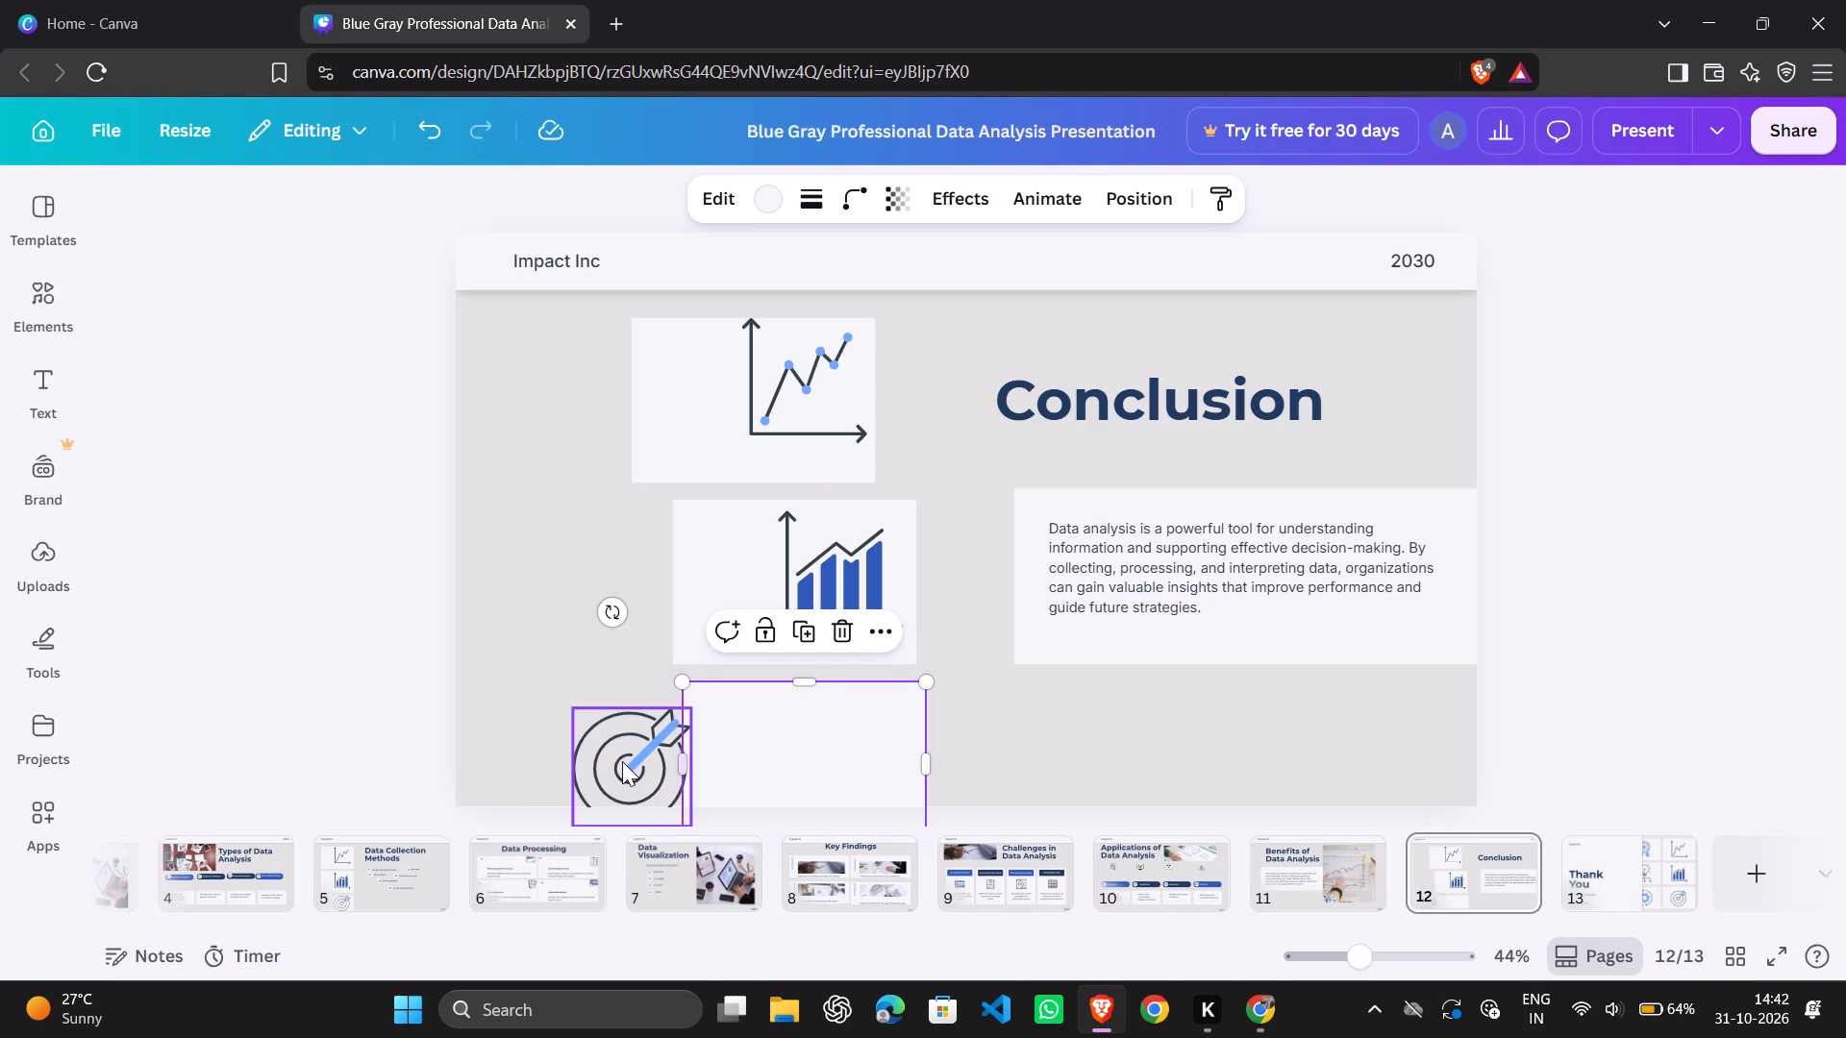
drag(622, 761, 817, 747)
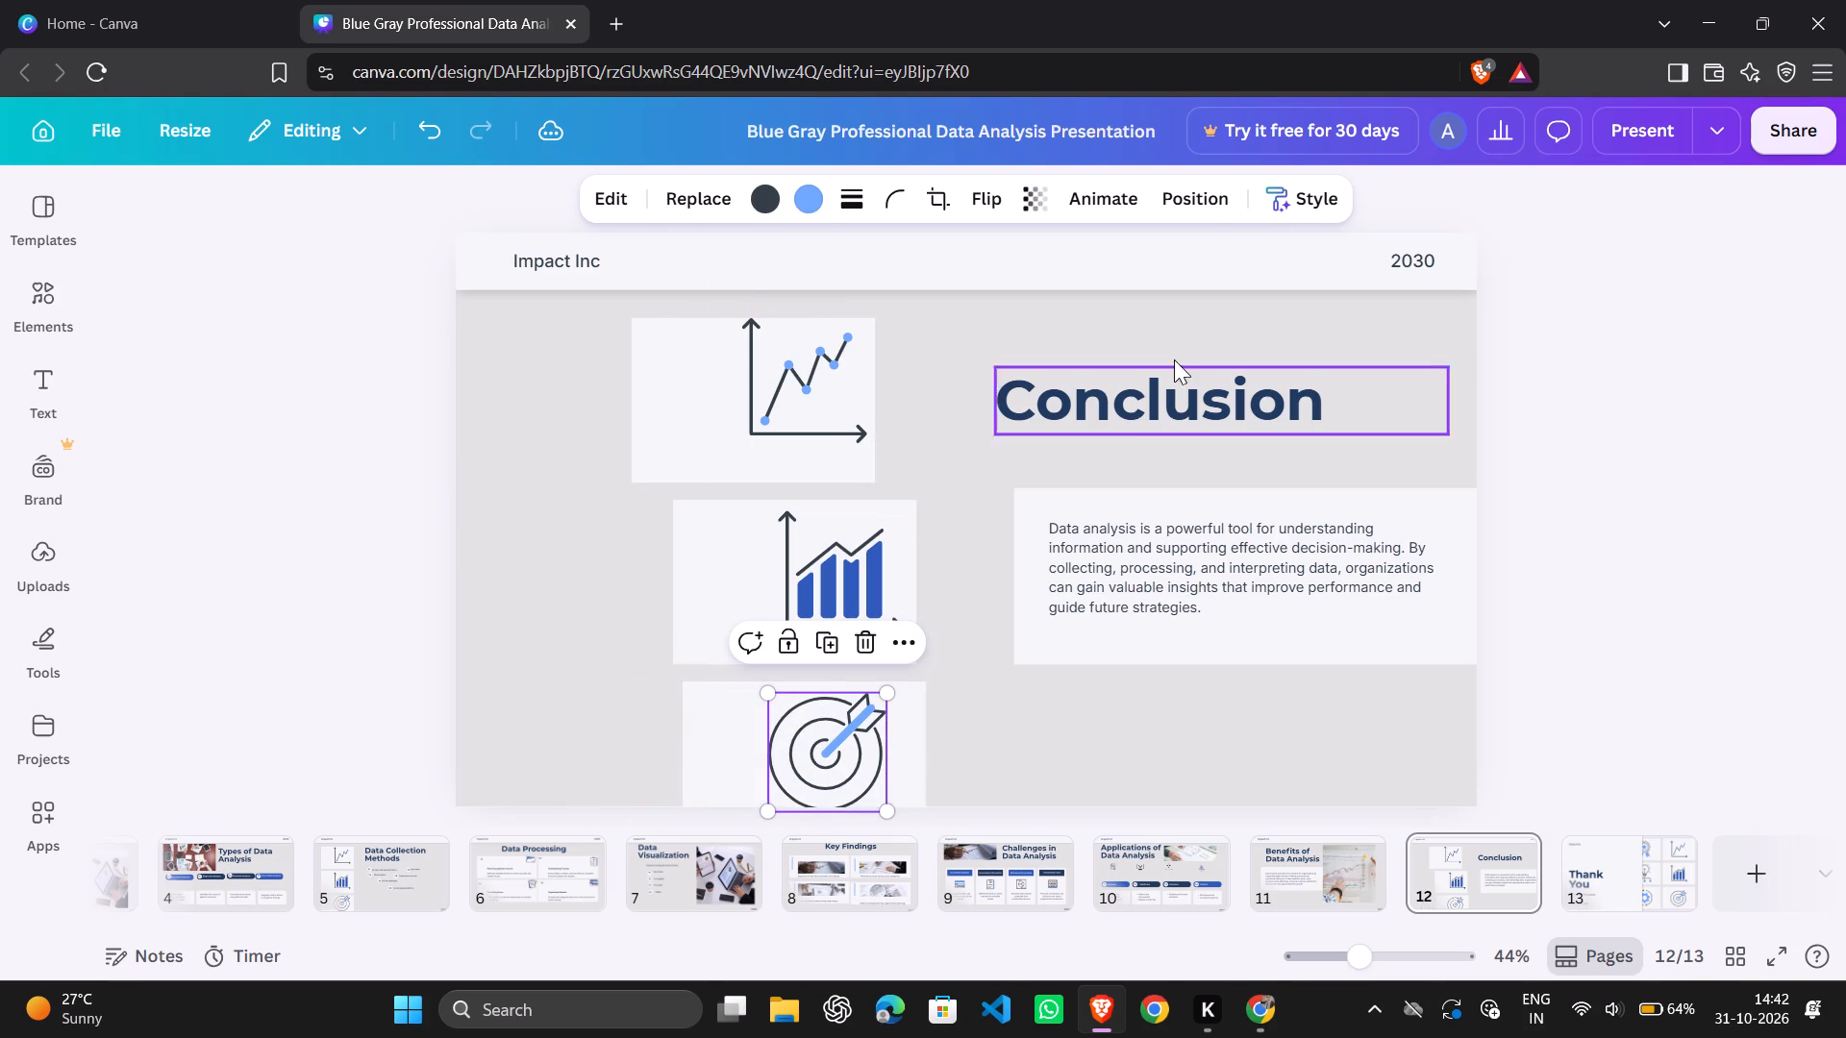
Move the Conclusion page's 2030 label from the header band to the page's bottom-right corner.
drag(1413, 259, 1430, 688)
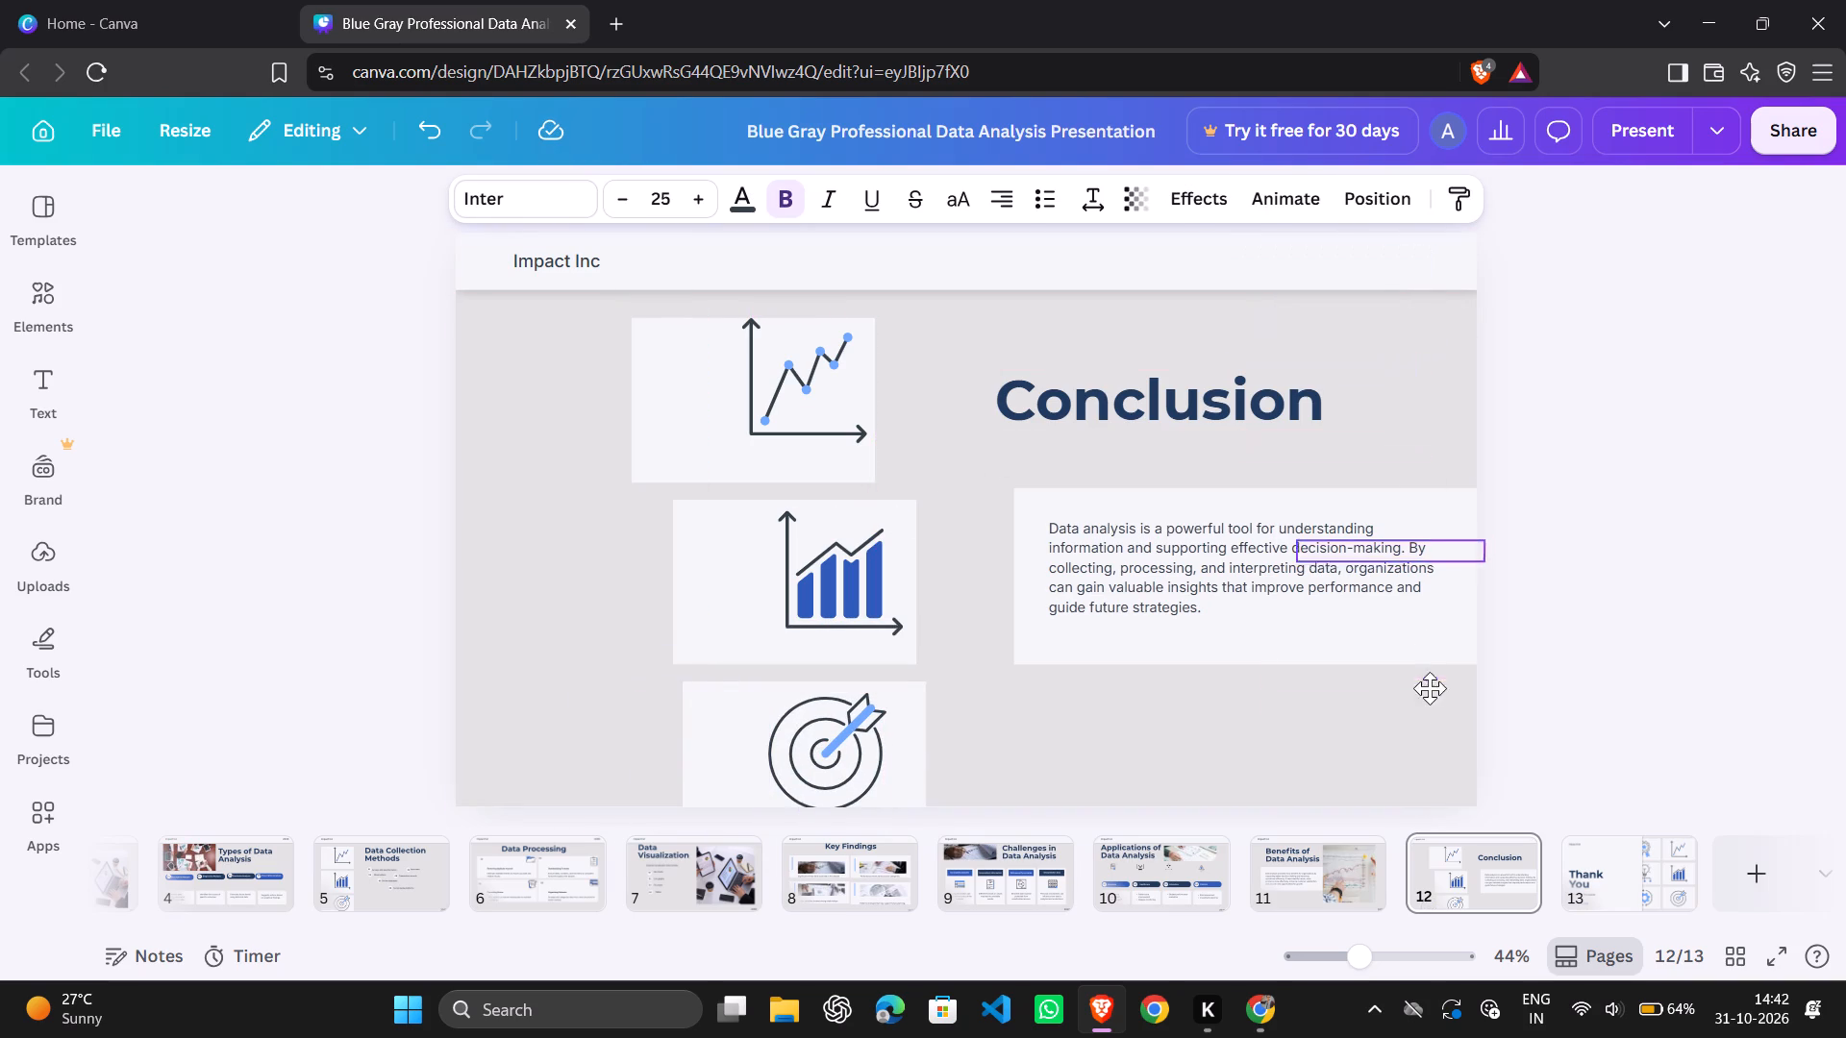
drag(1430, 688, 1437, 775)
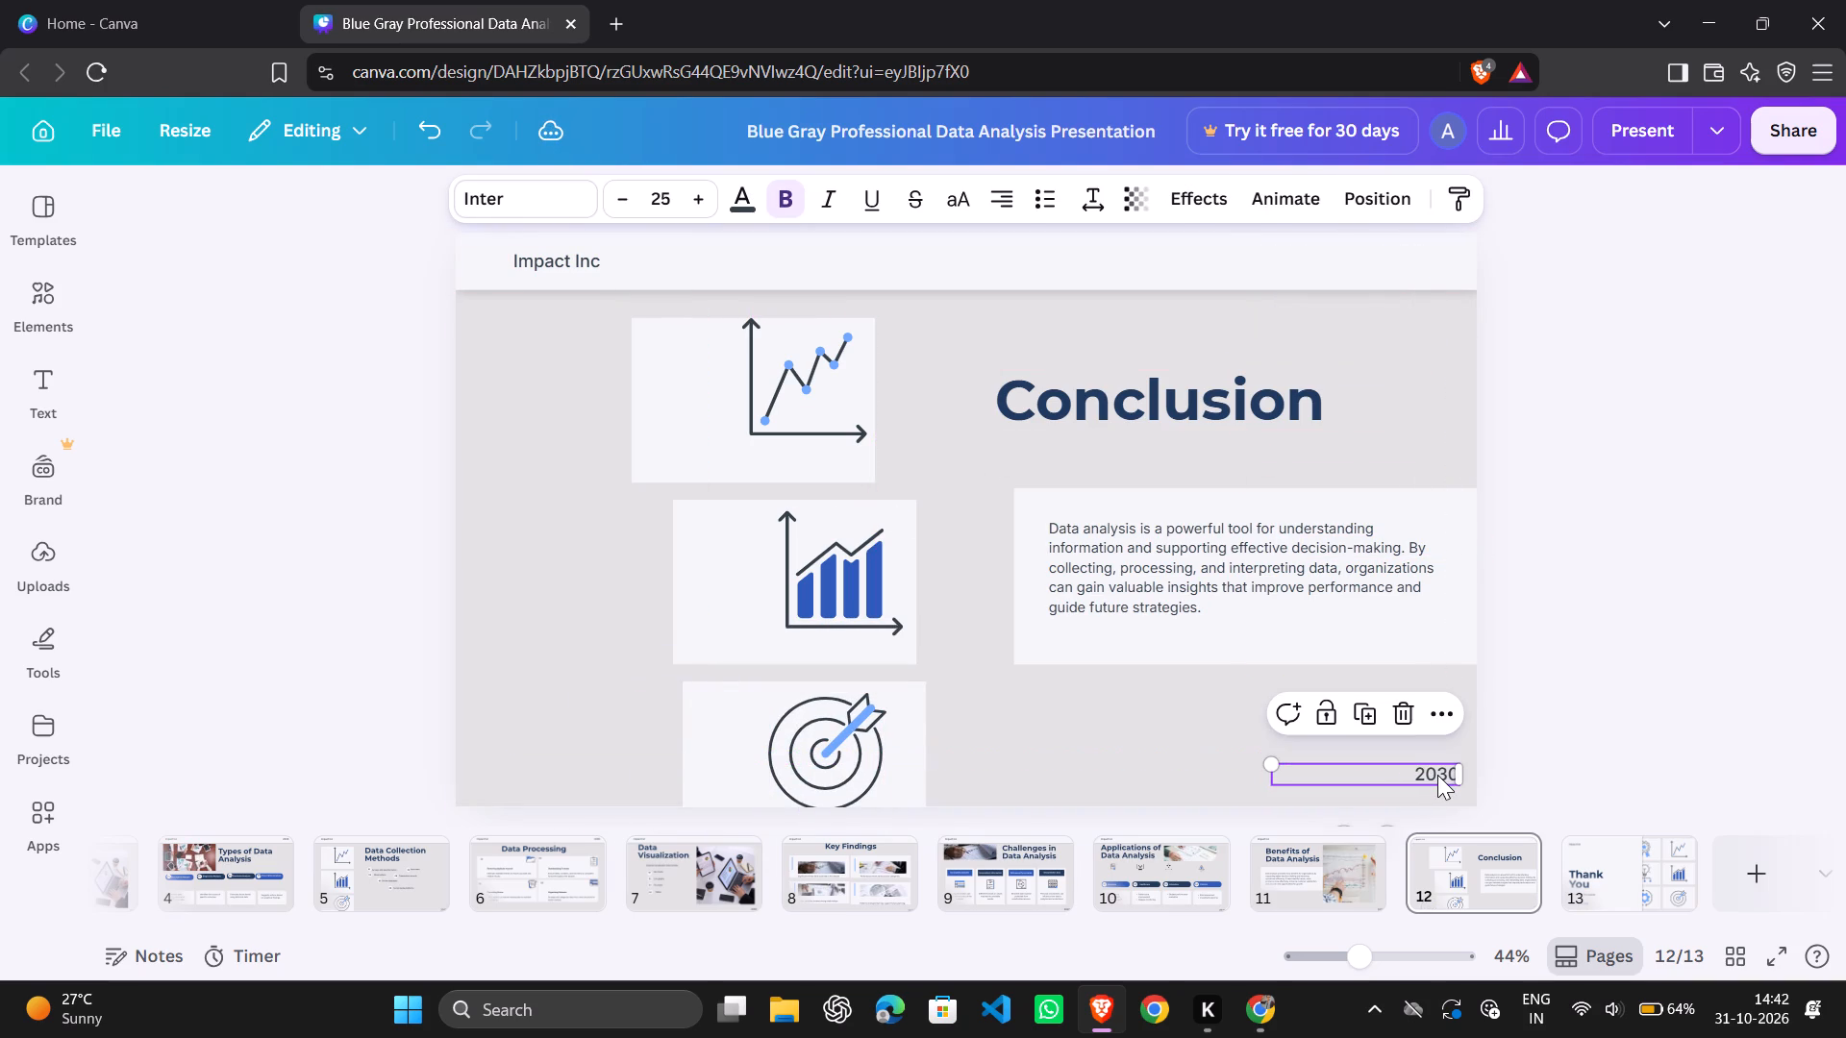
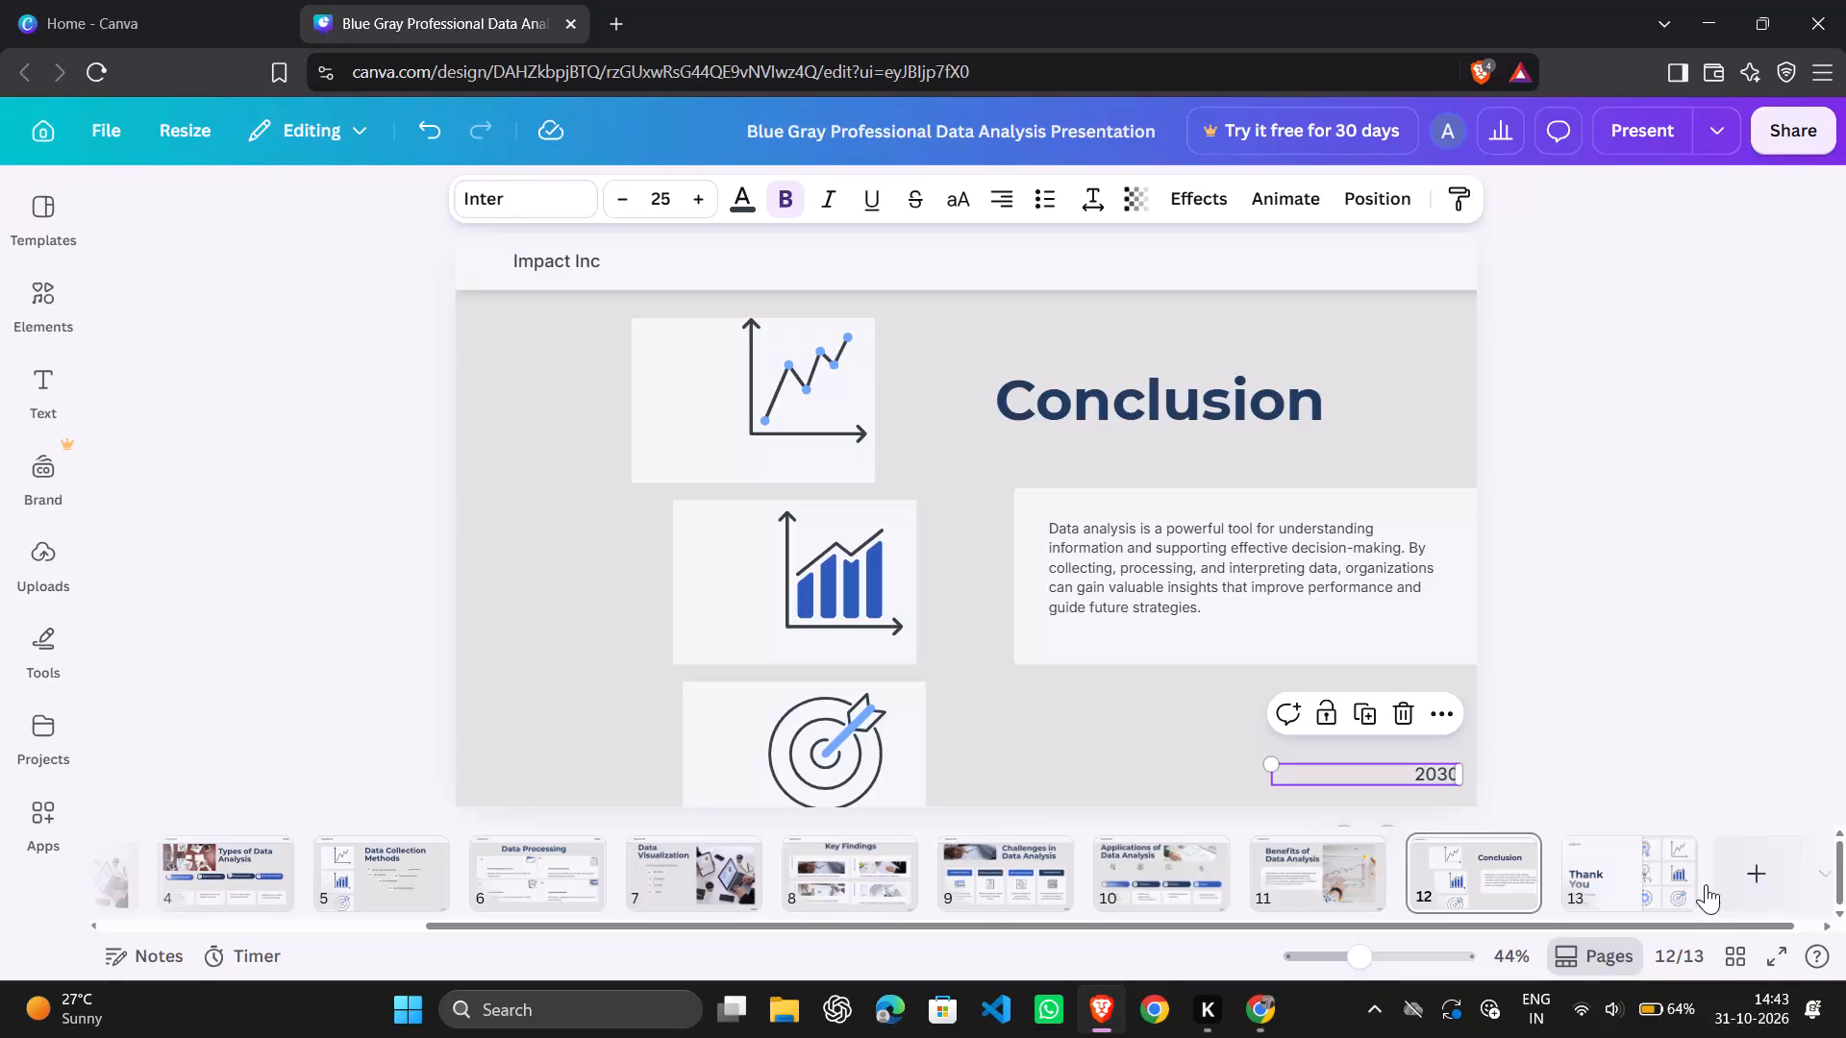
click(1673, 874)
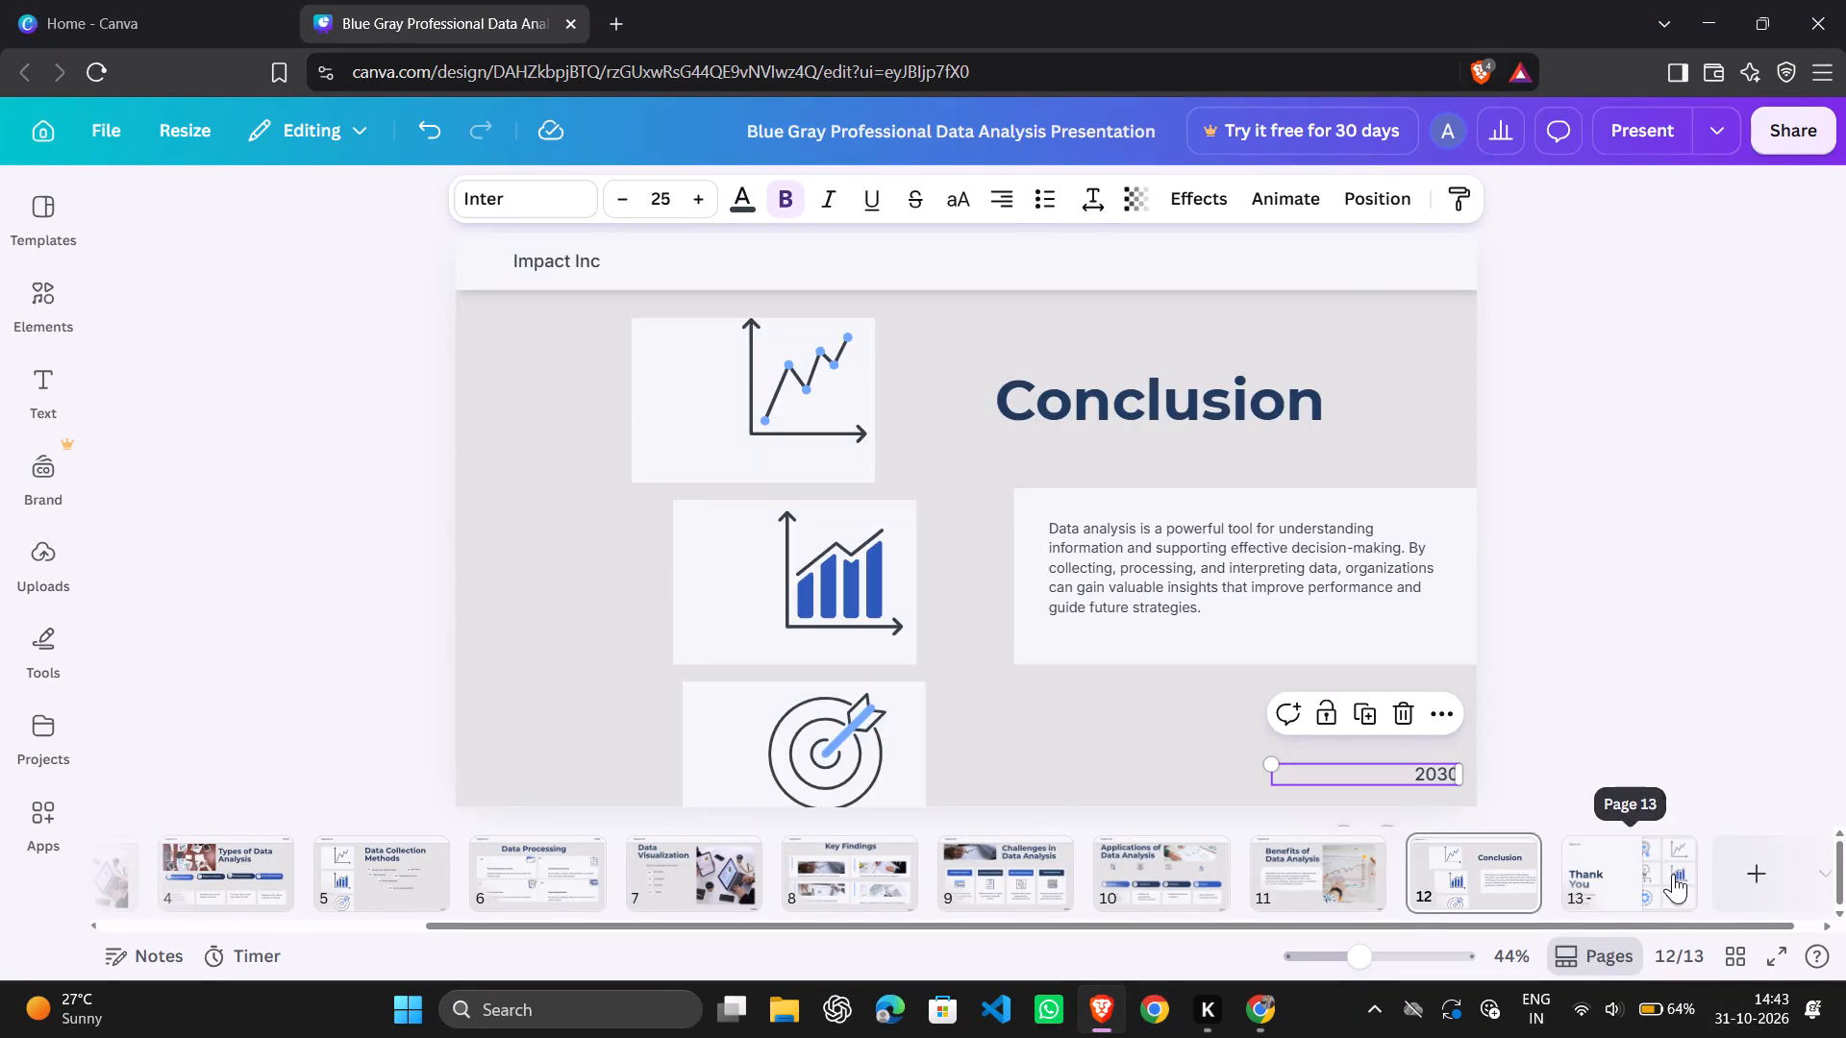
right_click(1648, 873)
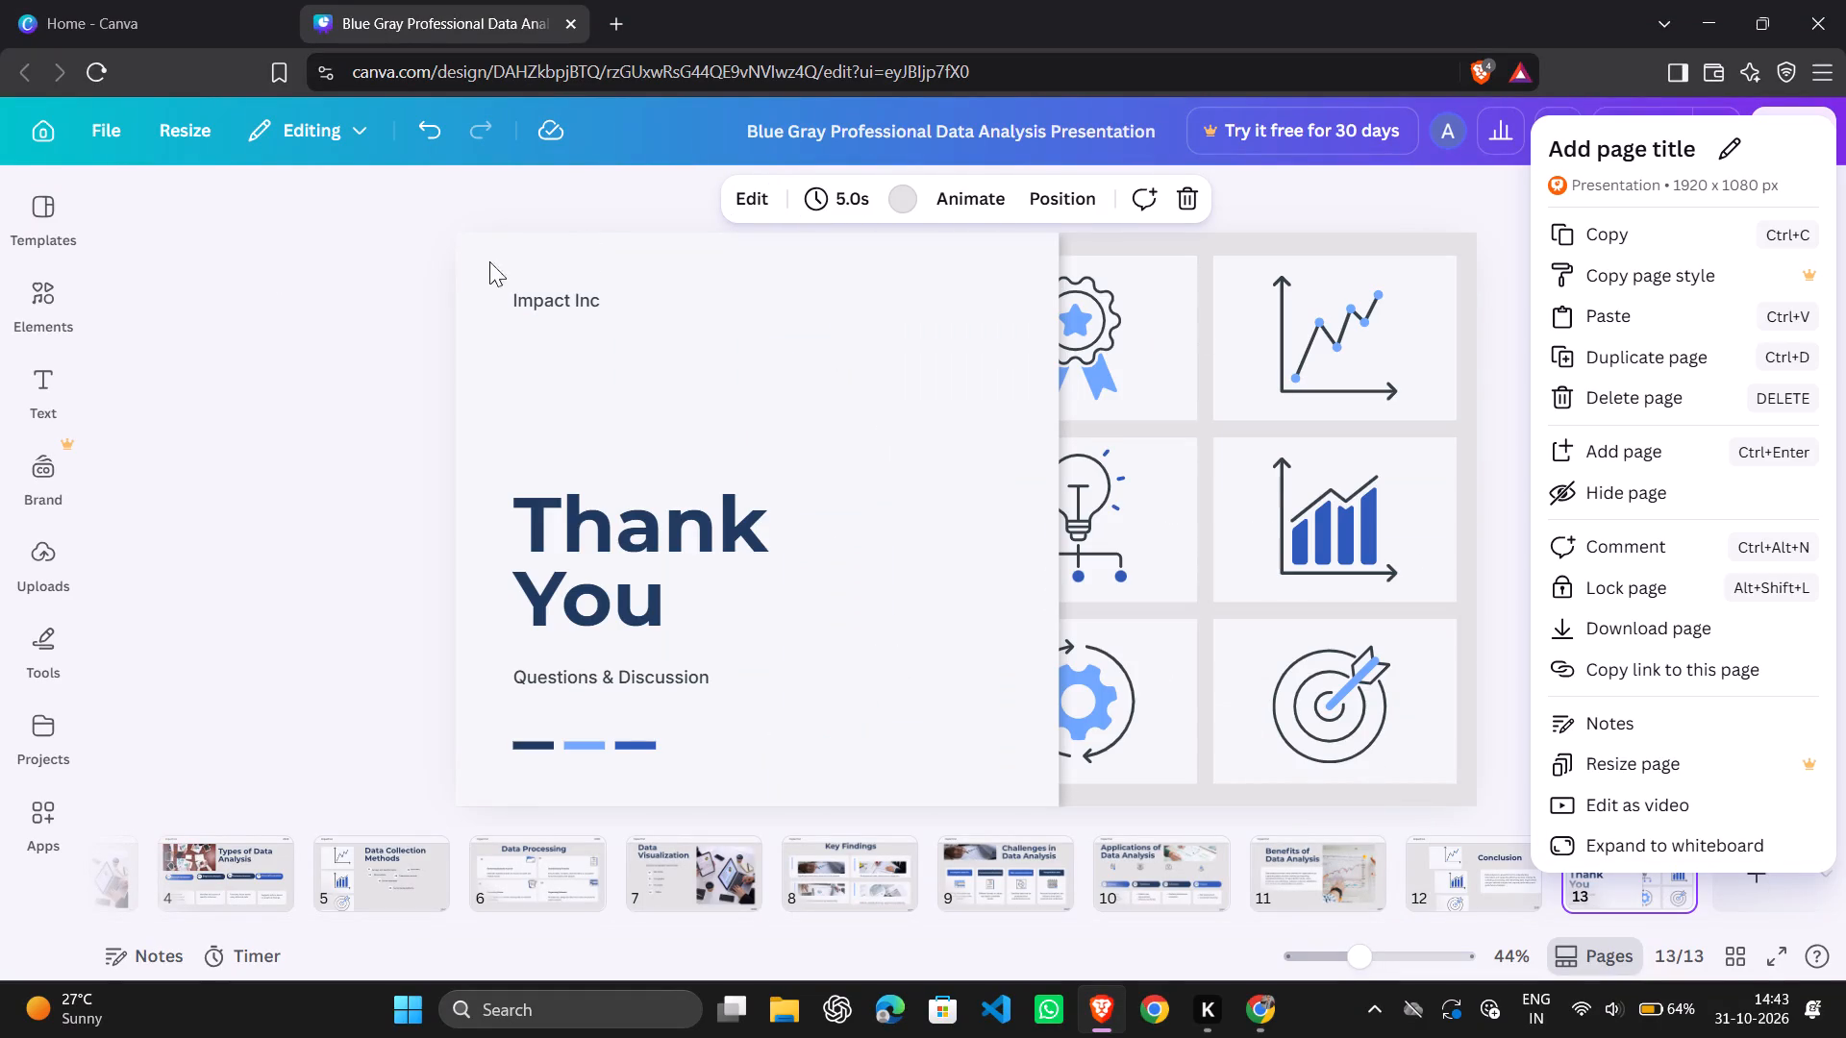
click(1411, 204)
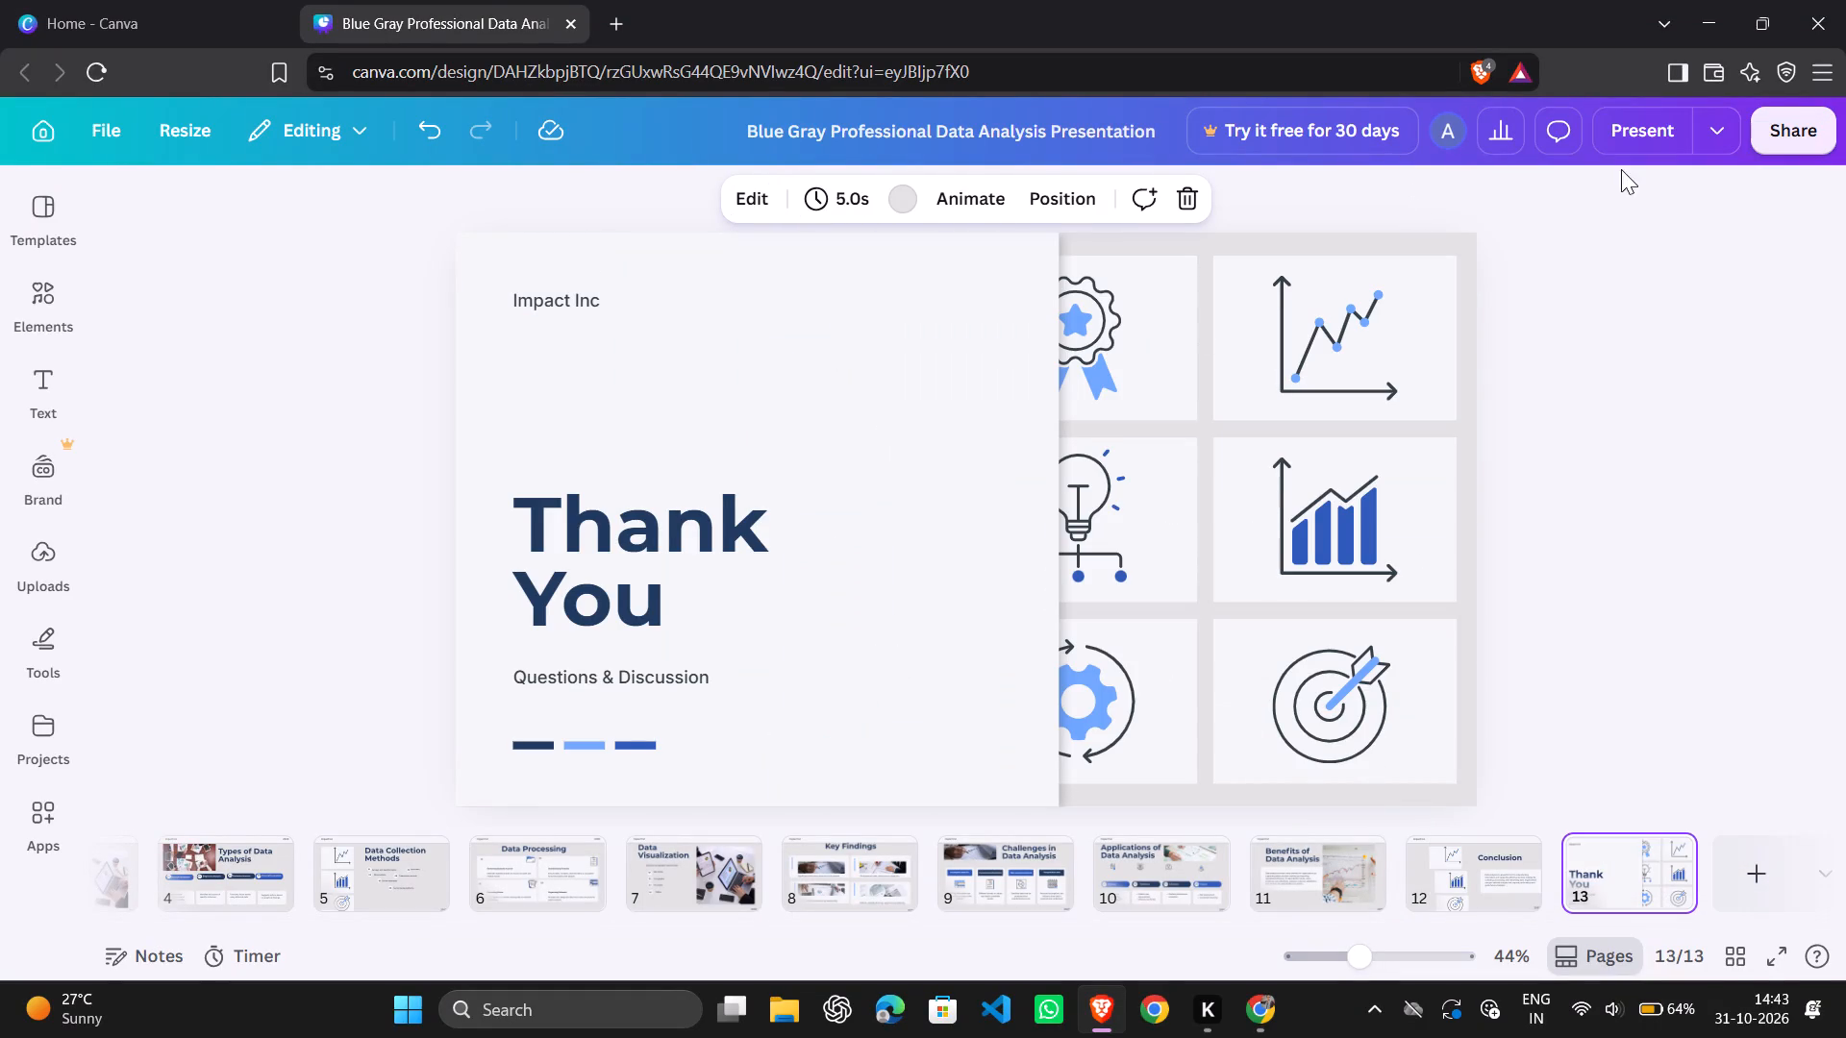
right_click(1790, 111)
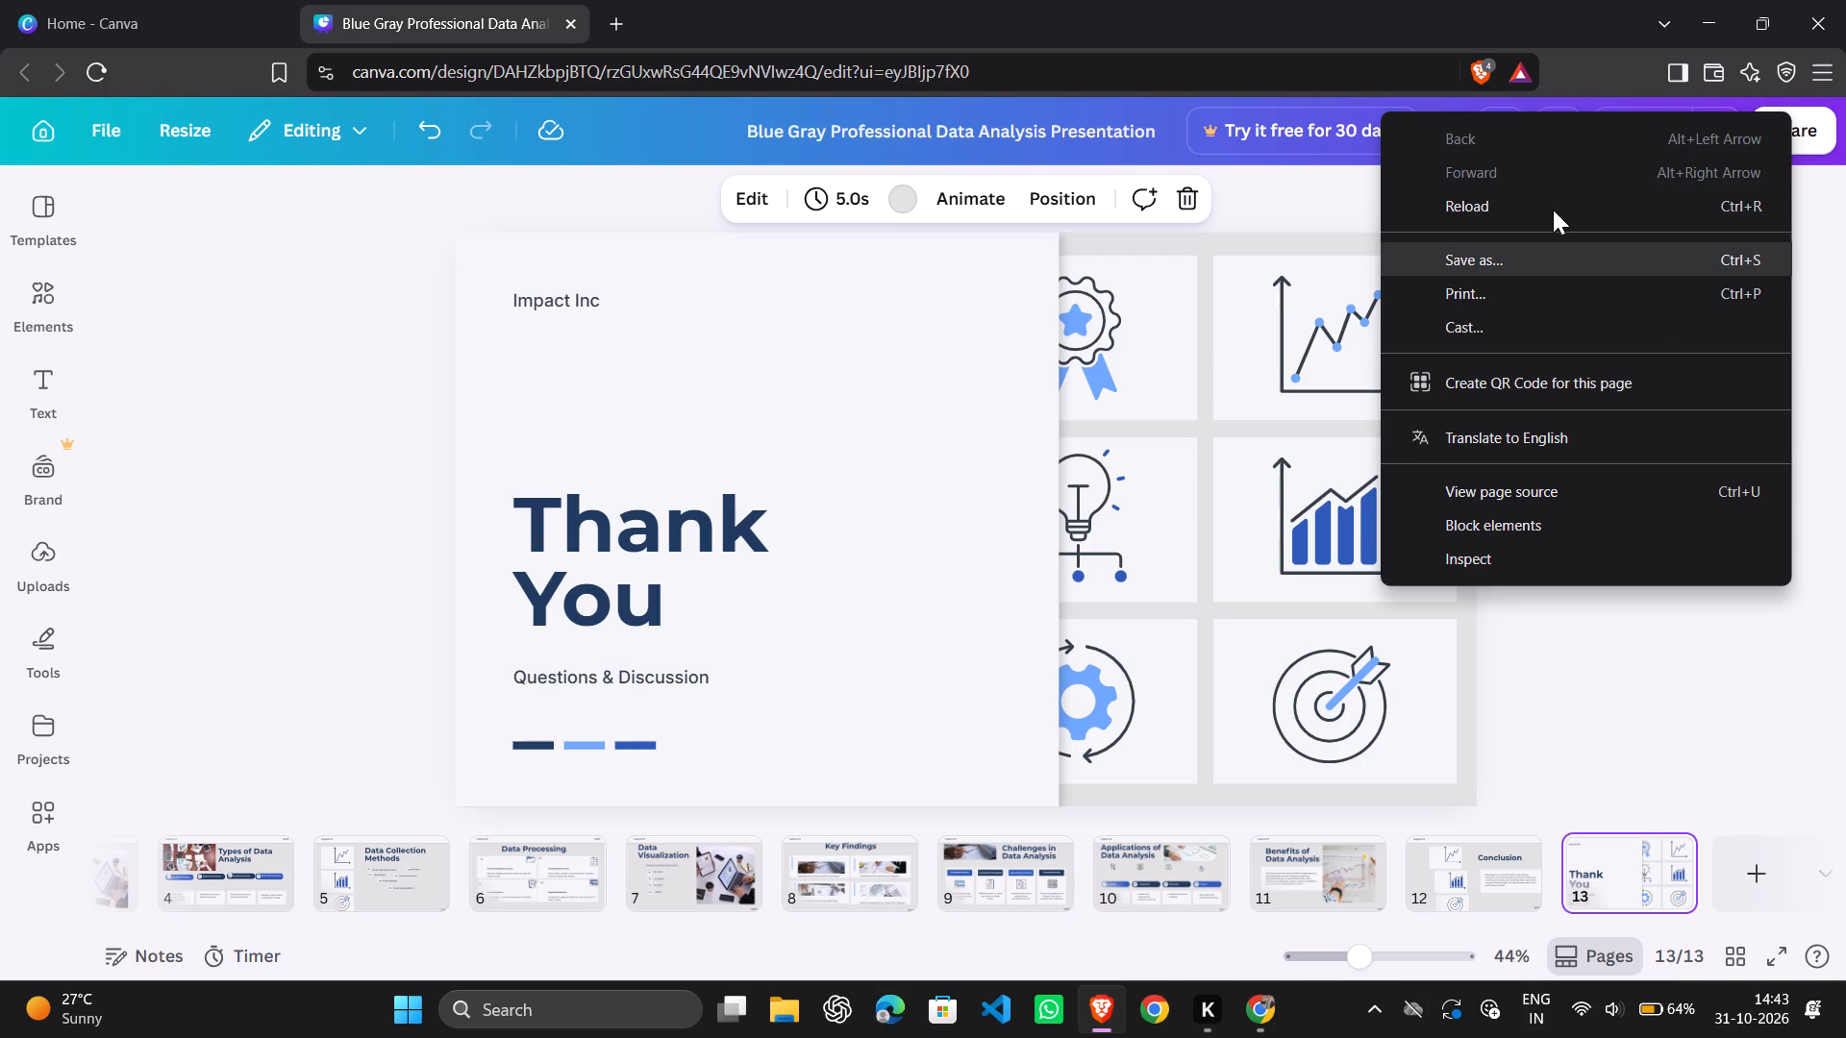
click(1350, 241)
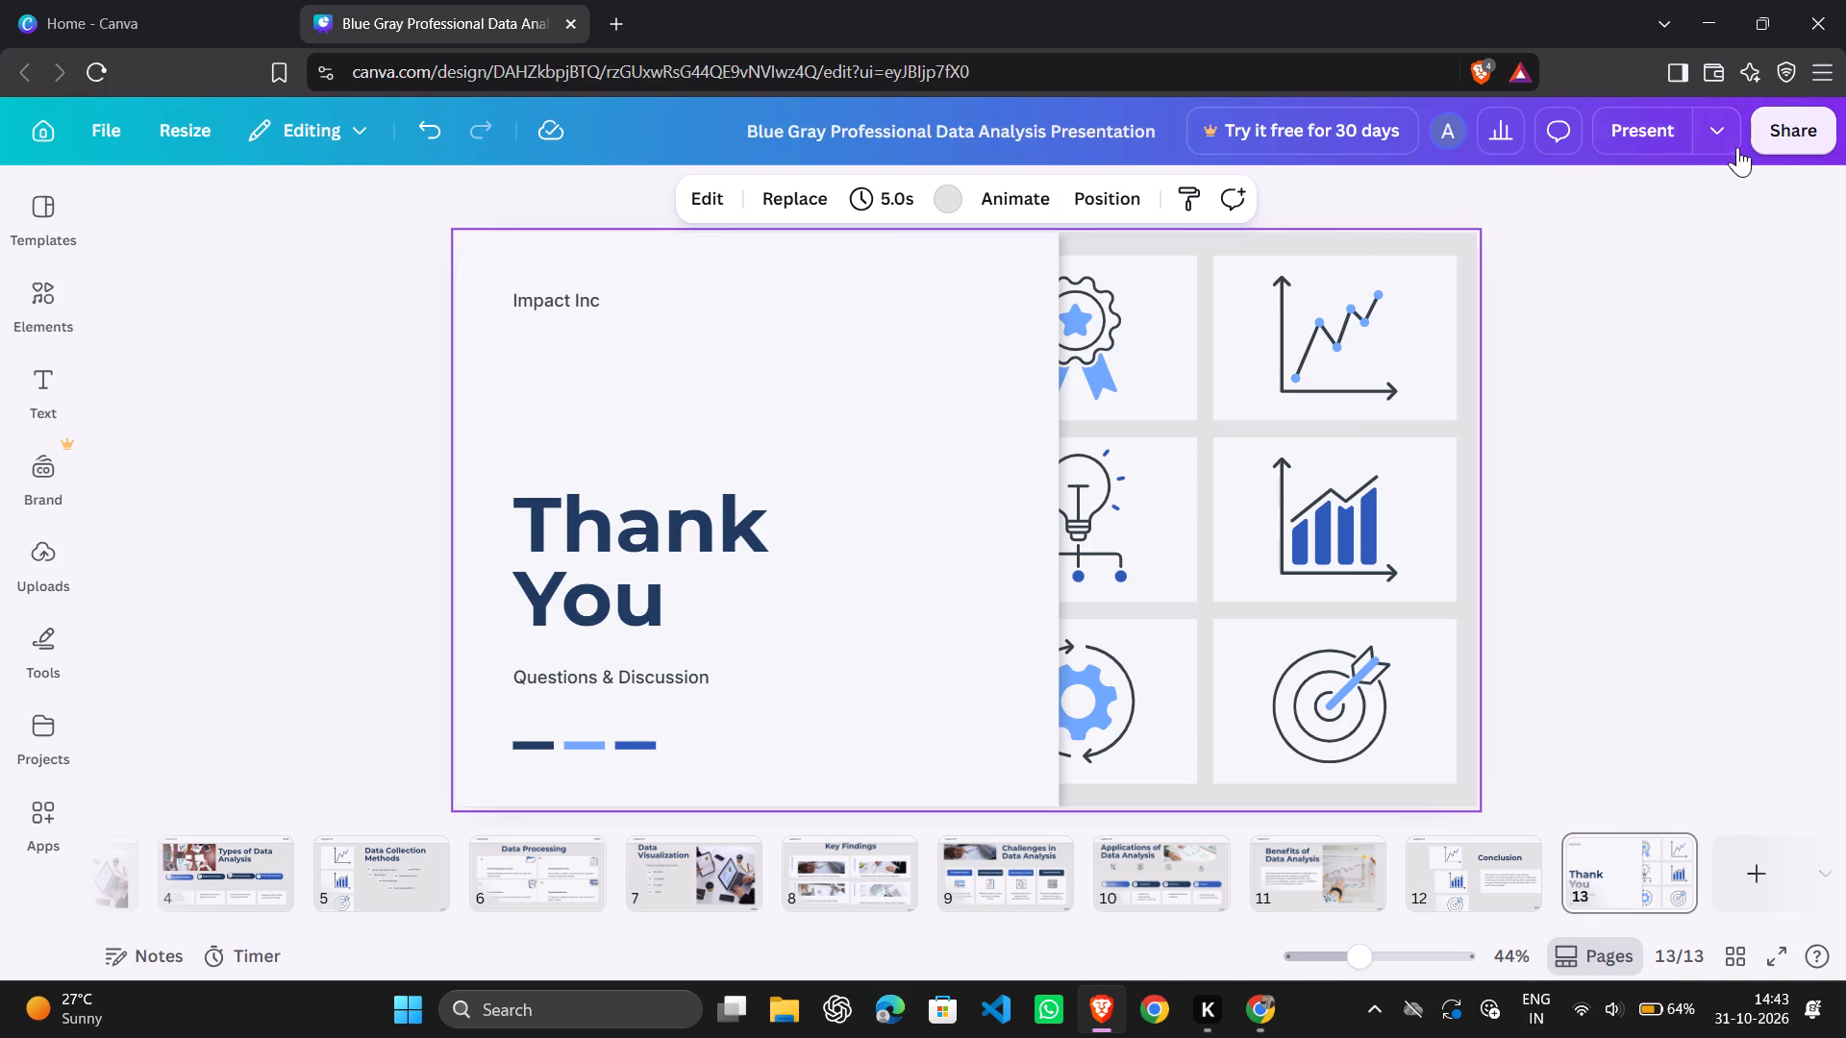
Download all pages of the presentation as a digital PDF and save it in the Downloads folder.
click(1792, 129)
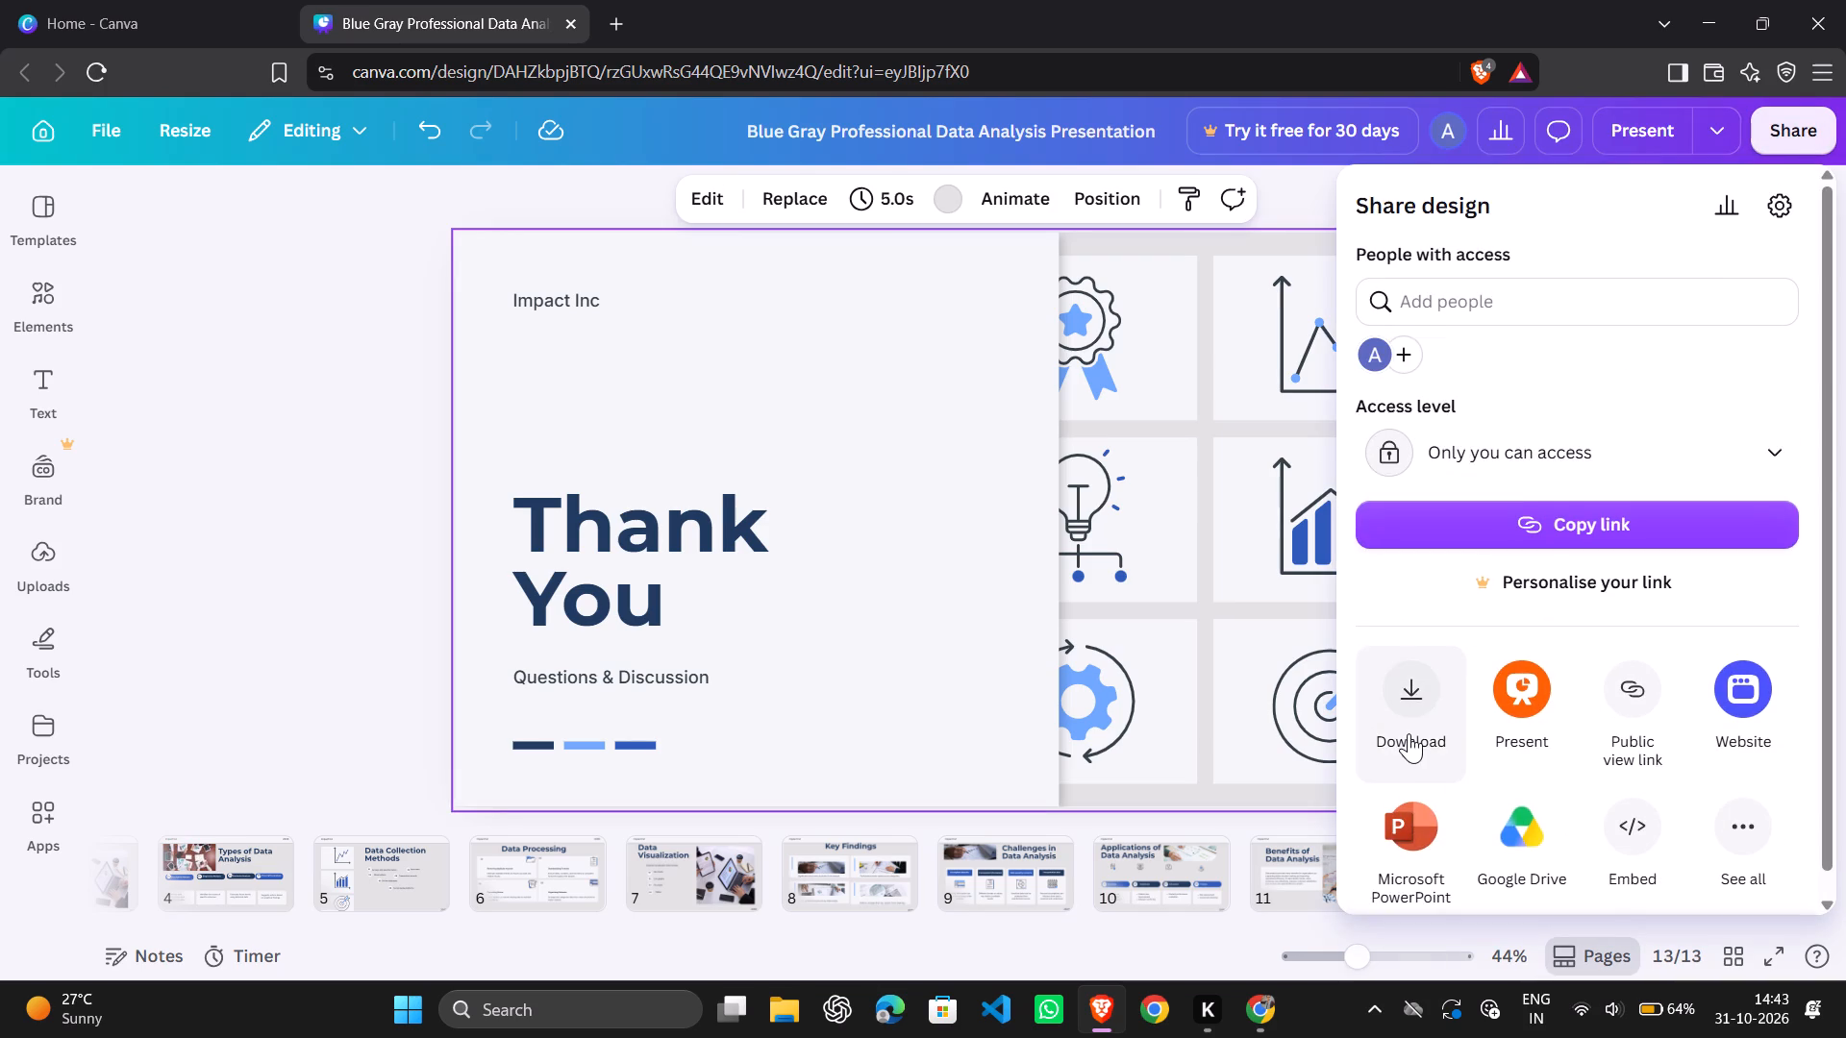
click(1408, 733)
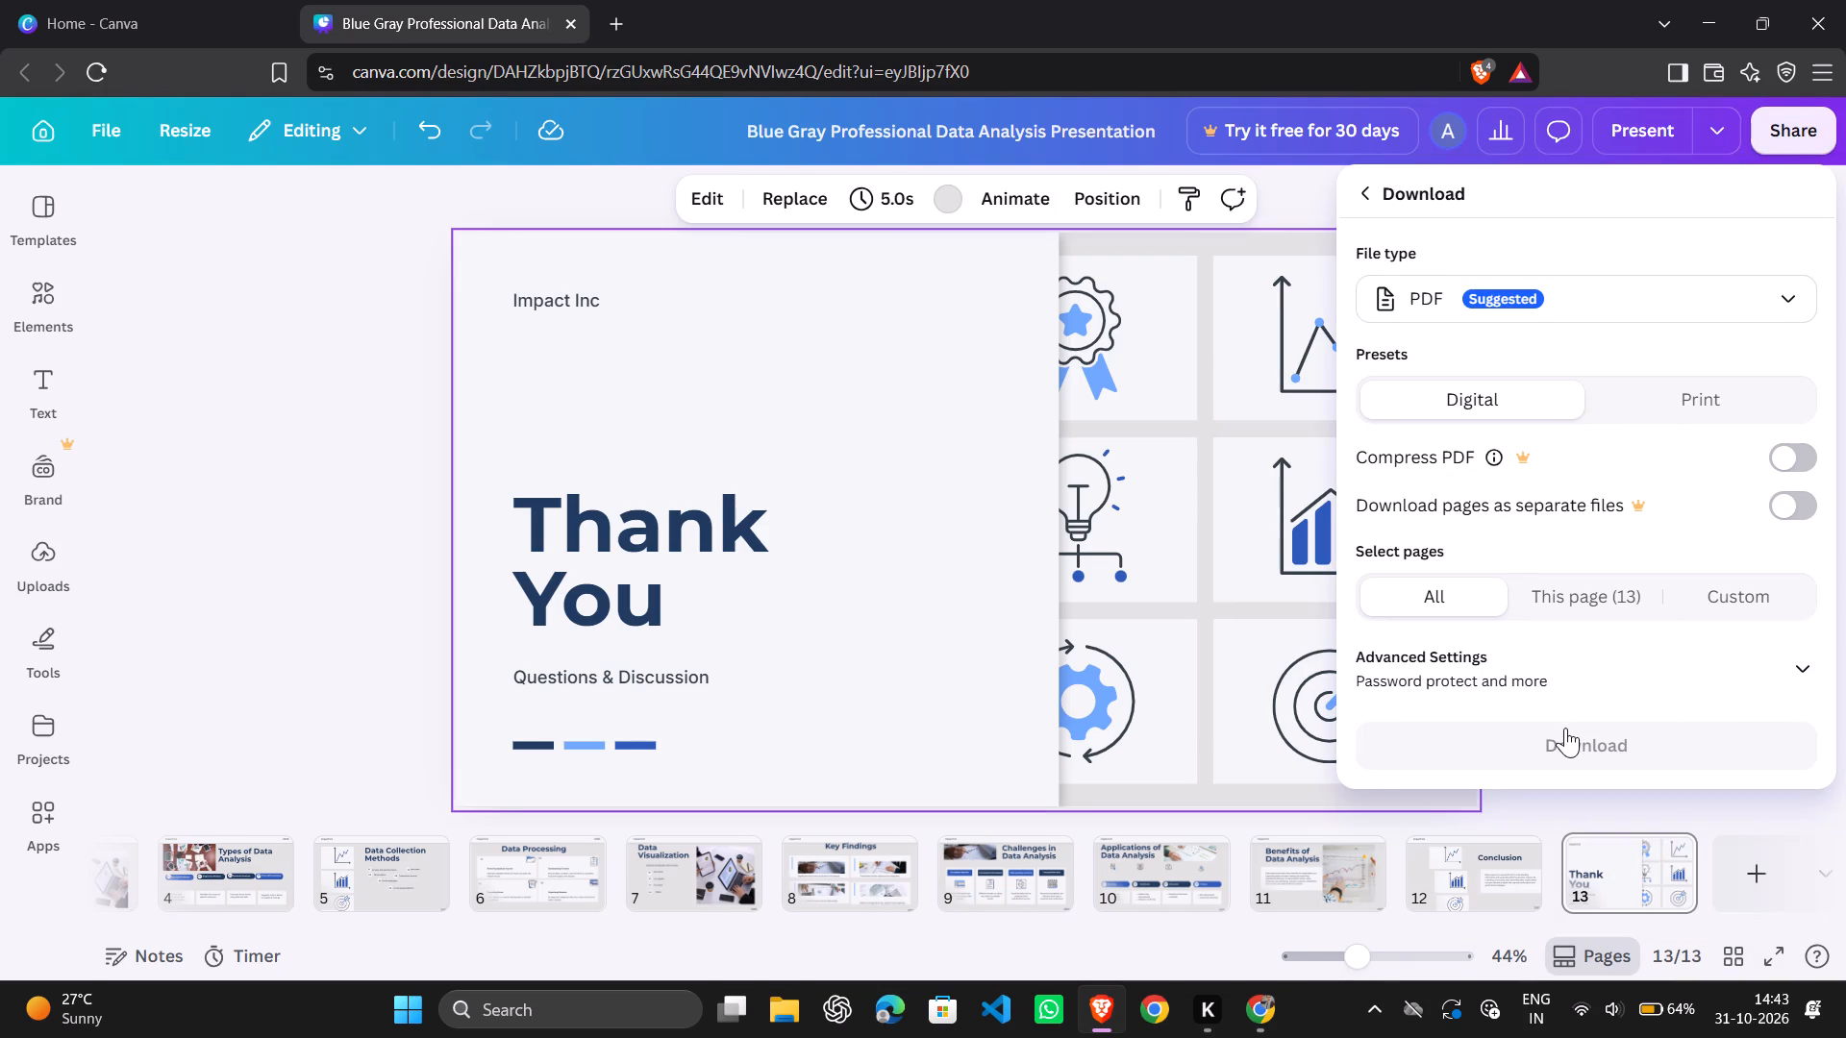
click(1543, 732)
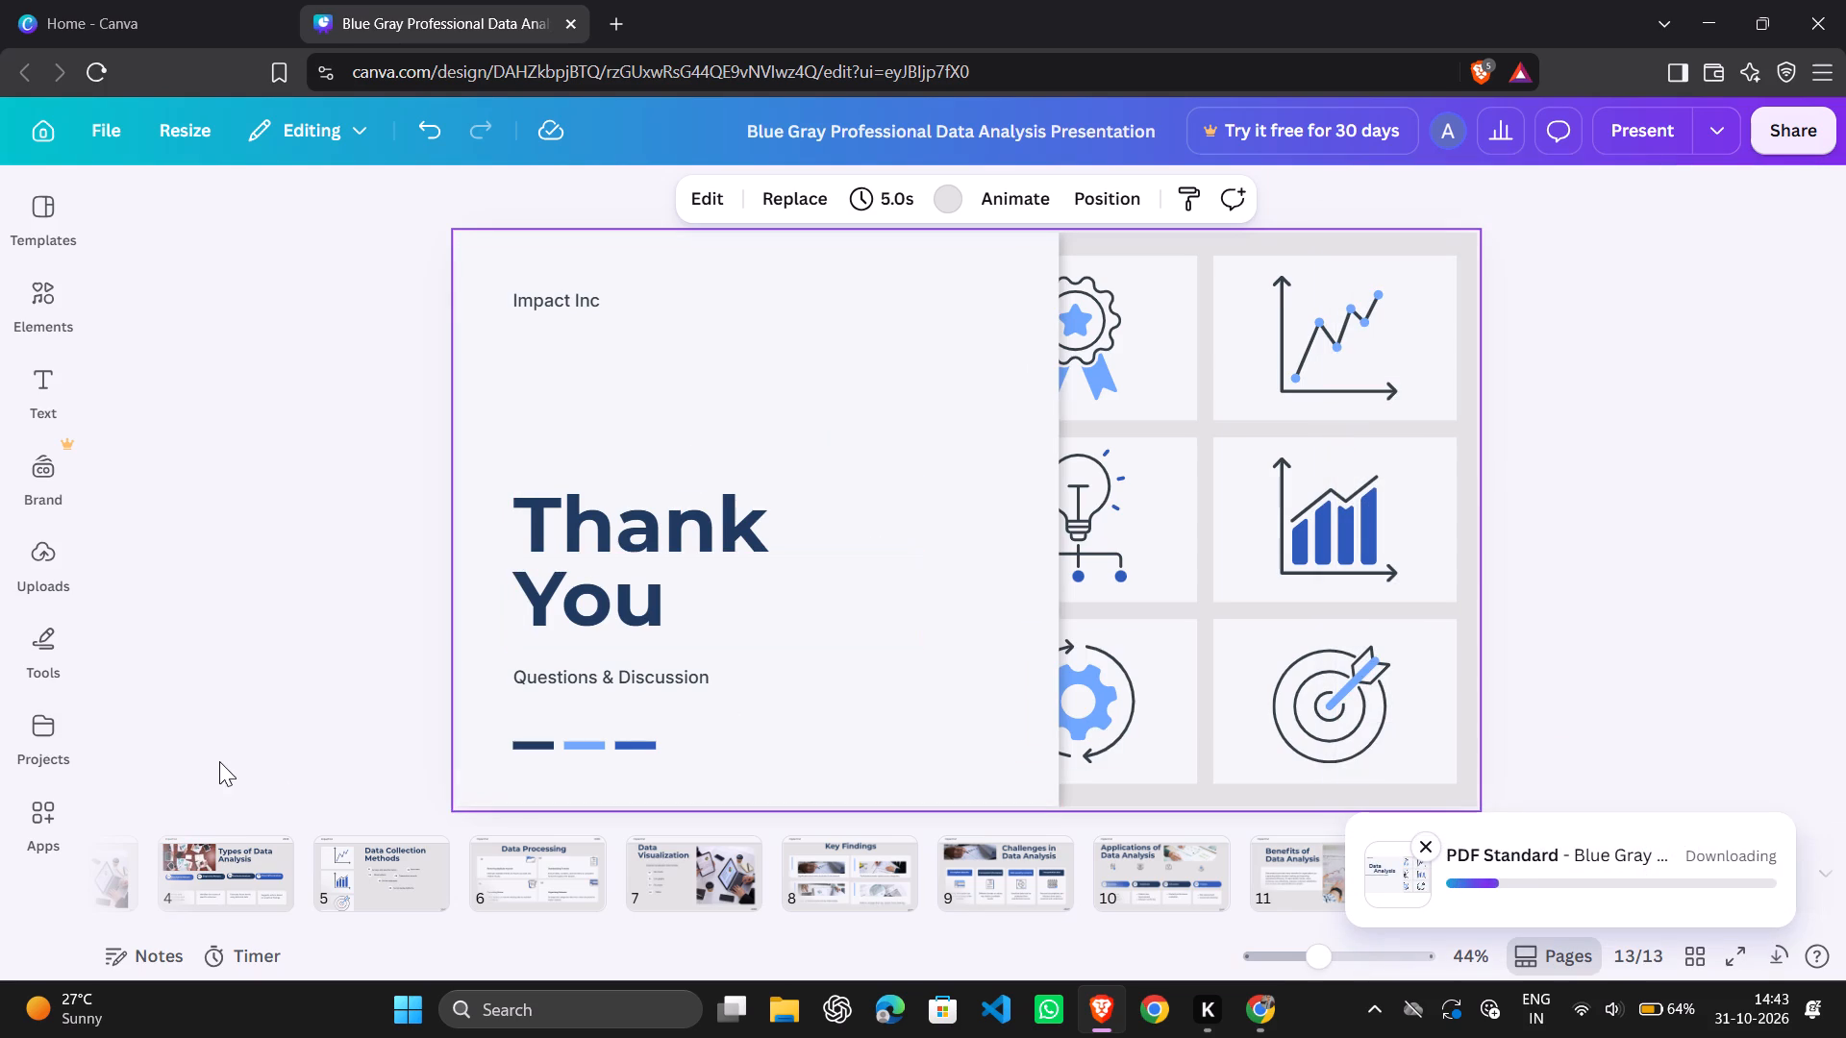
click(231, 871)
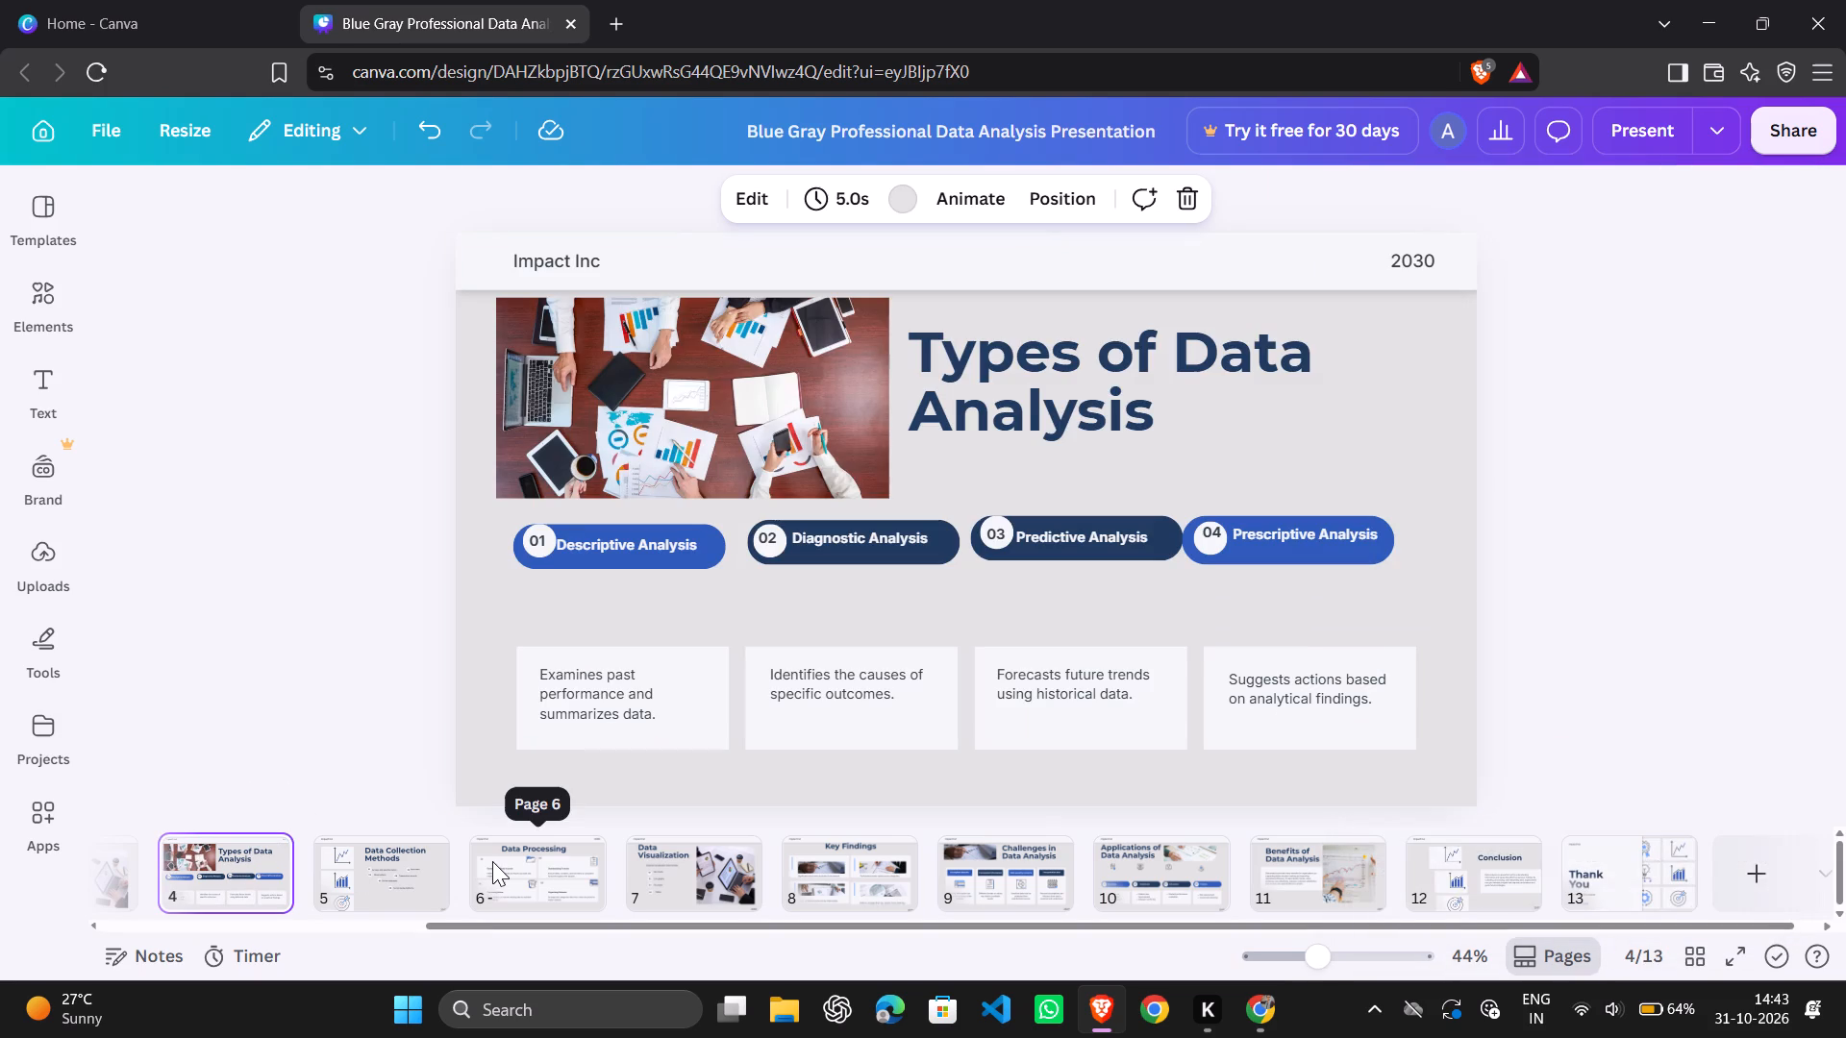
key(Right)
key(Right)
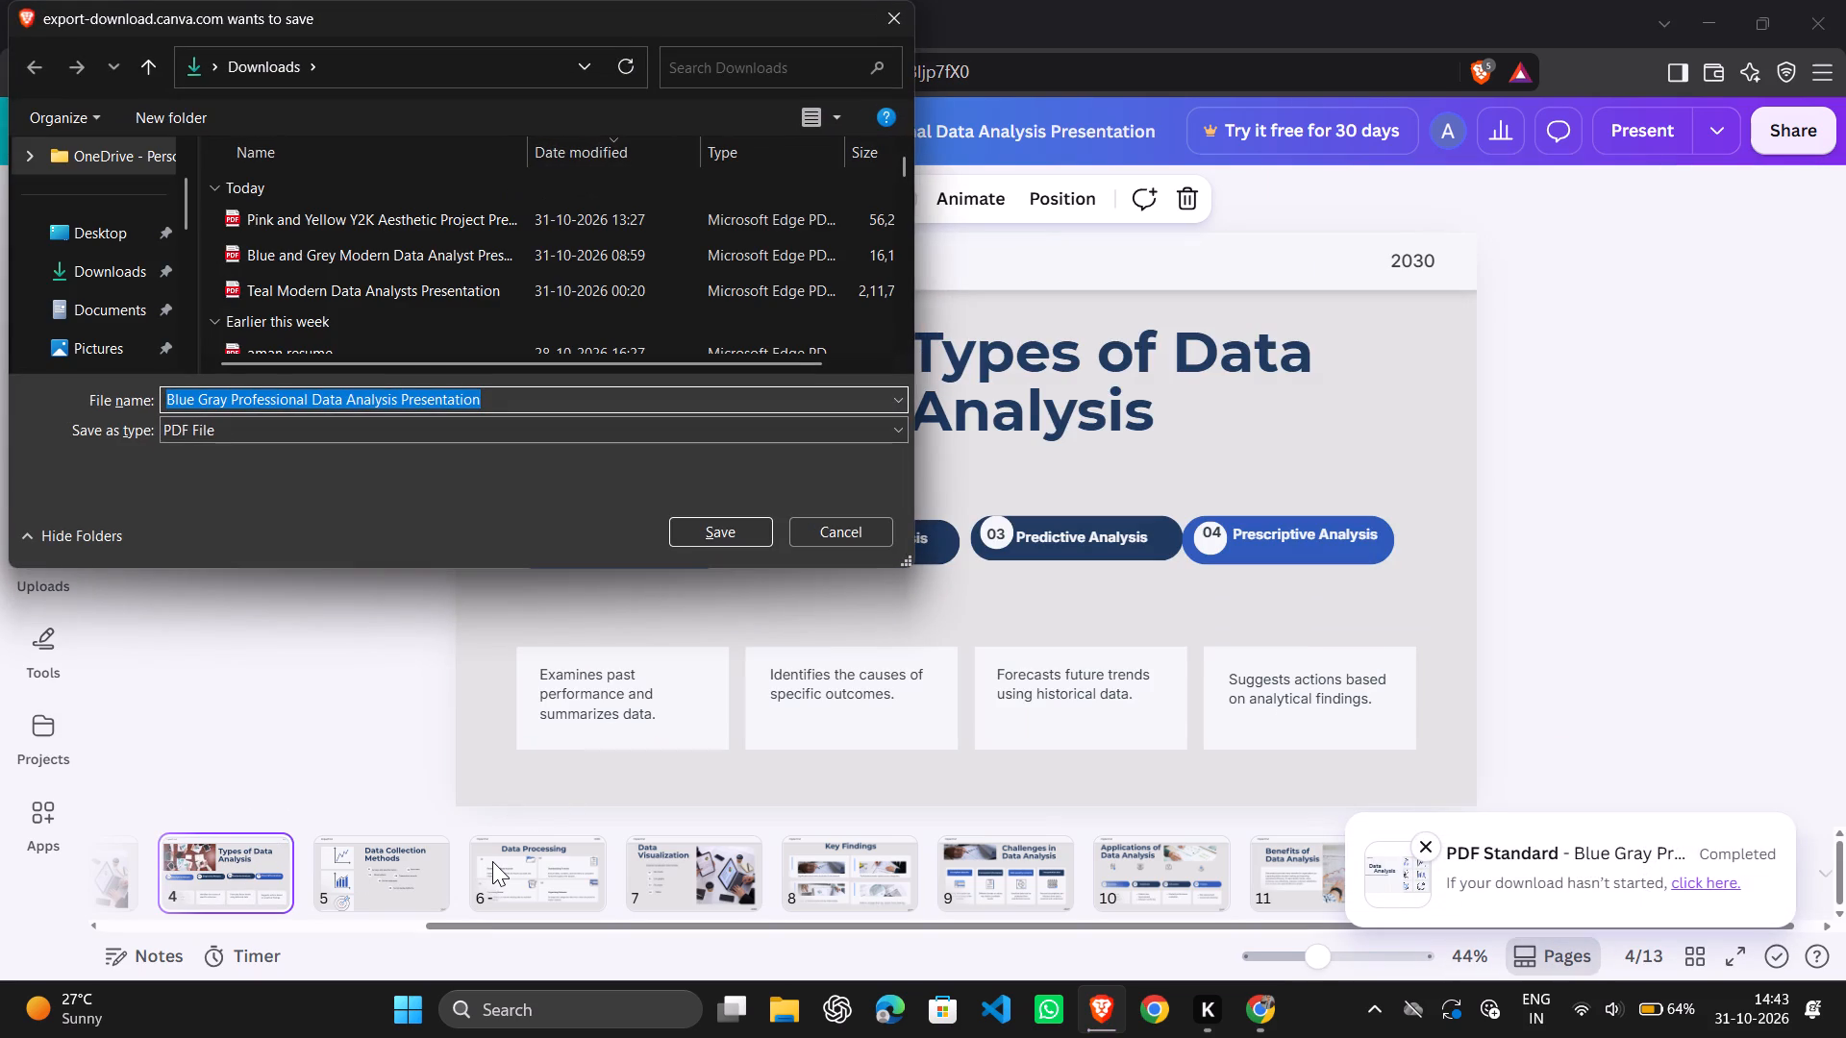
right_click(695, 539)
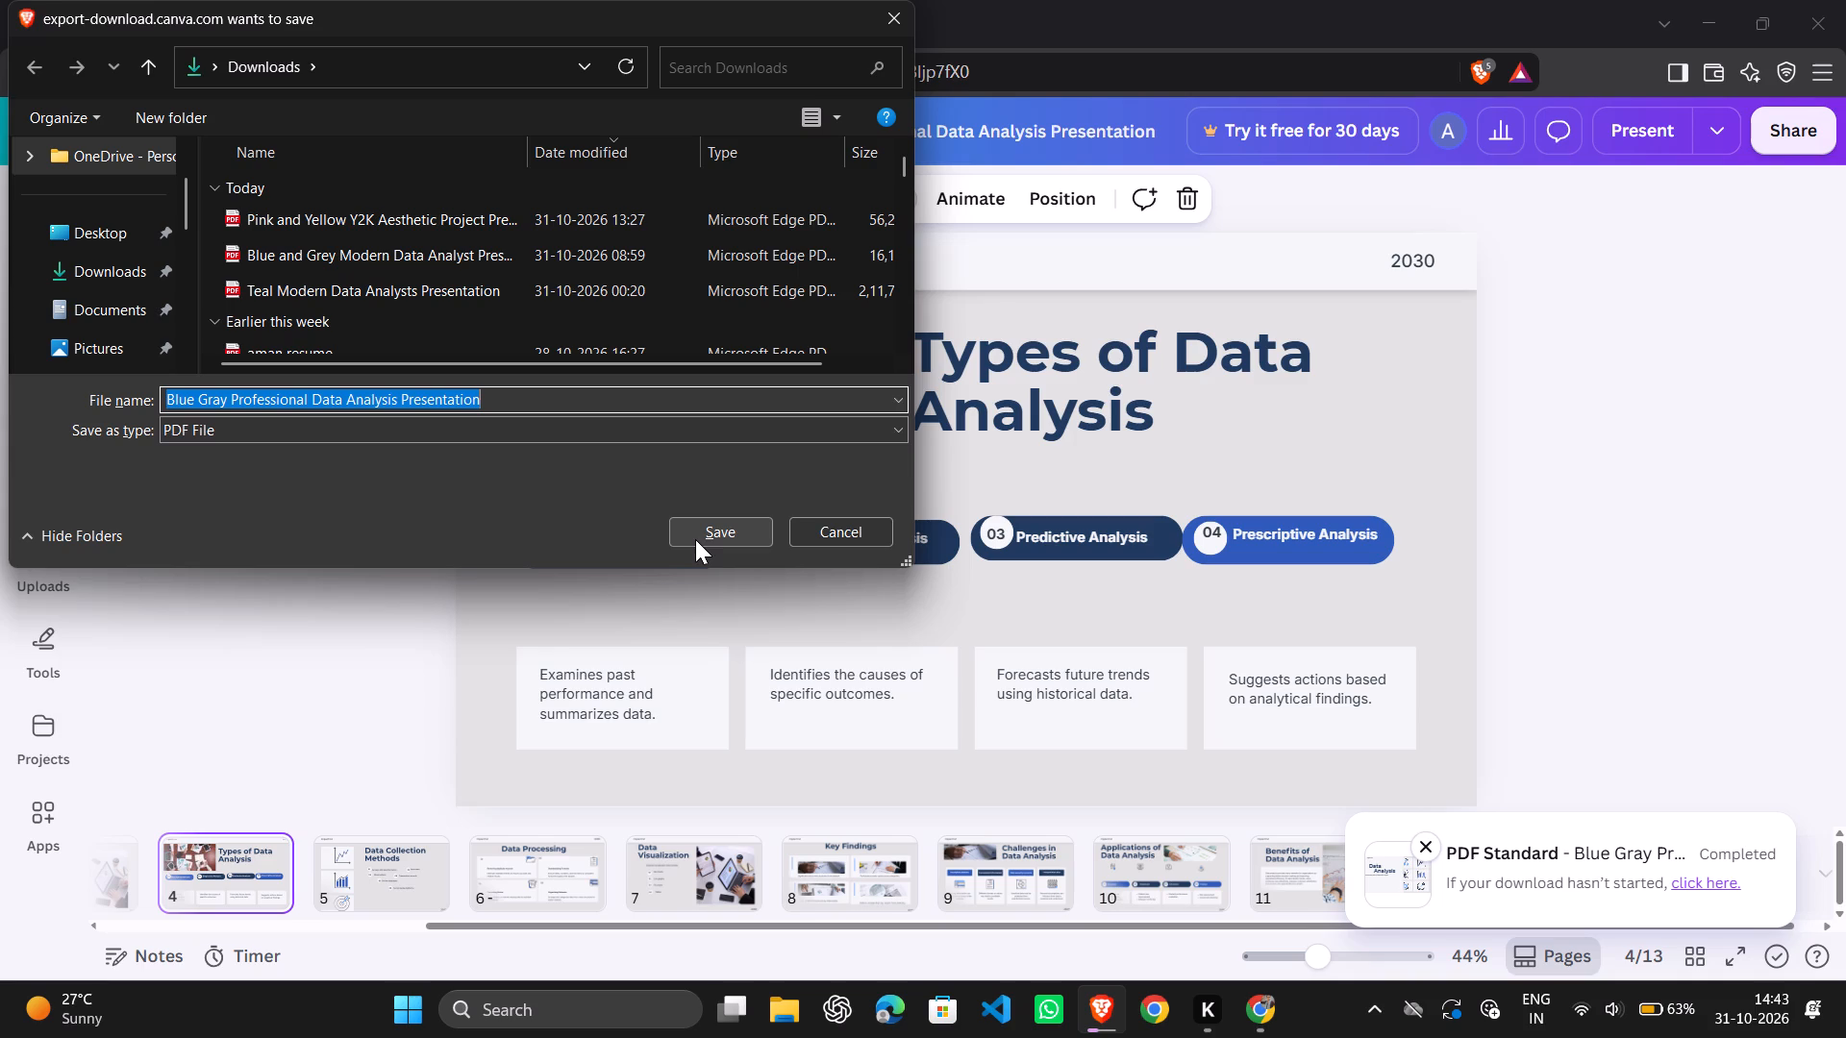
click(709, 531)
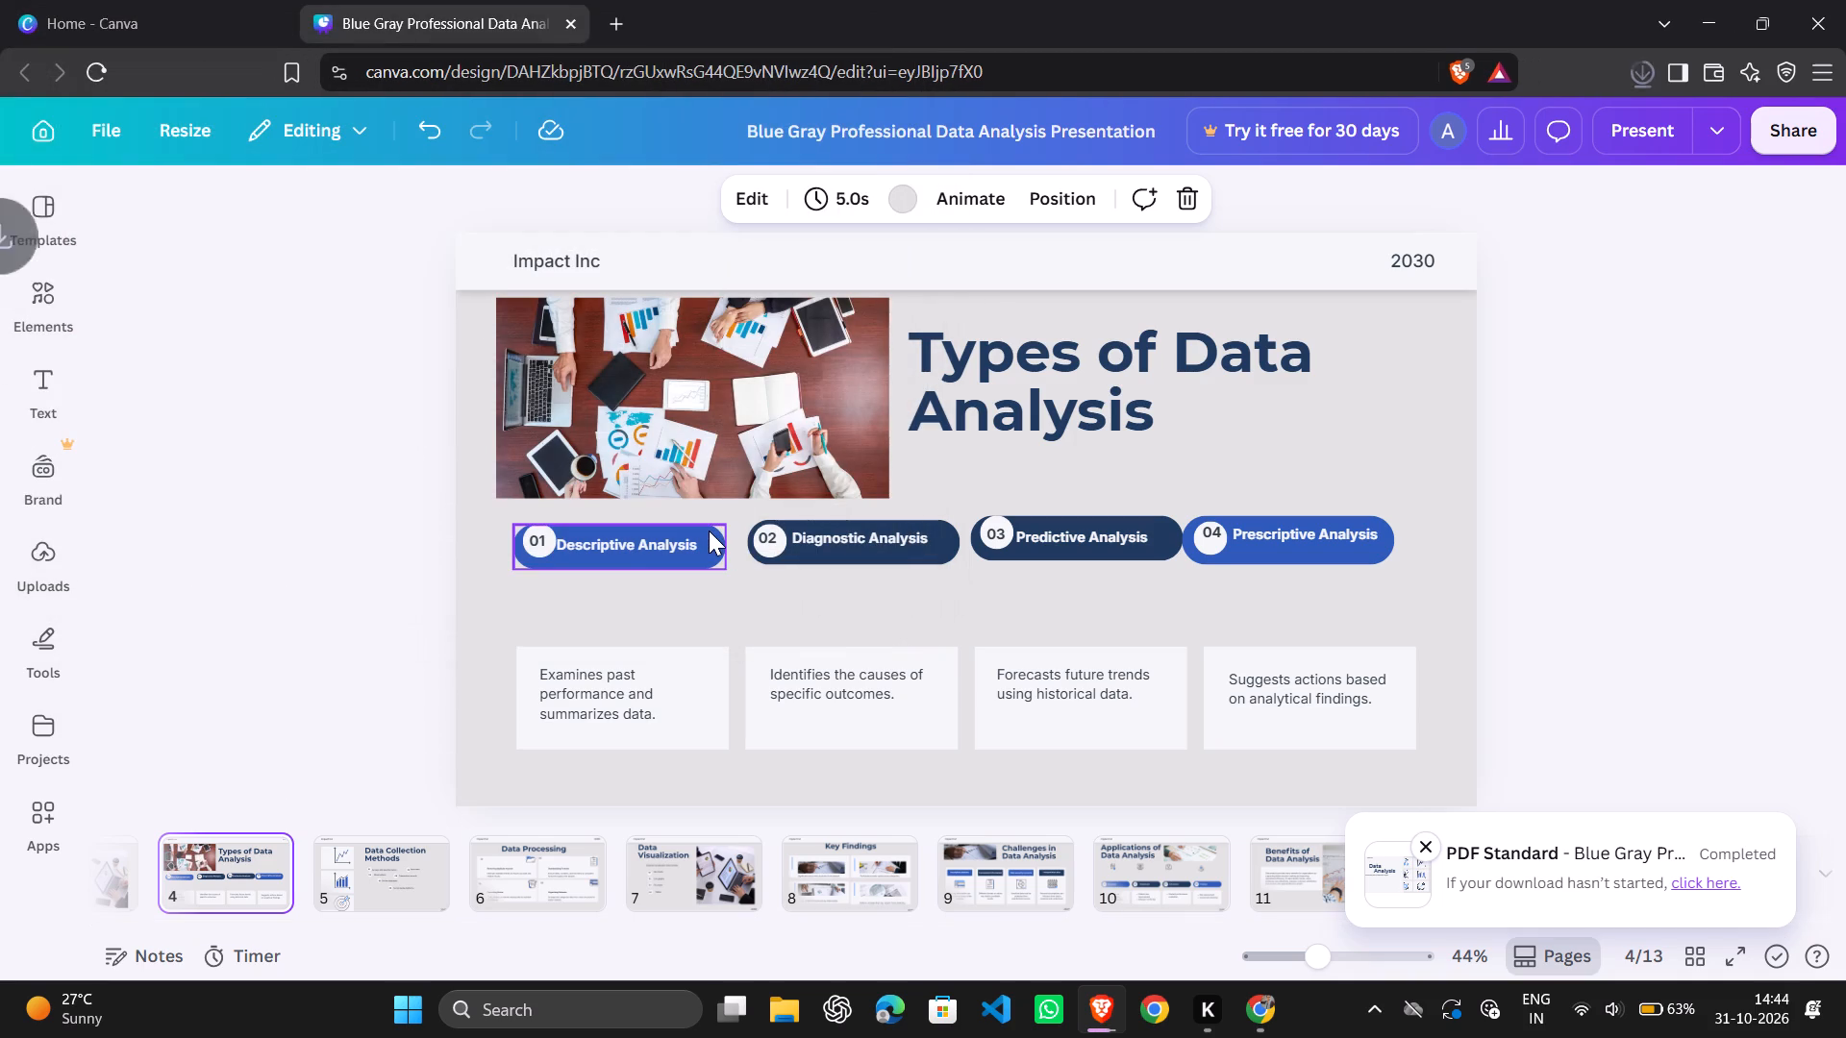
Review the rearranged page layouts one by one, from Types of Data Analysis through to the Thank You page.
key(Right)
key(Right)
key(Right)
key(Right)
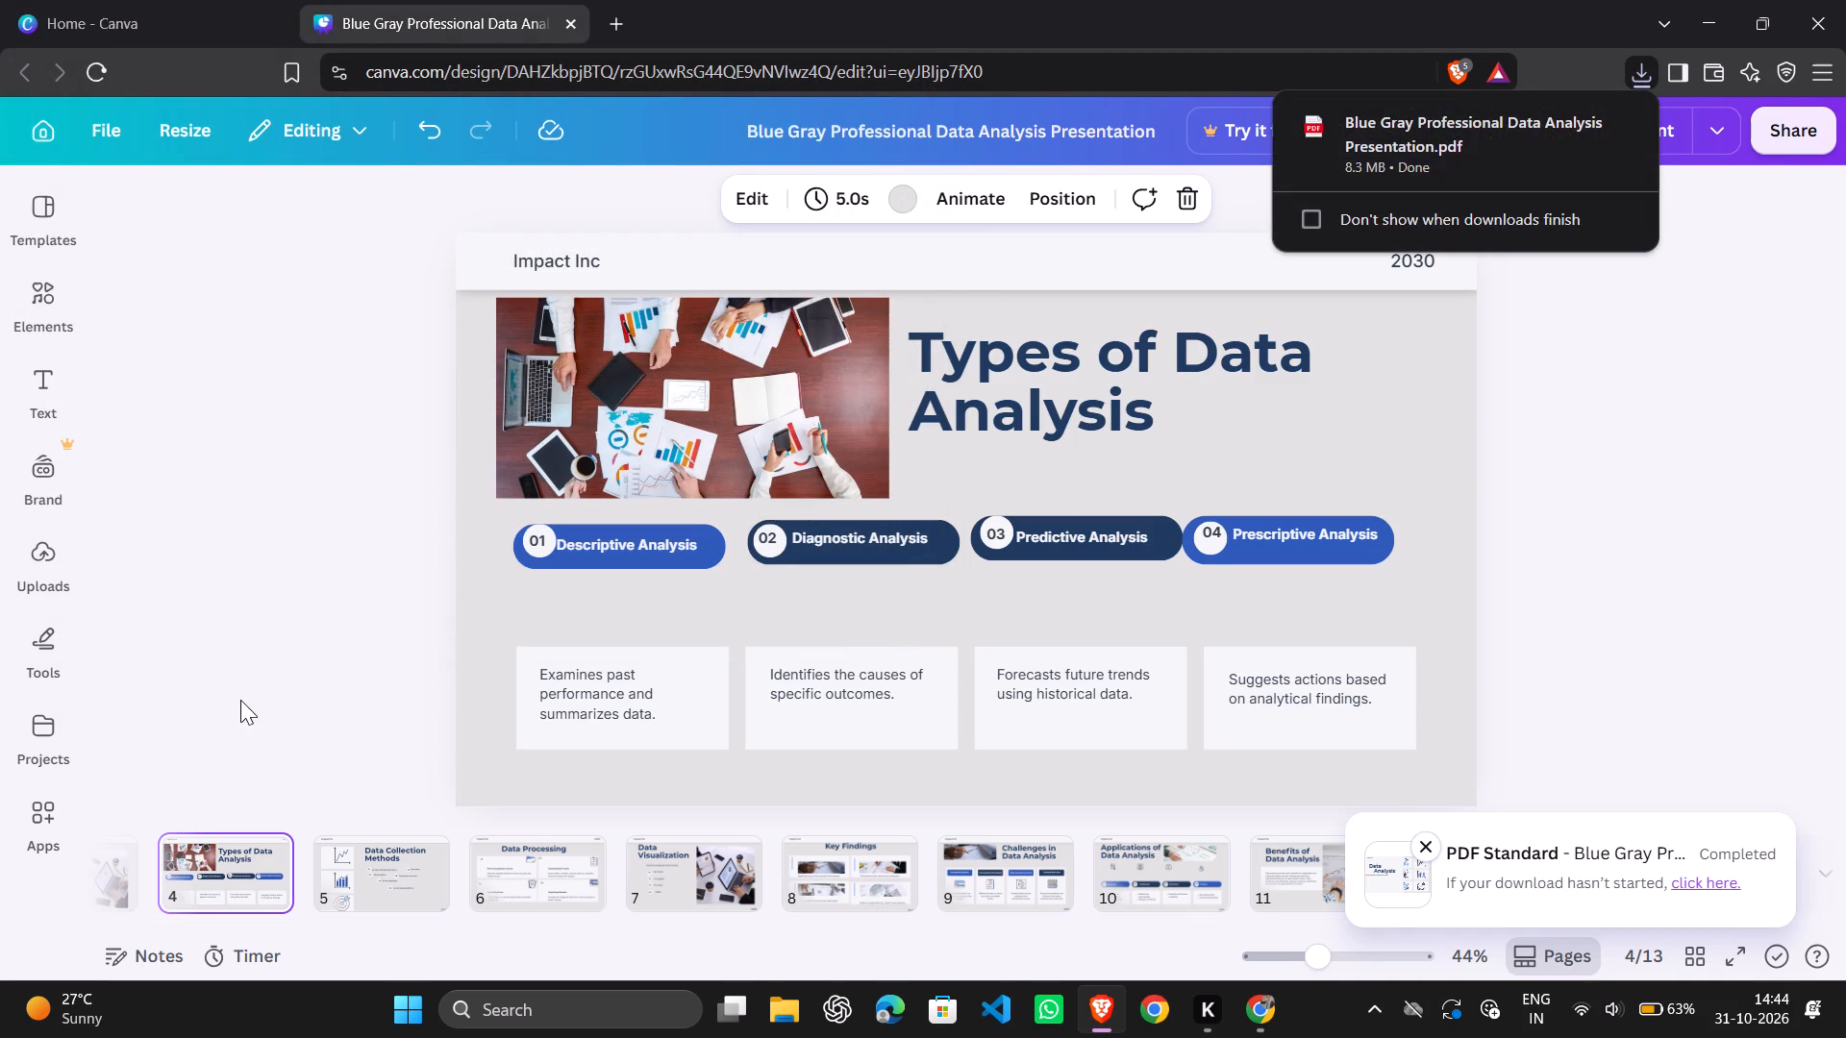
click(362, 901)
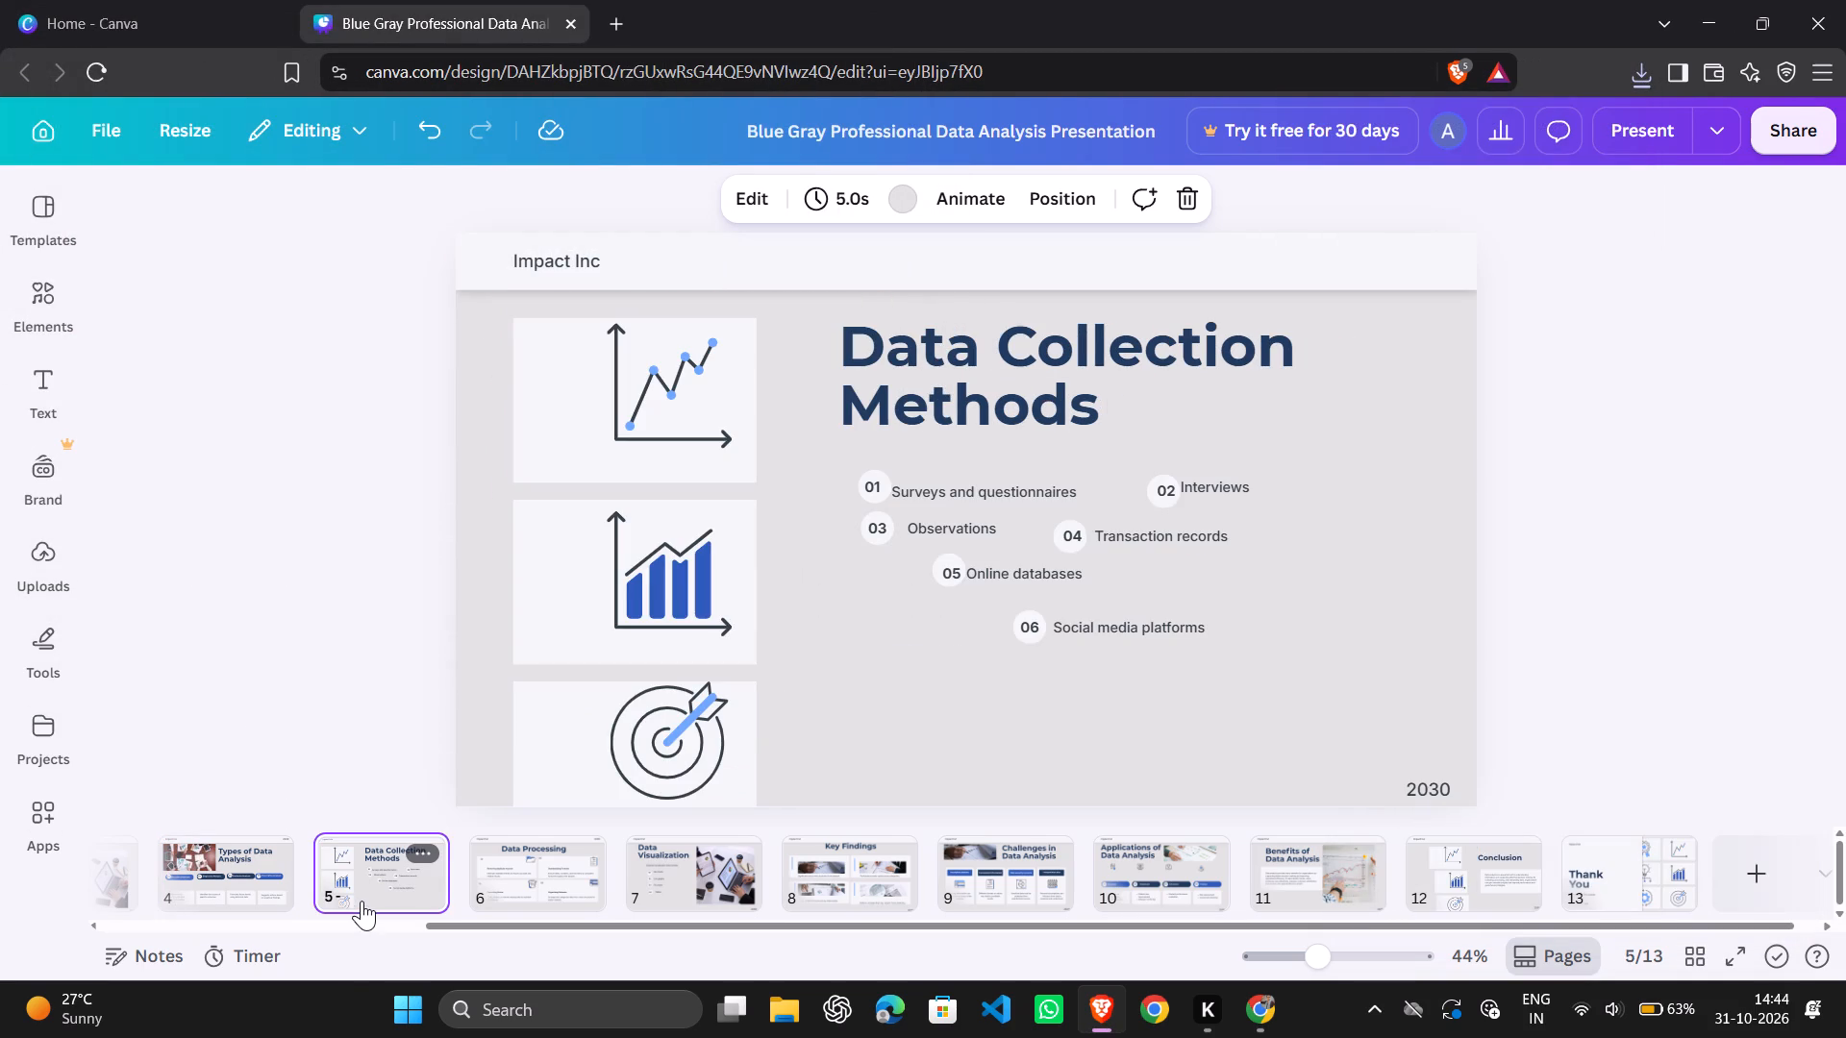
key(Right)
key(Right)
key(Right)
click(502, 878)
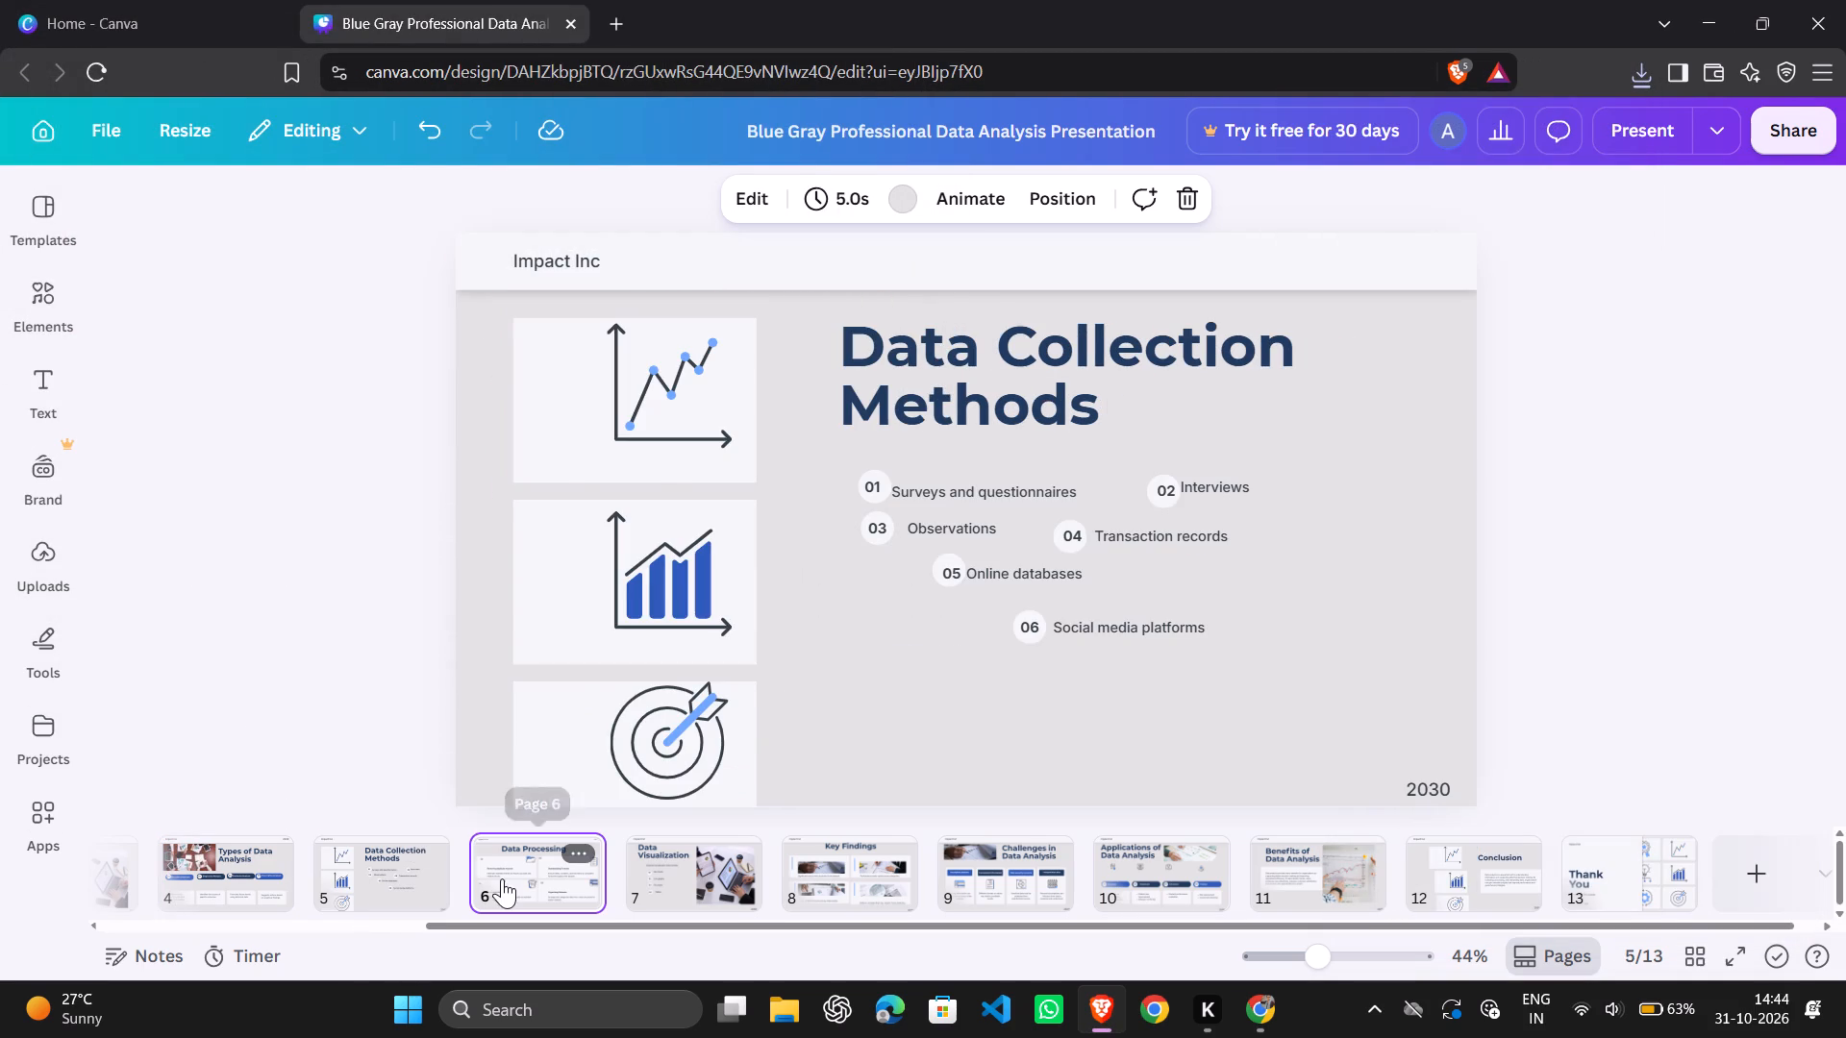
key(Right)
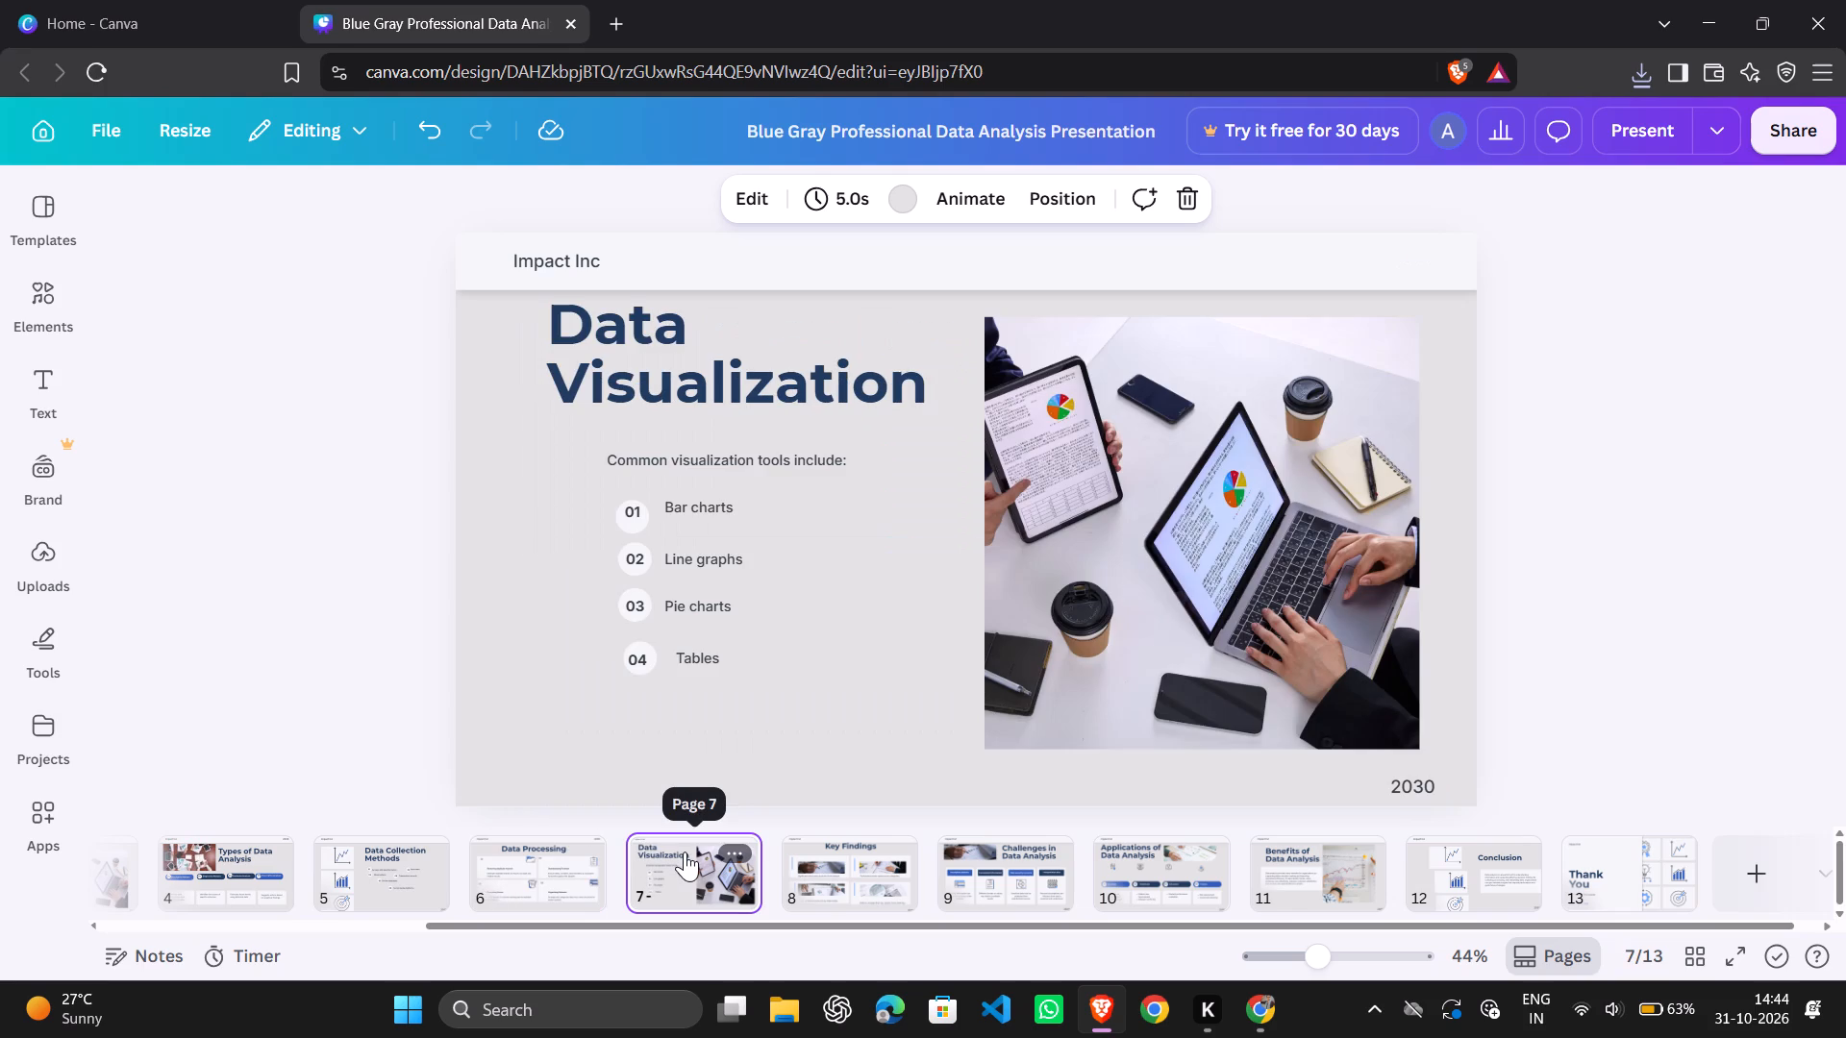
key(Right)
key(Right)
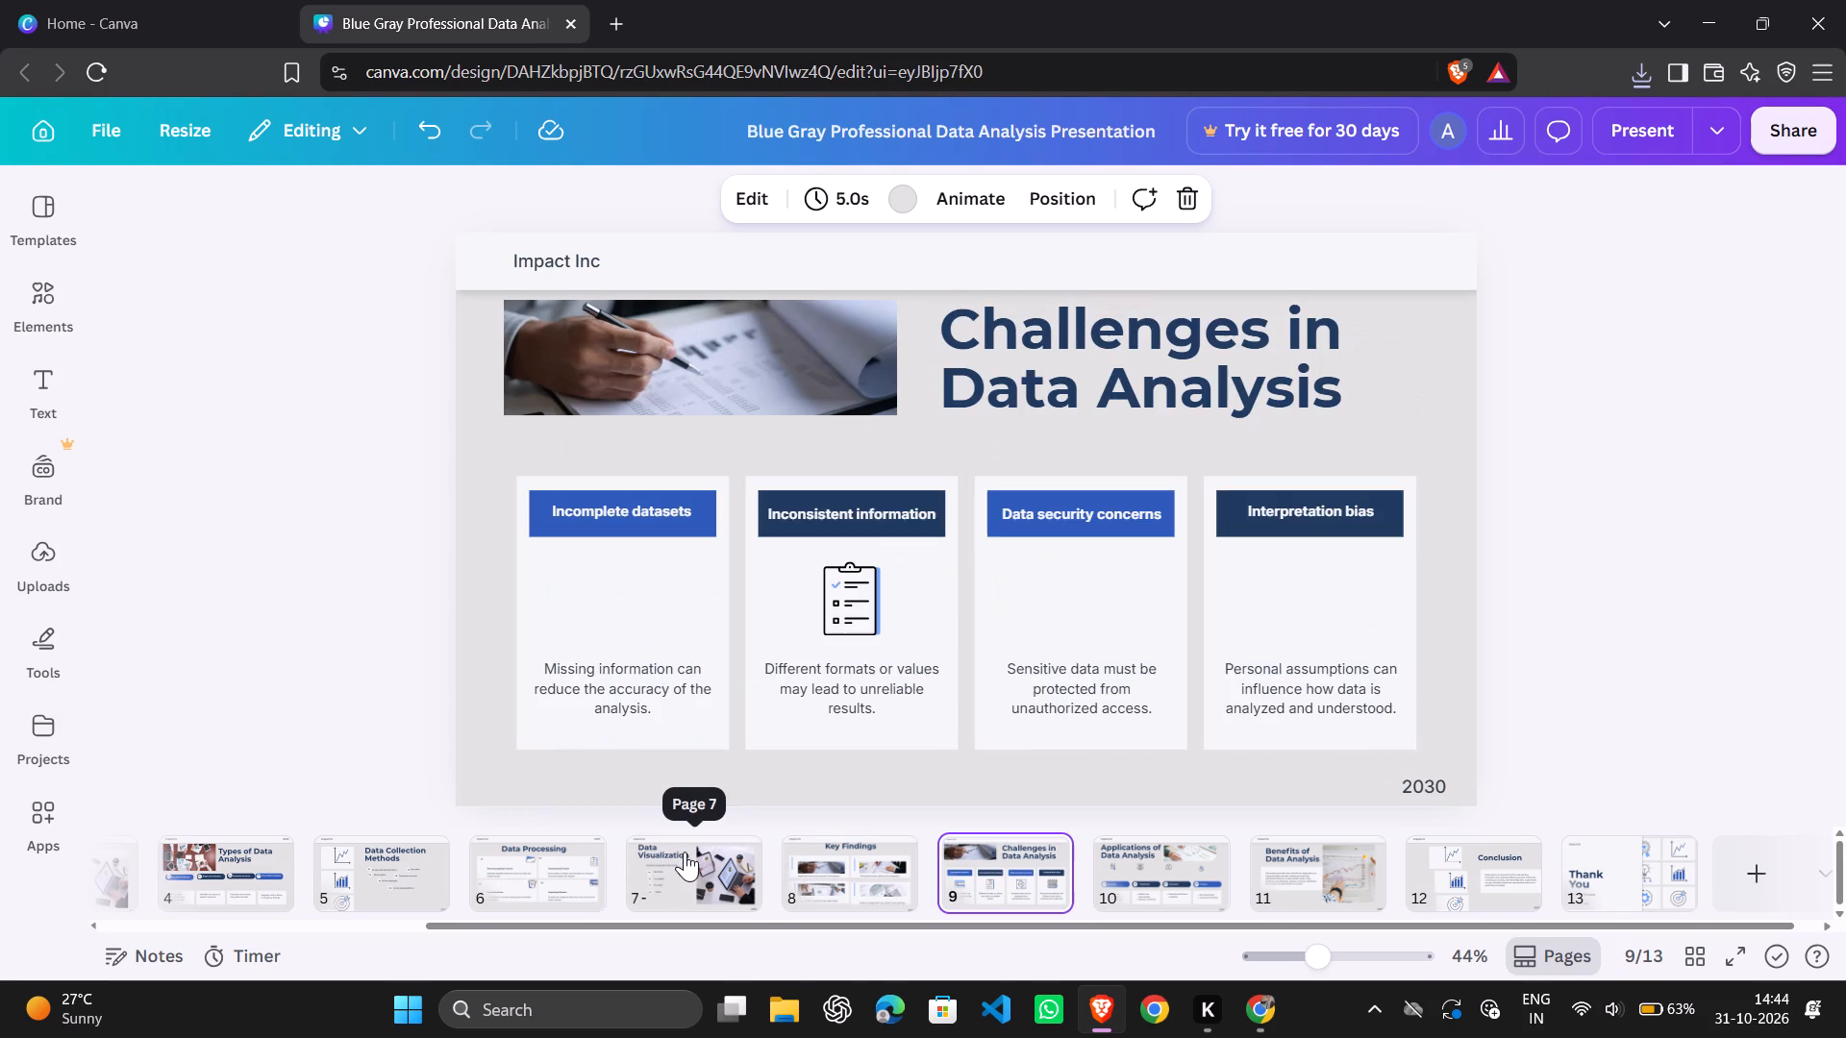
key(Right)
key(Right)
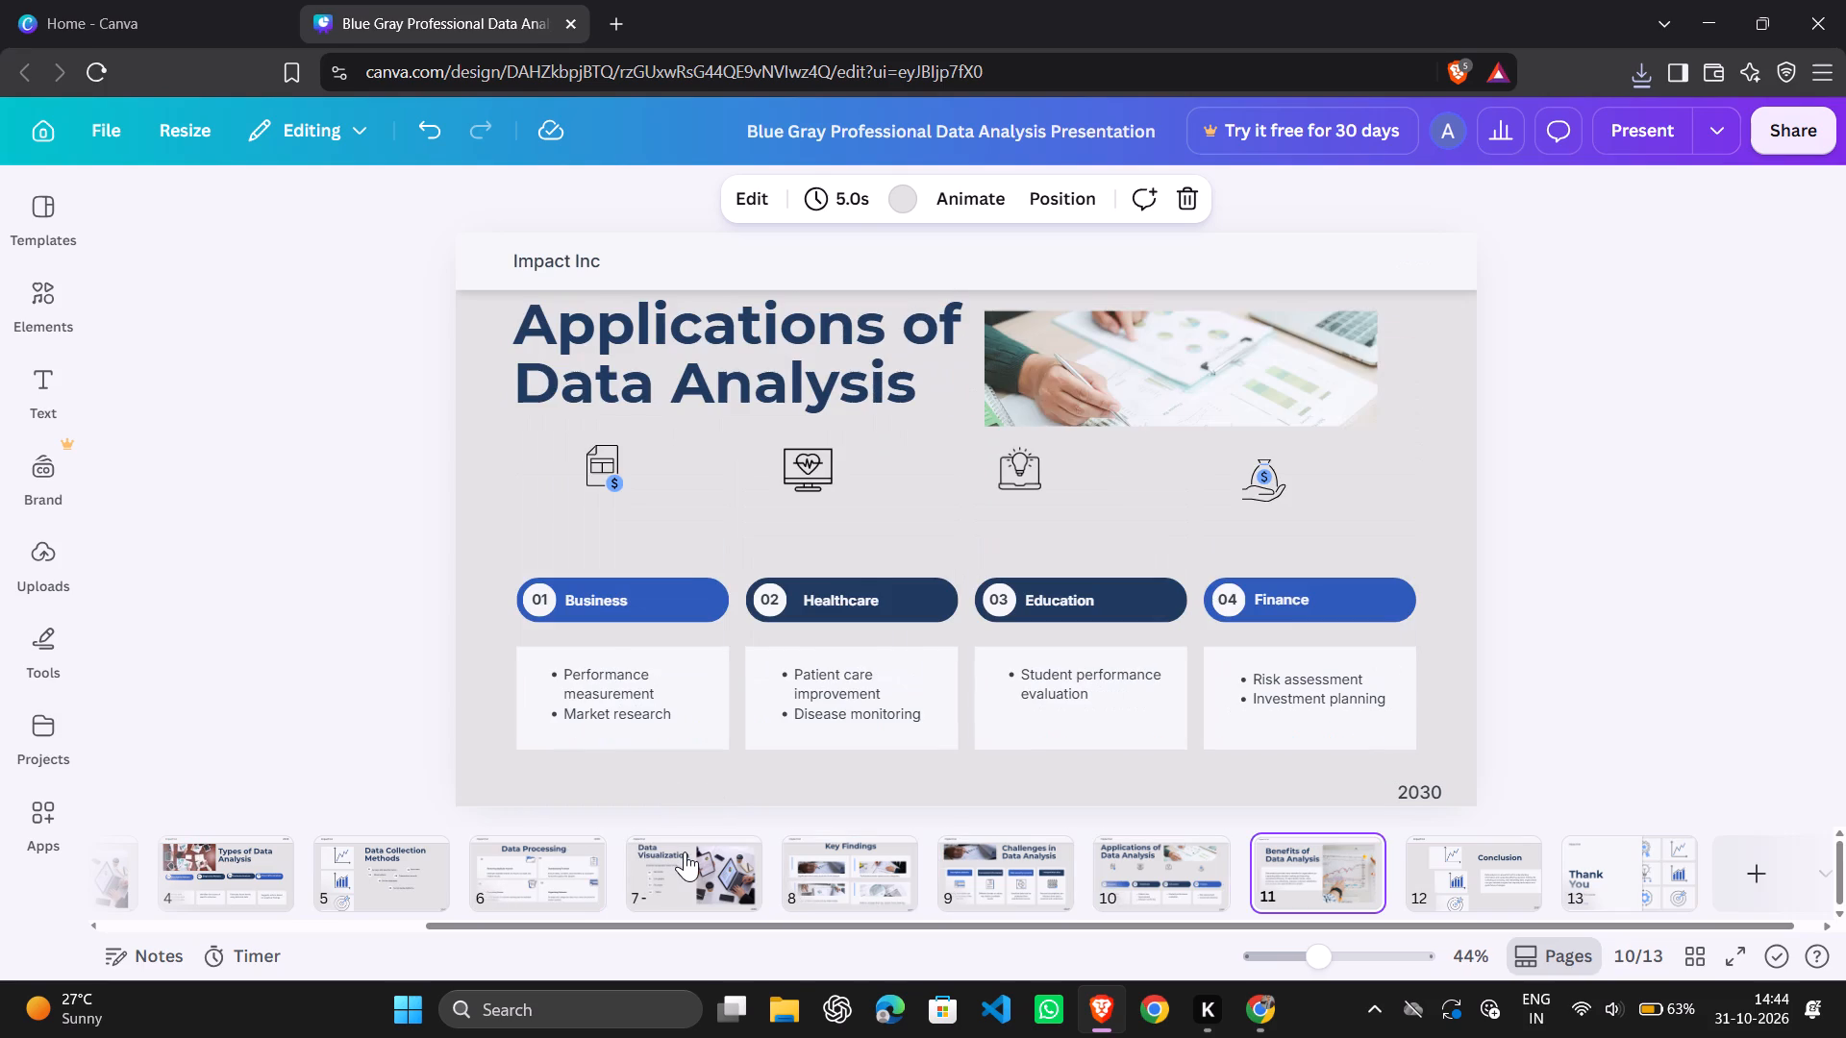
key(Right)
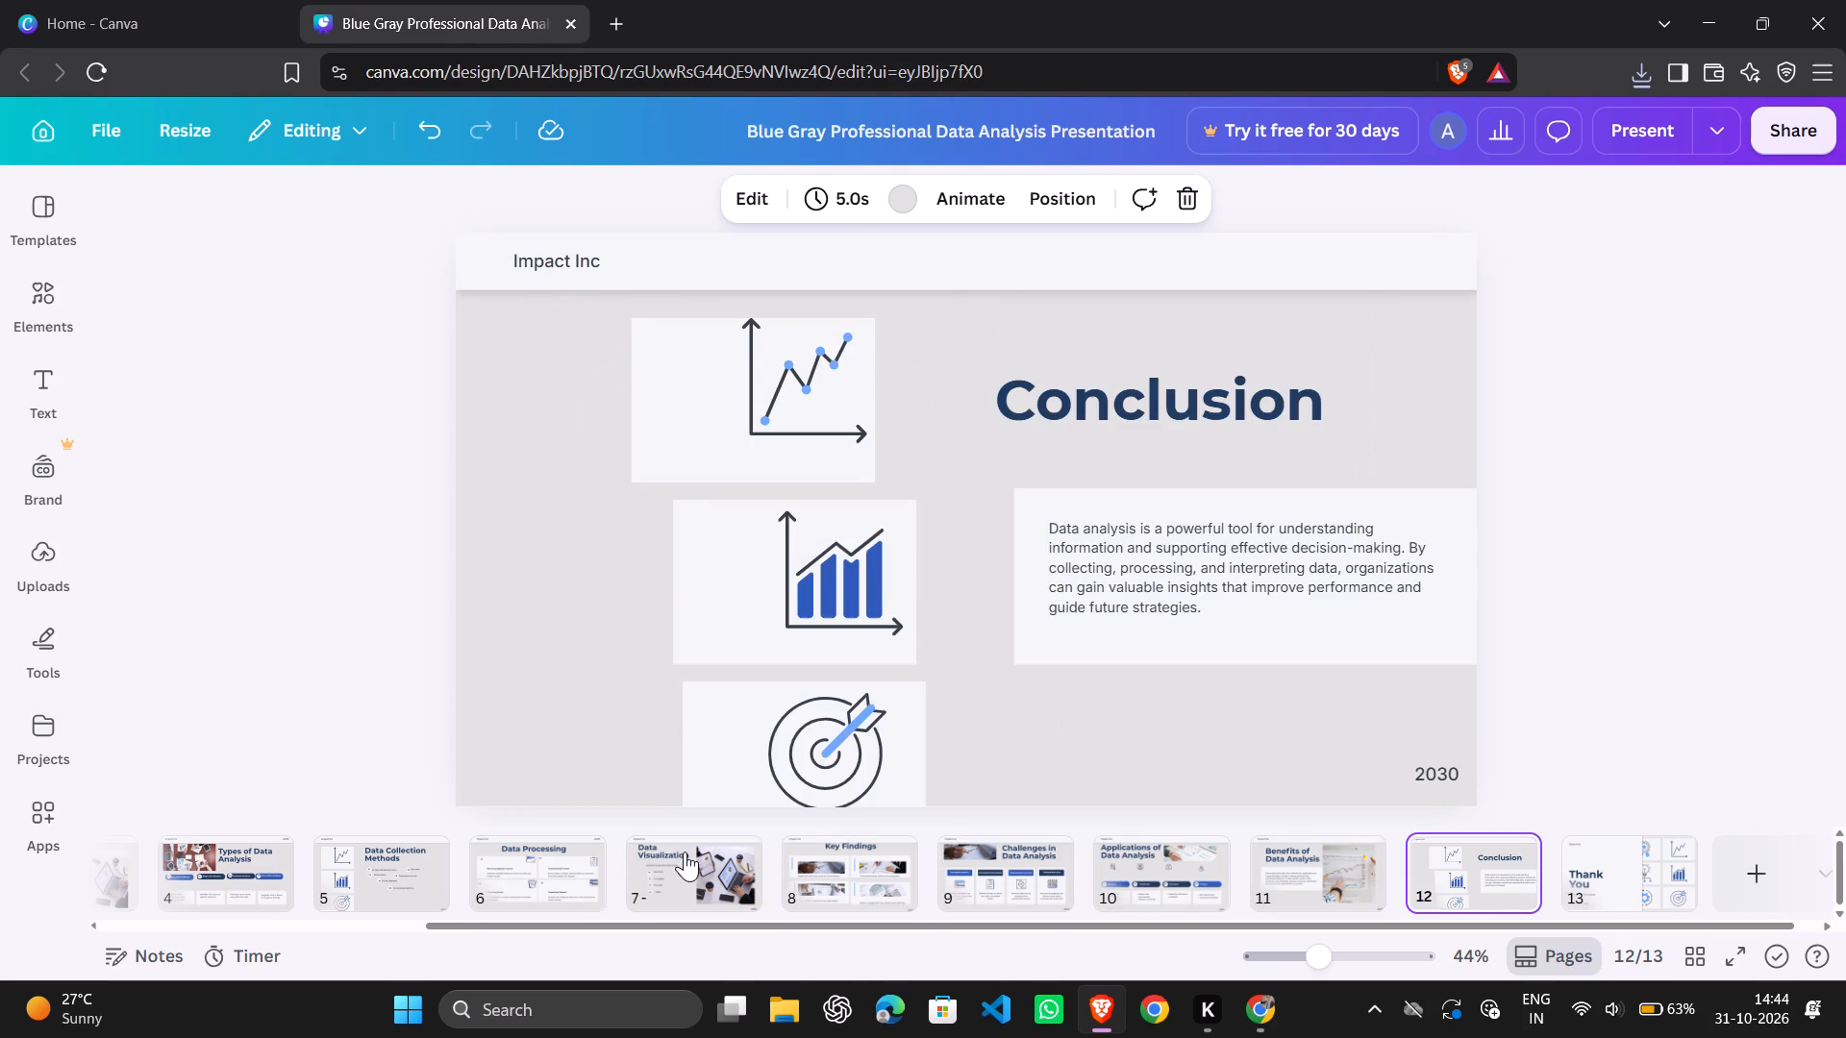
key(Right)
Give the Data Analysis title page the Party page animation and apply it to all pages.
click(947, 203)
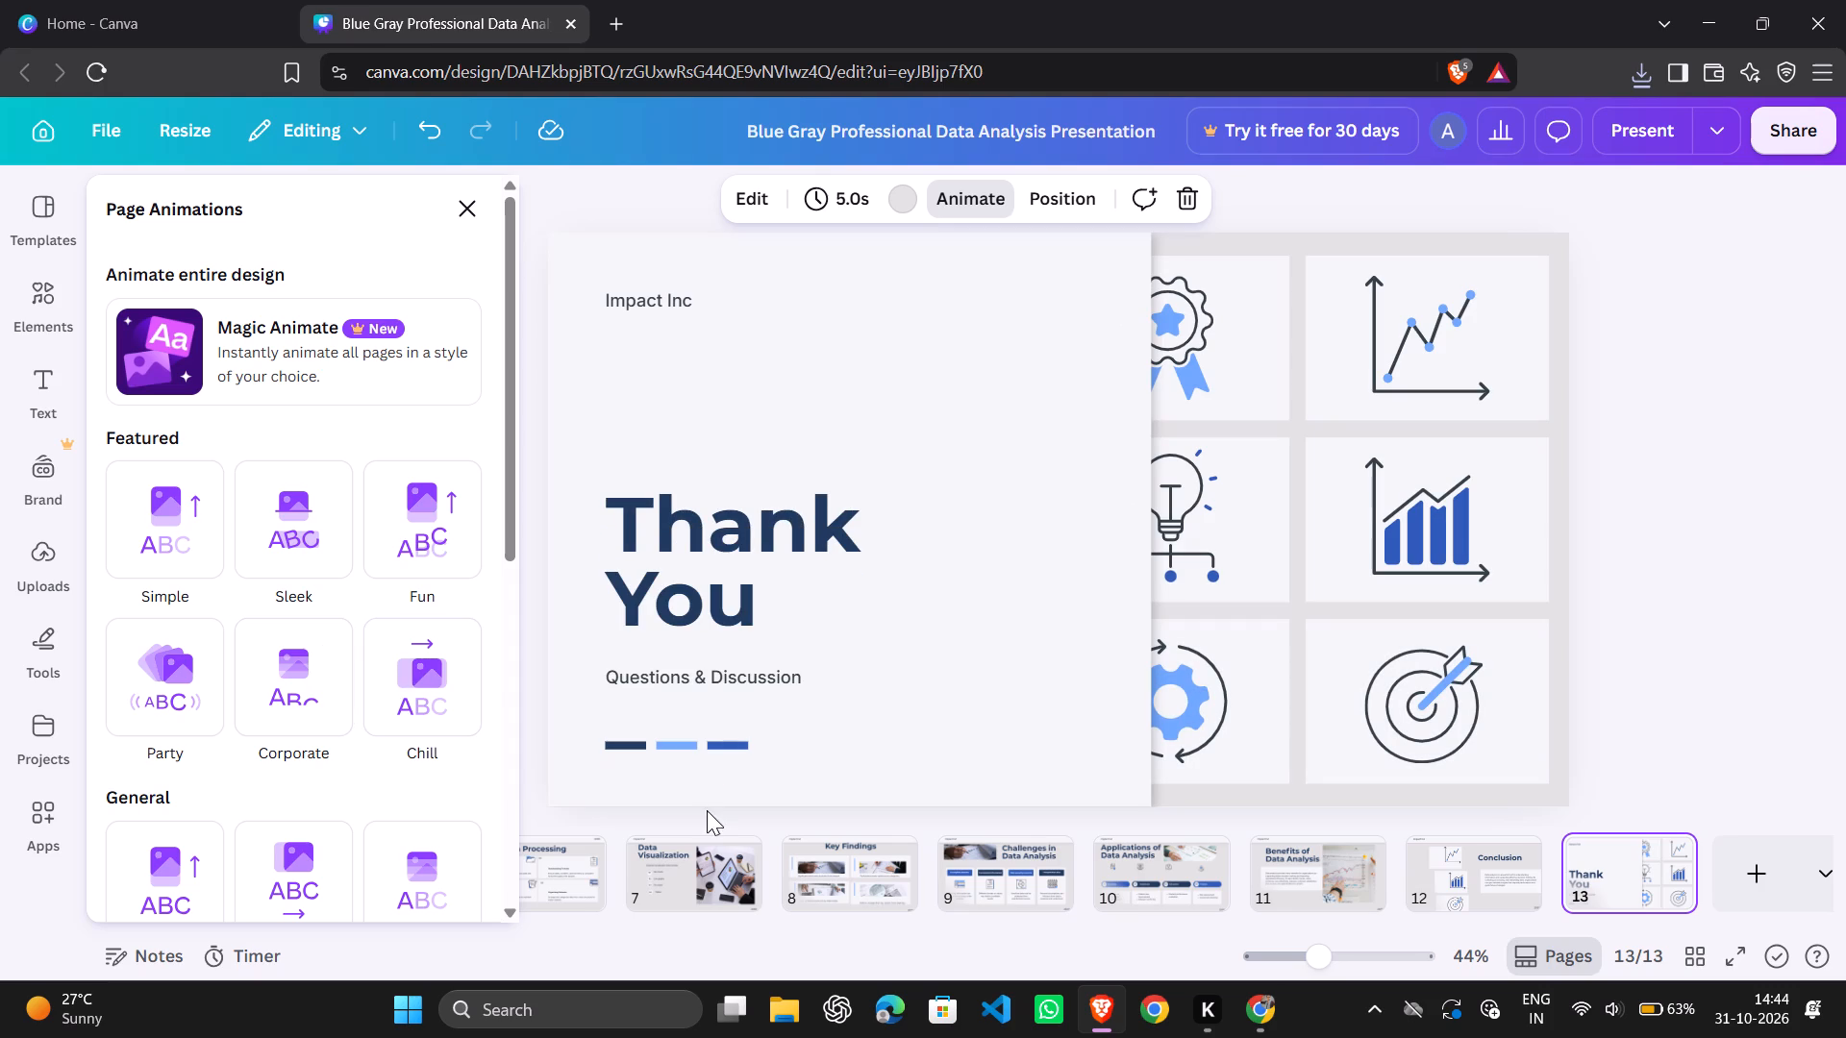
scroll(704, 819, right, 13)
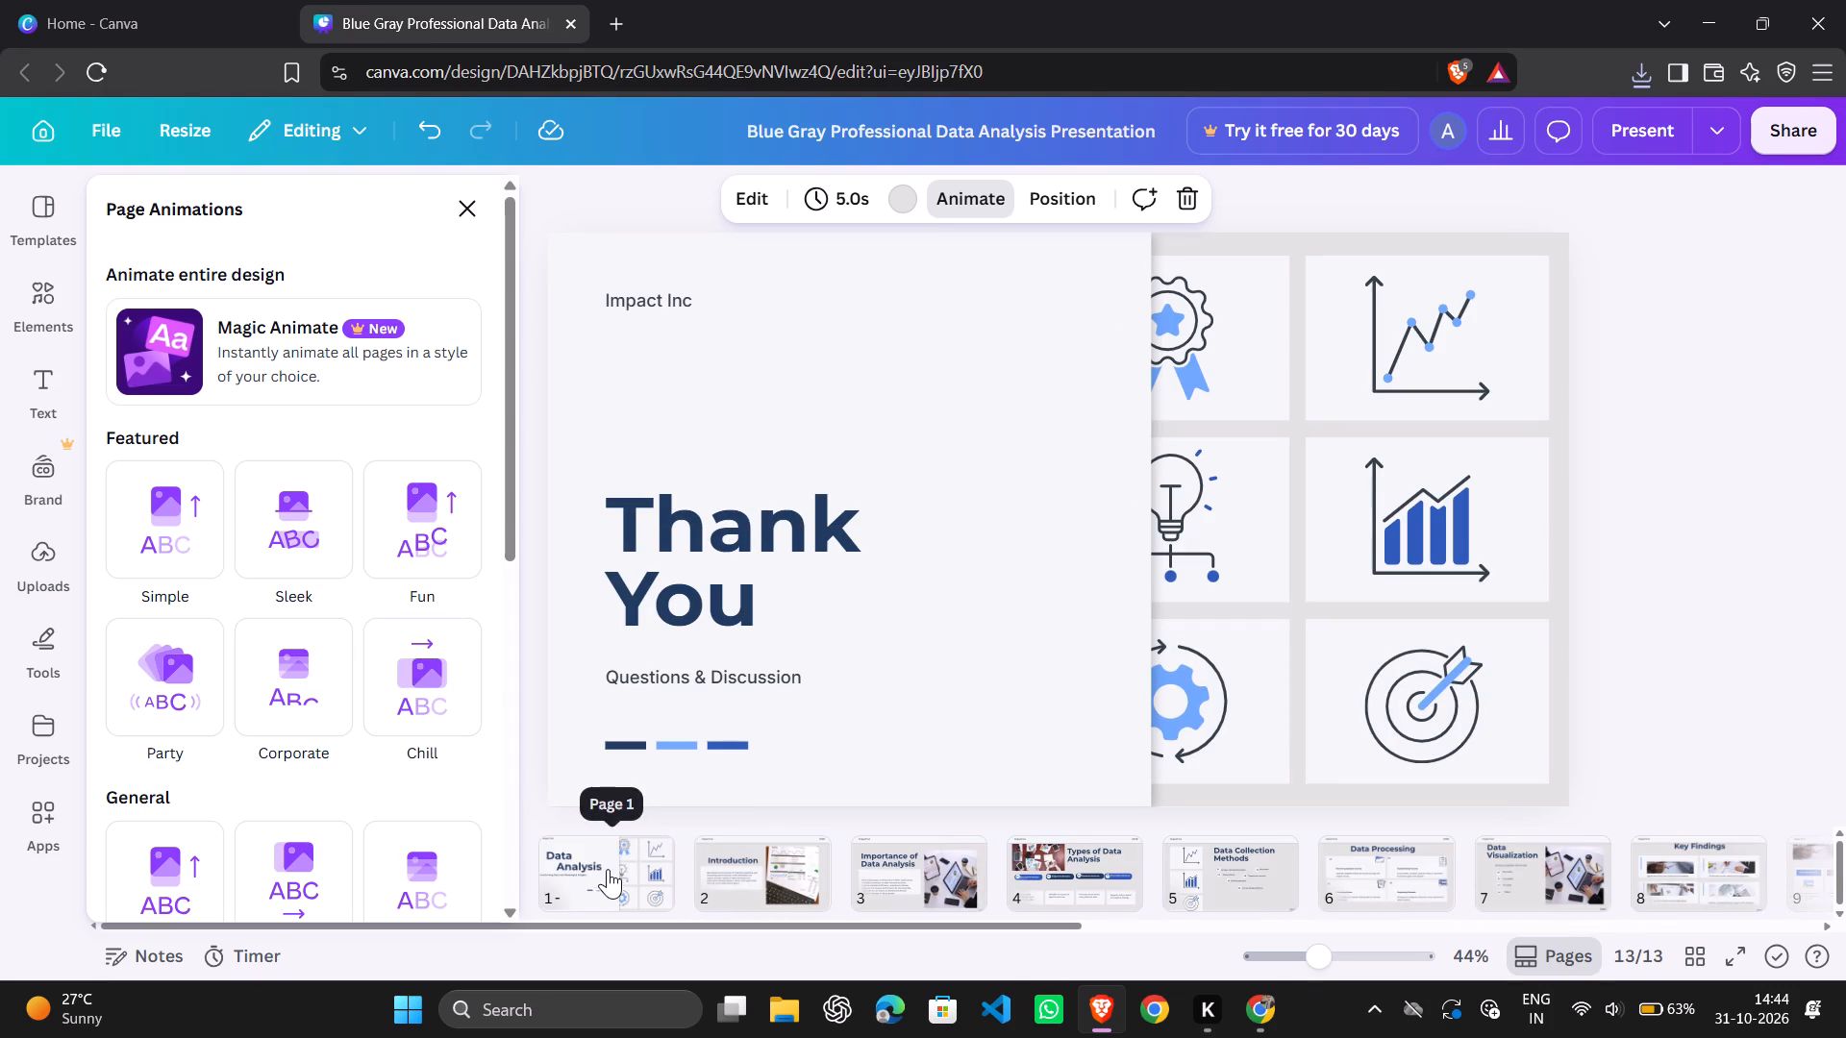
click(590, 877)
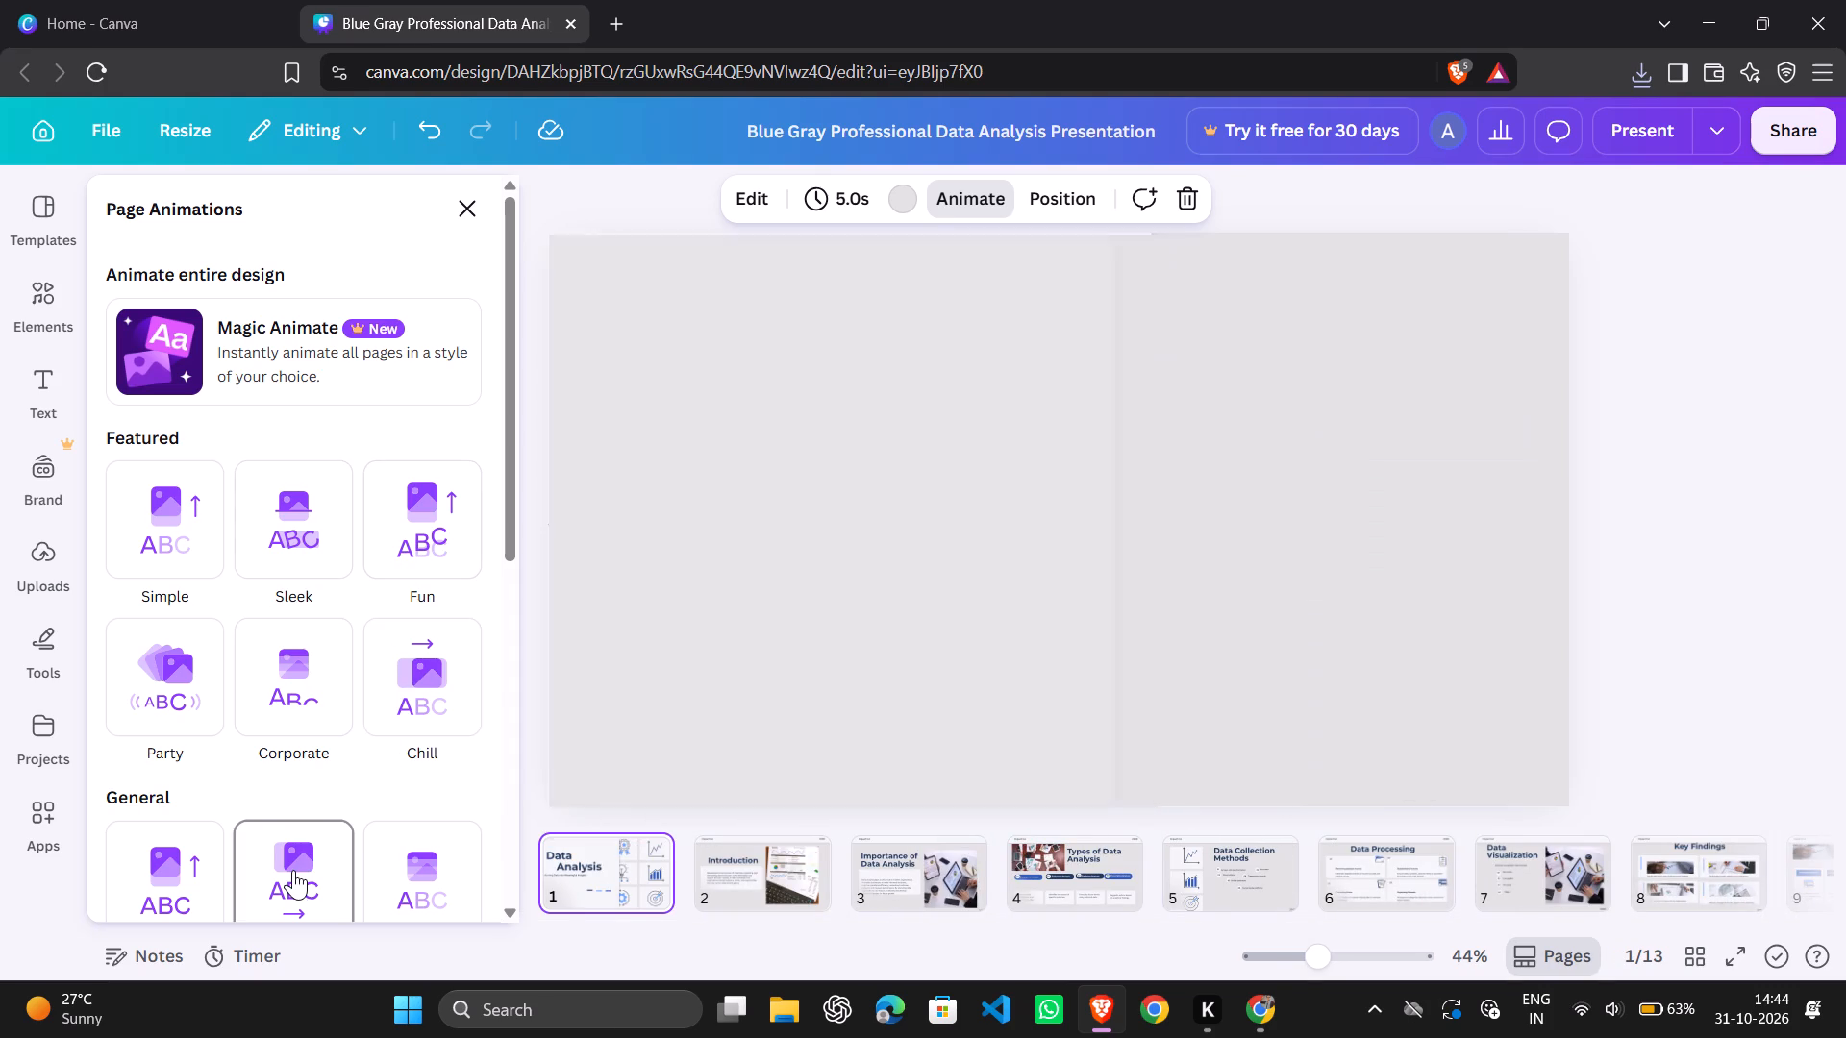
click(192, 681)
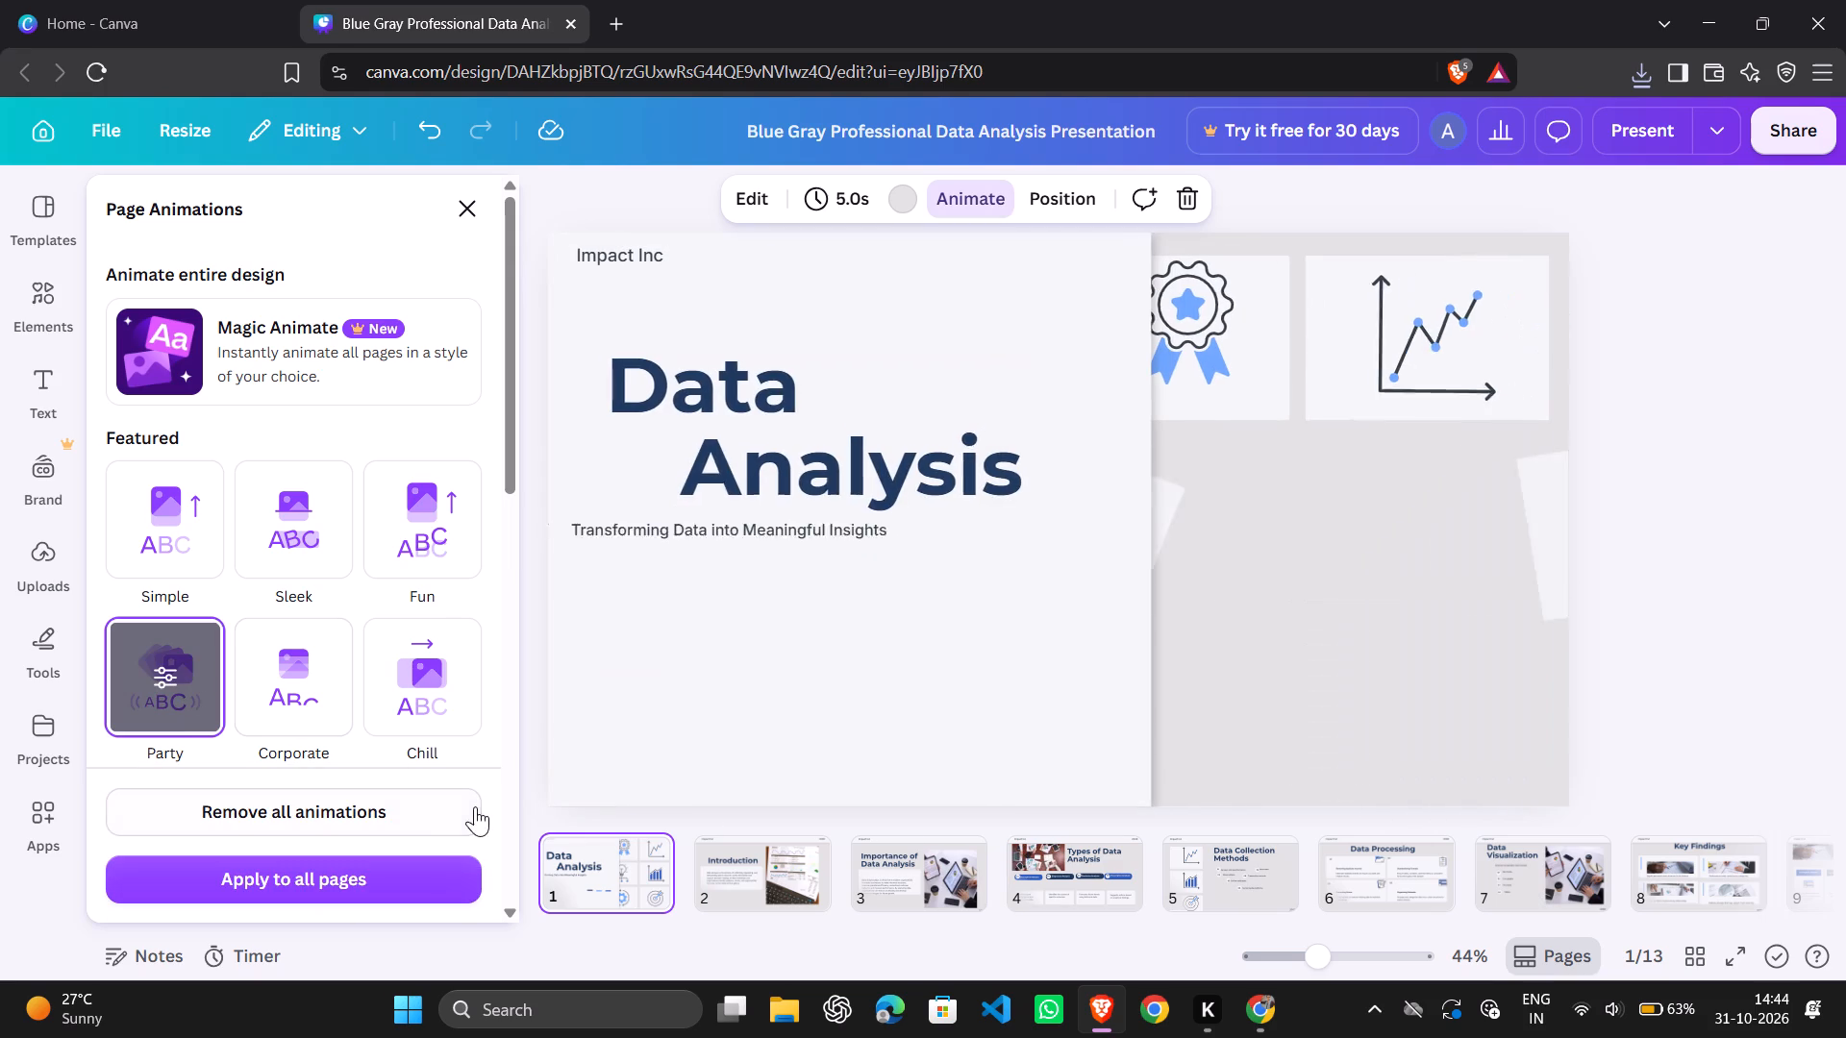
click(366, 868)
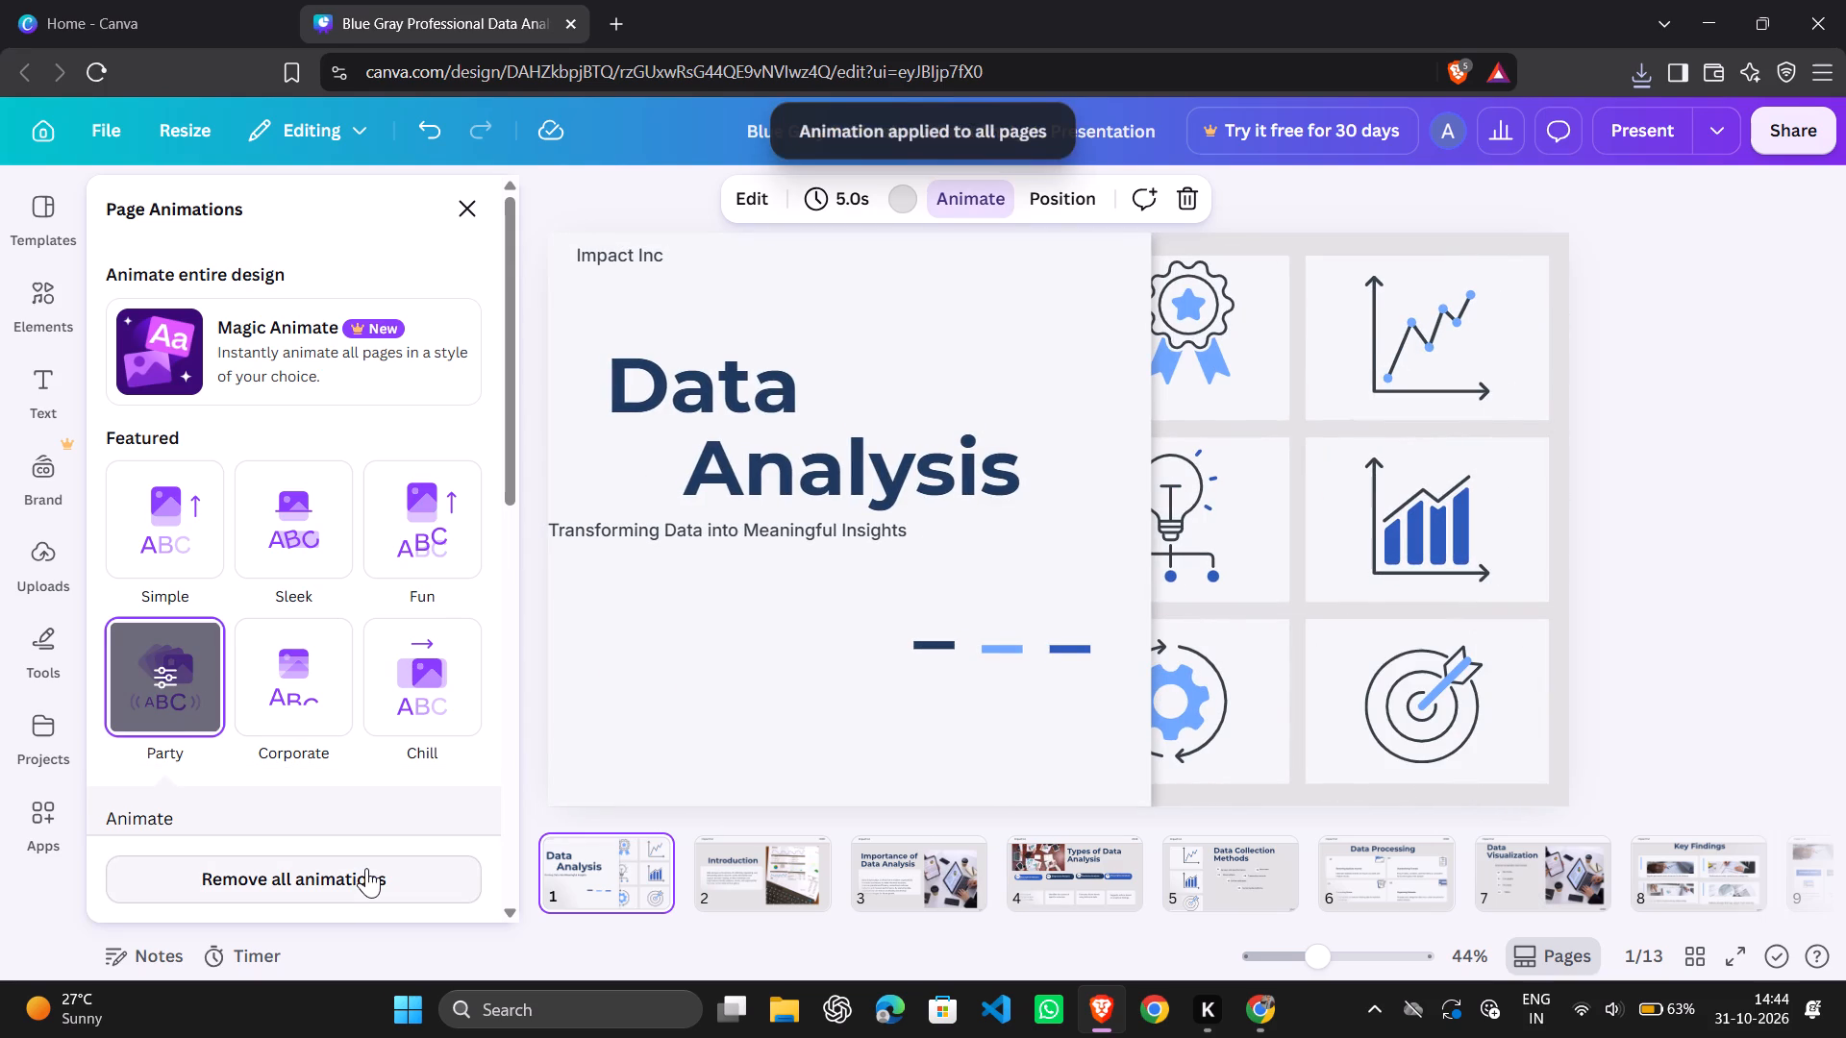
Set the Data Analysis title page's timing to 16.5 seconds and close the animation options.
triple_click(861, 190)
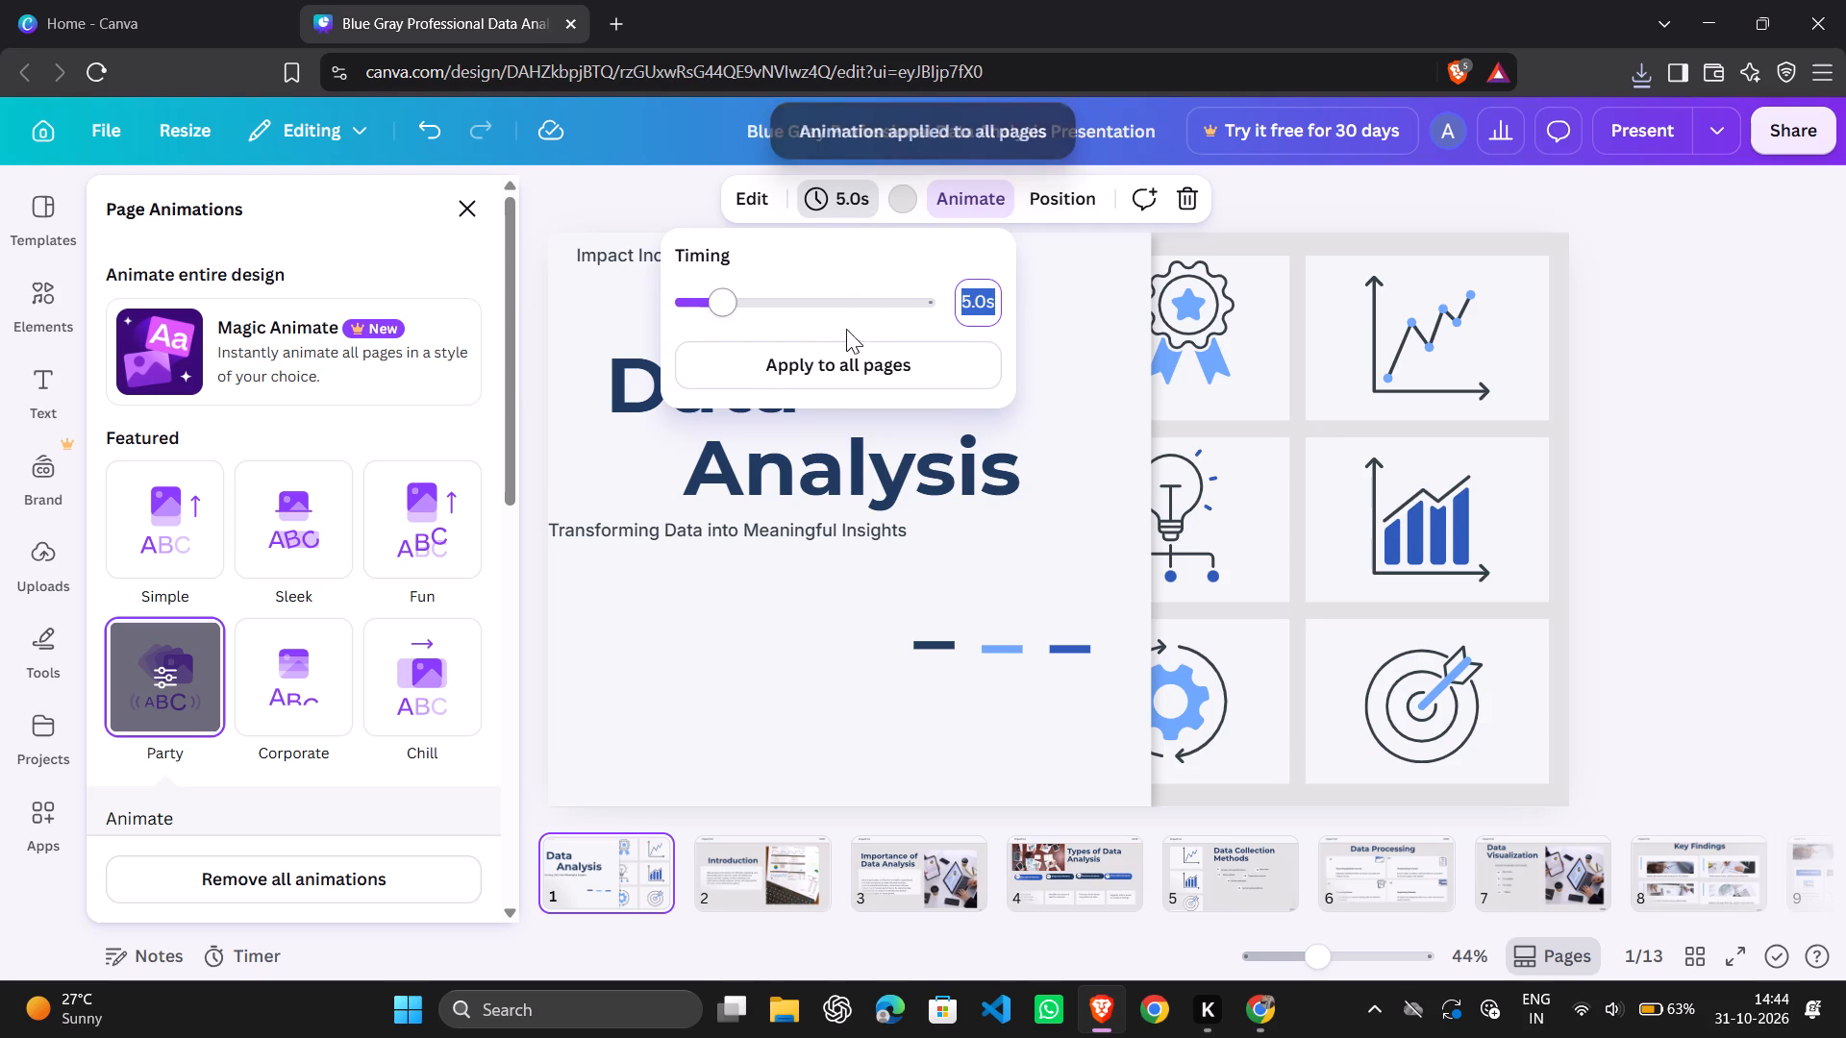
click(814, 303)
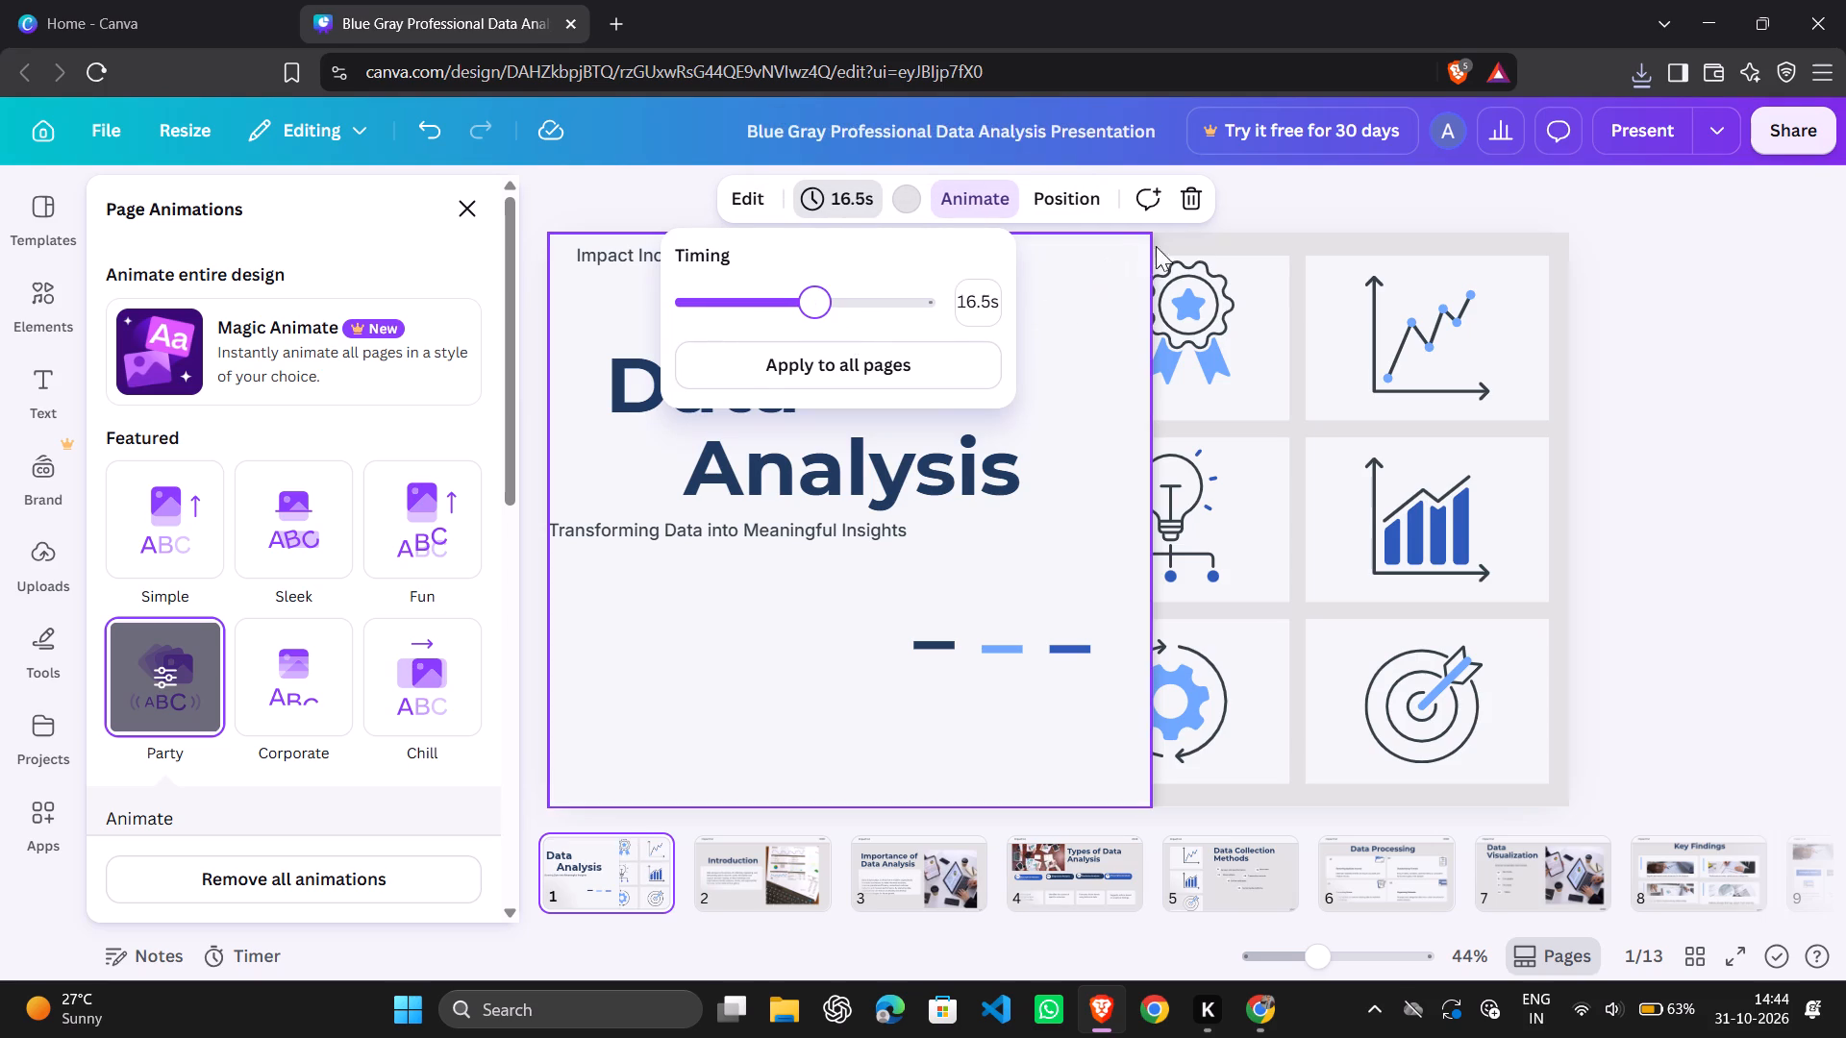
click(1321, 196)
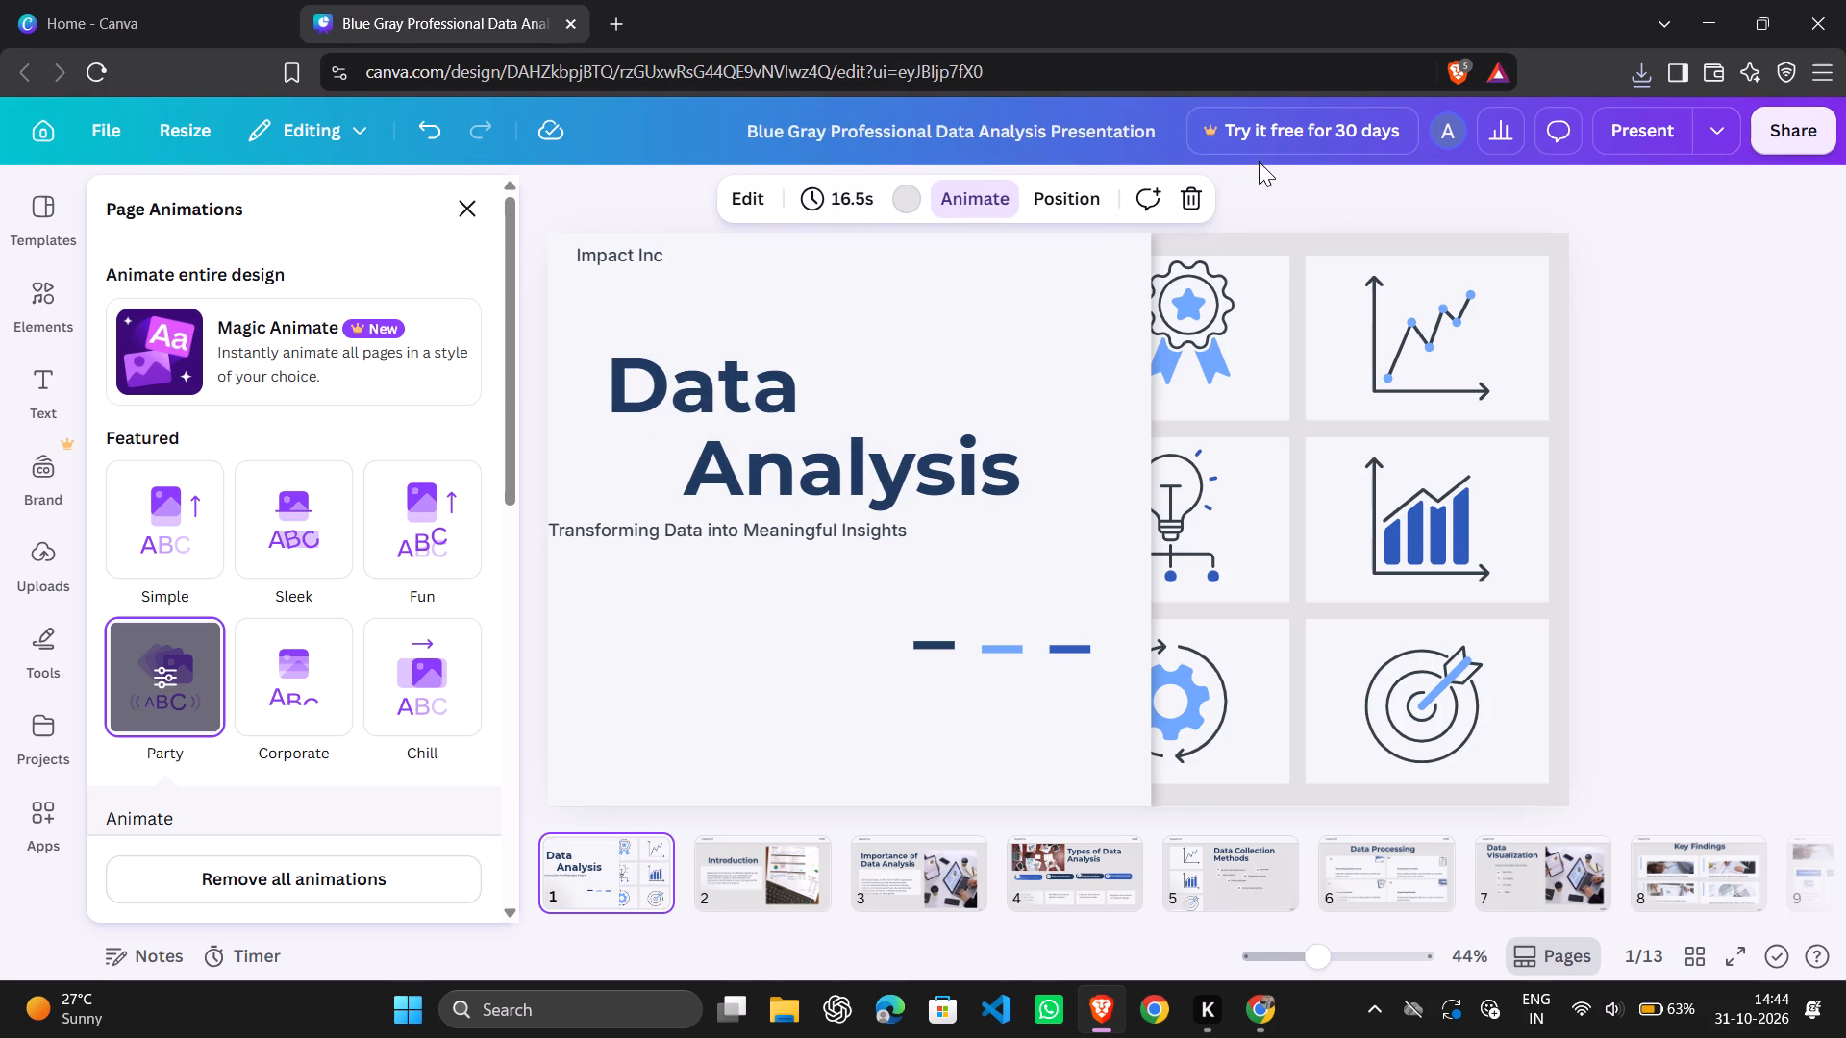
click(1260, 163)
scroll(374, 497, down, 1)
click(464, 195)
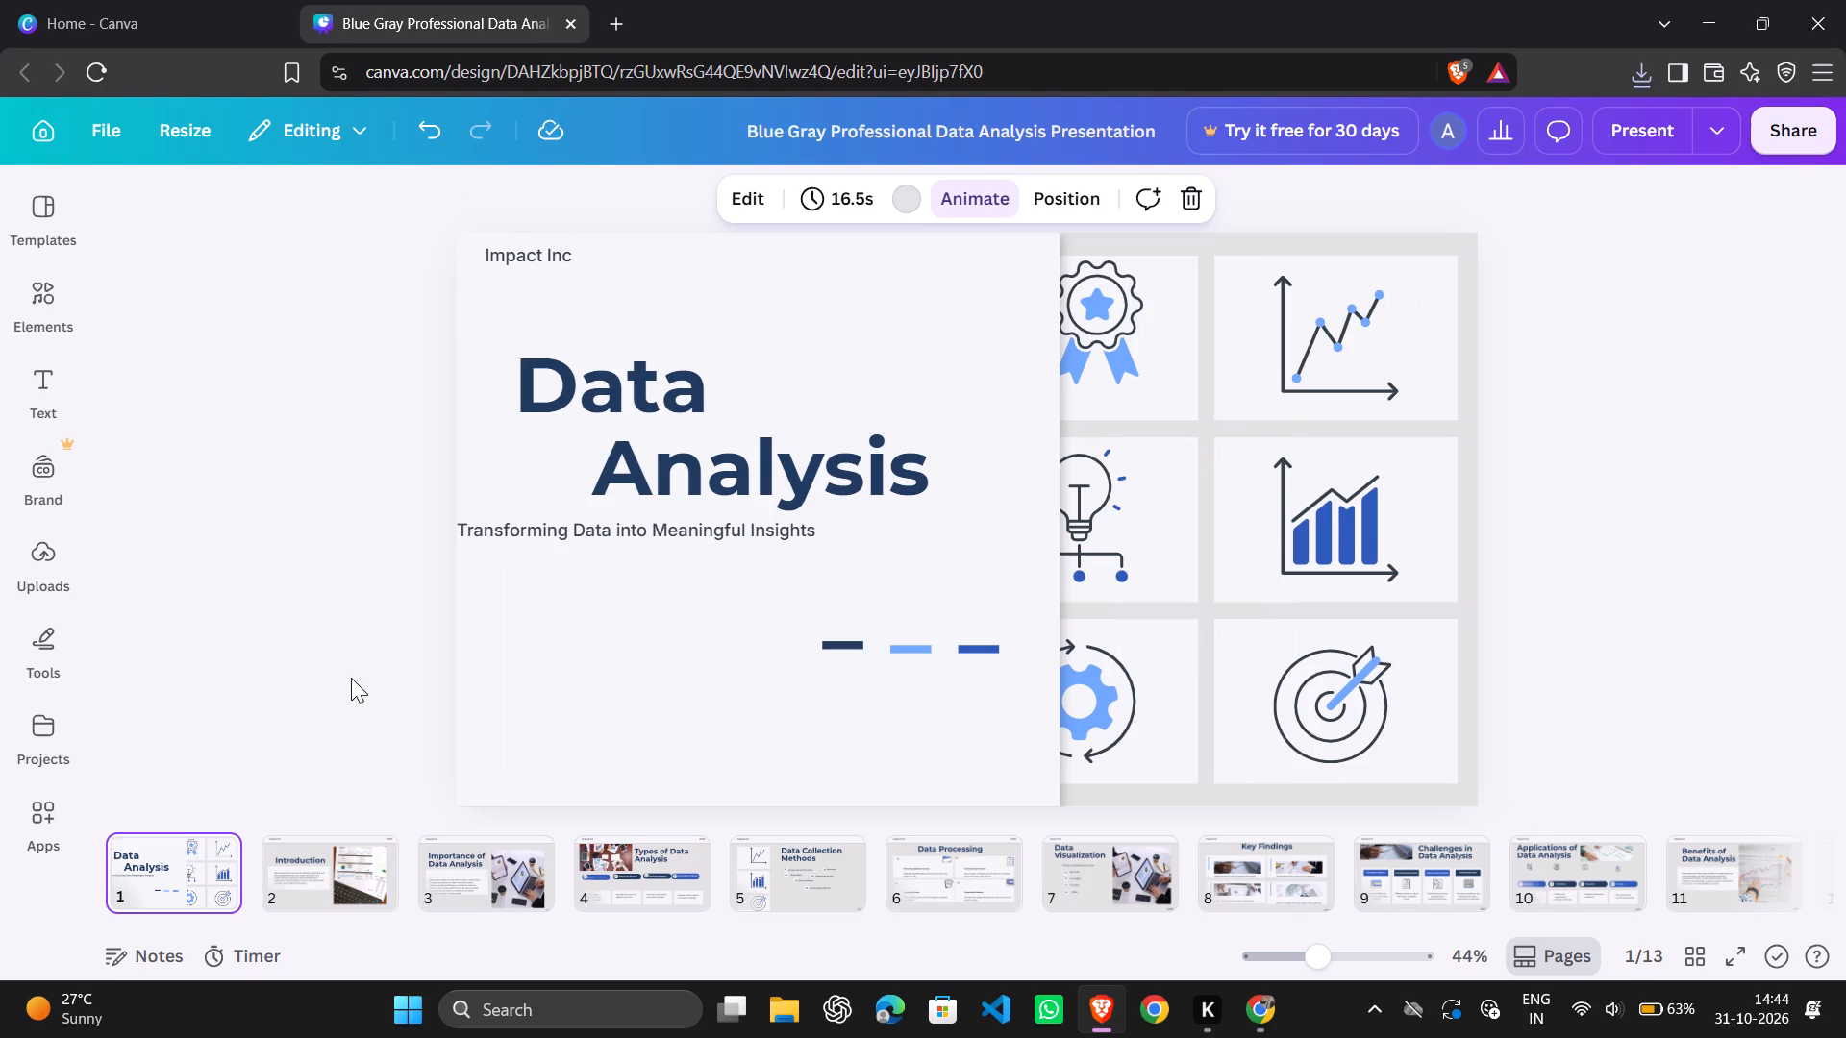
Step through the pages from the title page onward to examine the Party animation on each one.
key(Right)
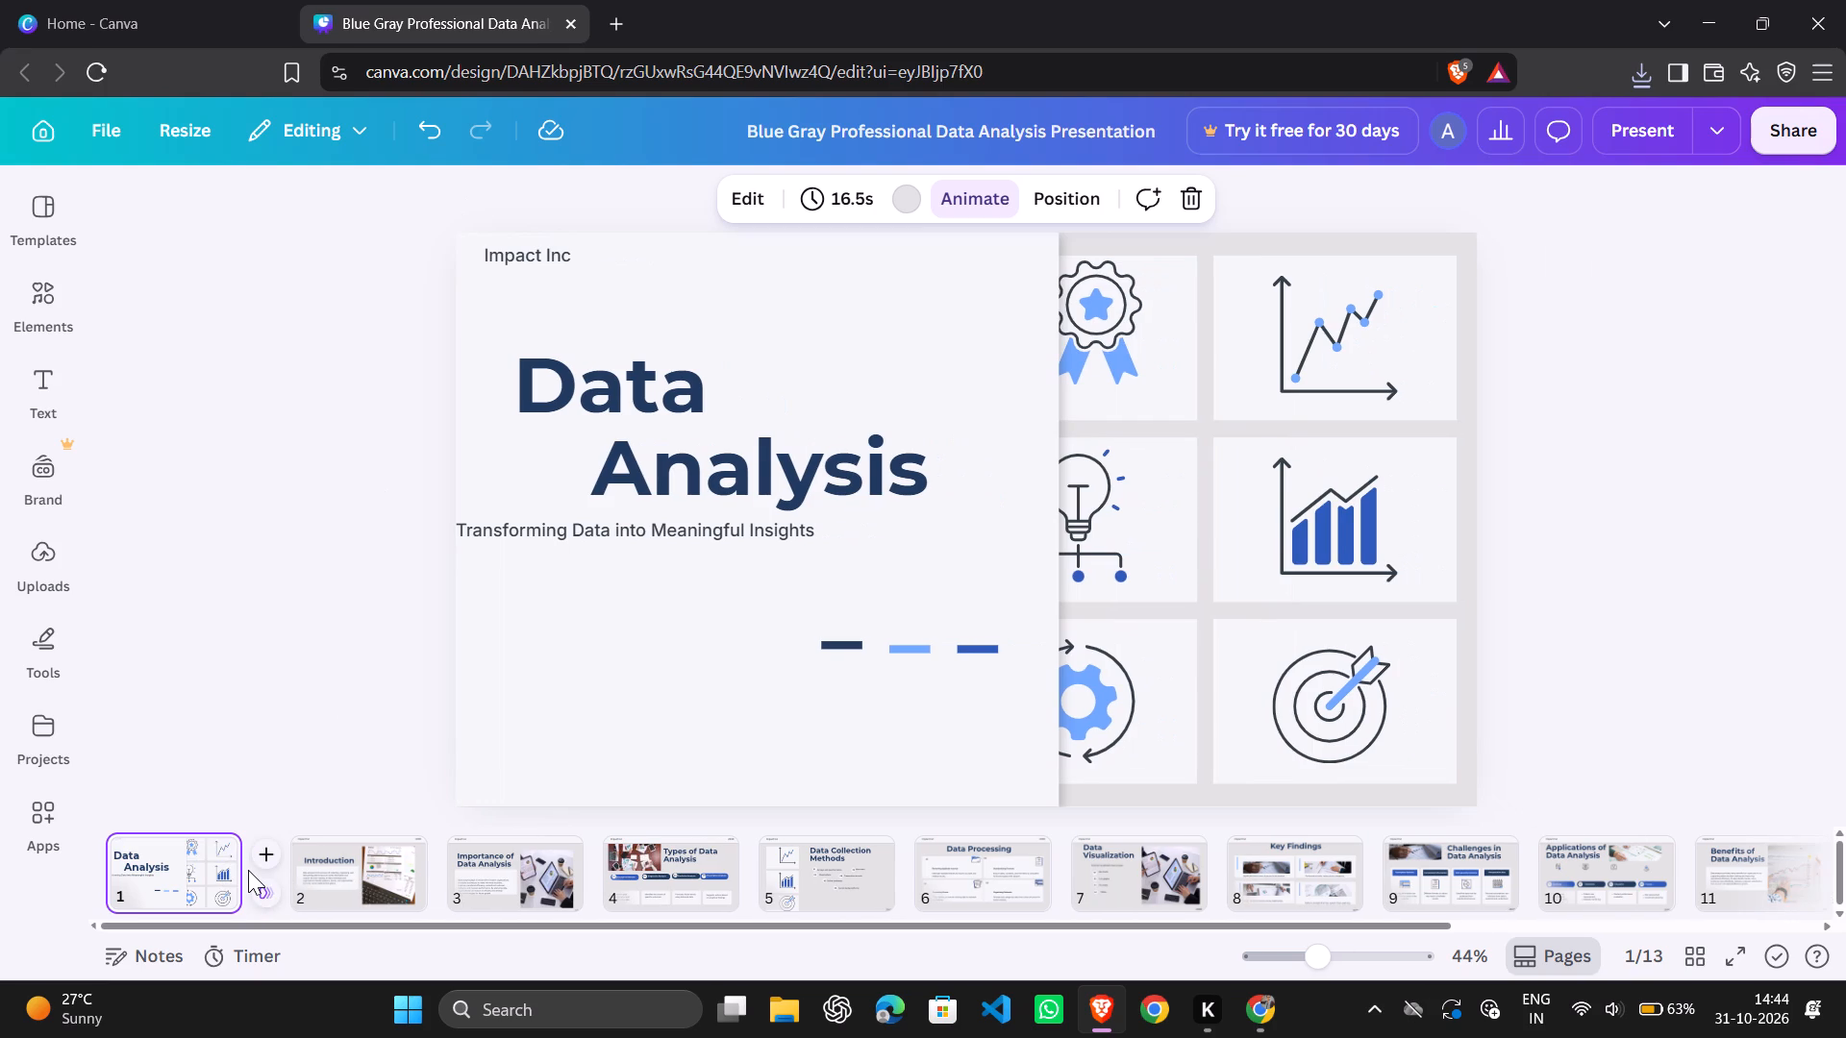
key(Right)
click(204, 872)
click(204, 872)
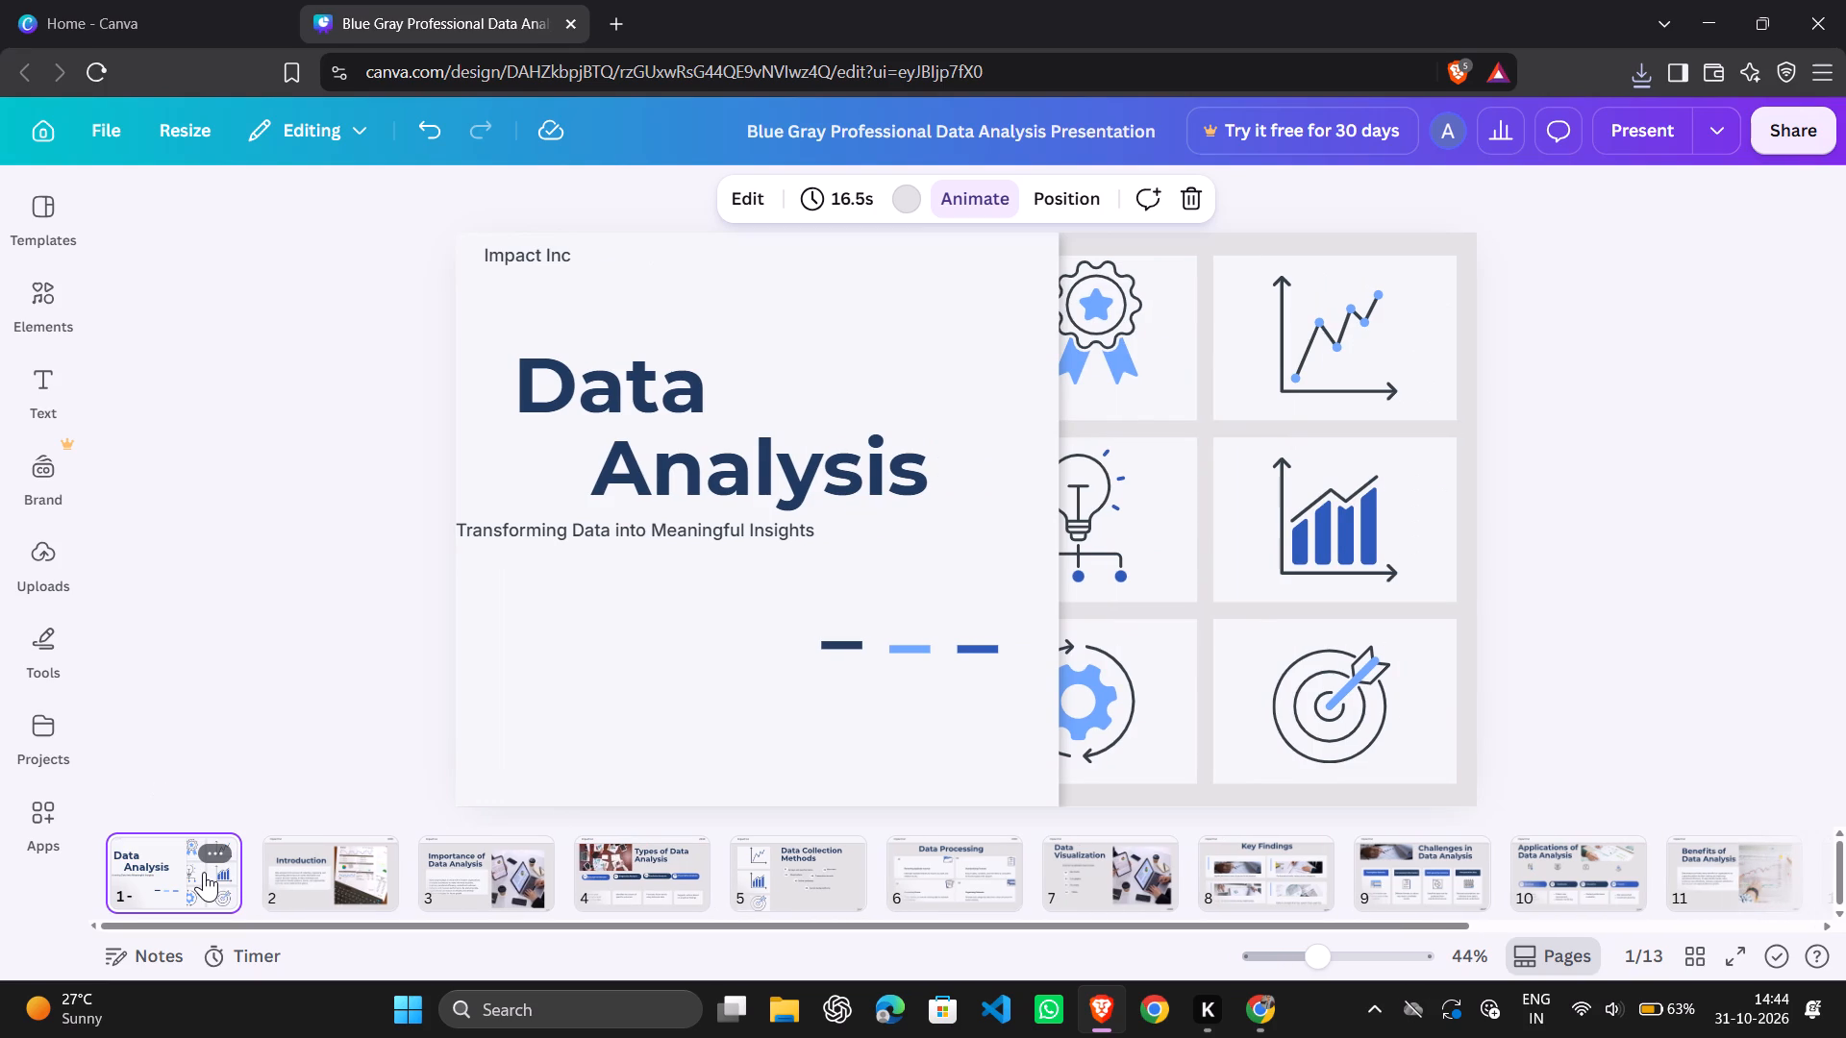
click(217, 854)
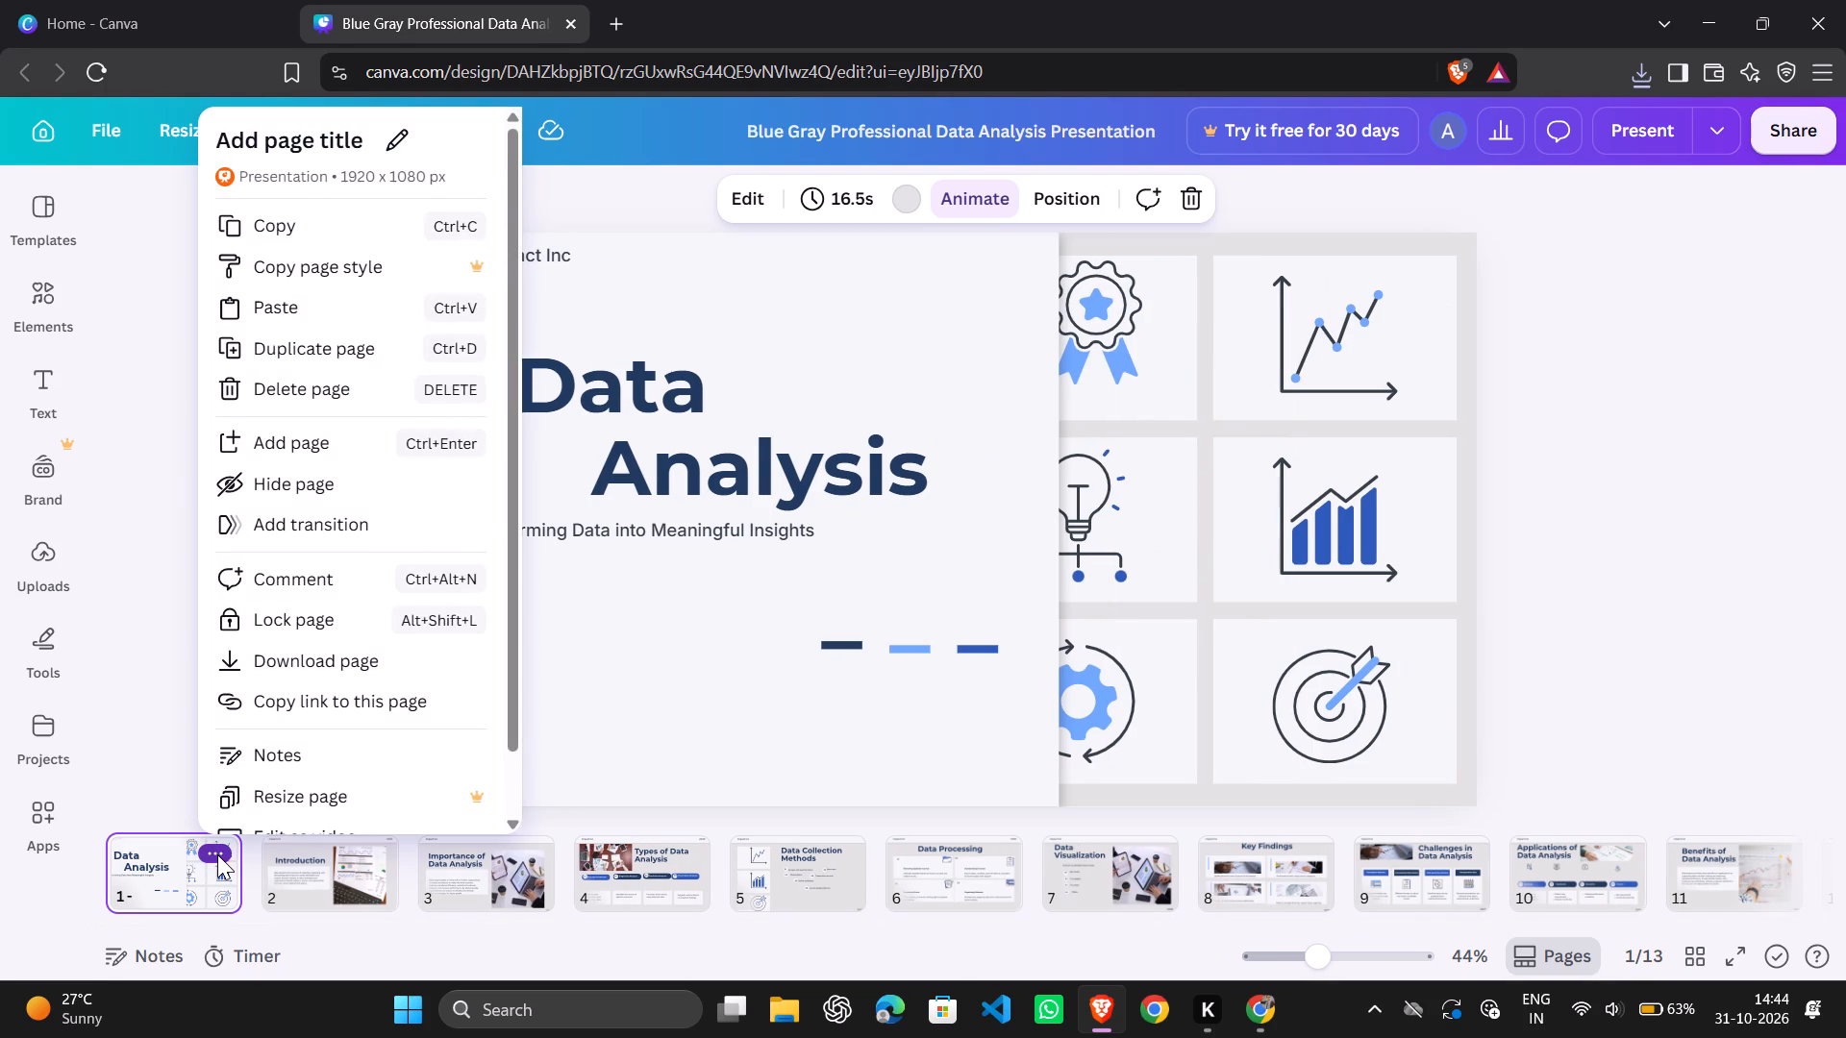
click(106, 853)
click(136, 865)
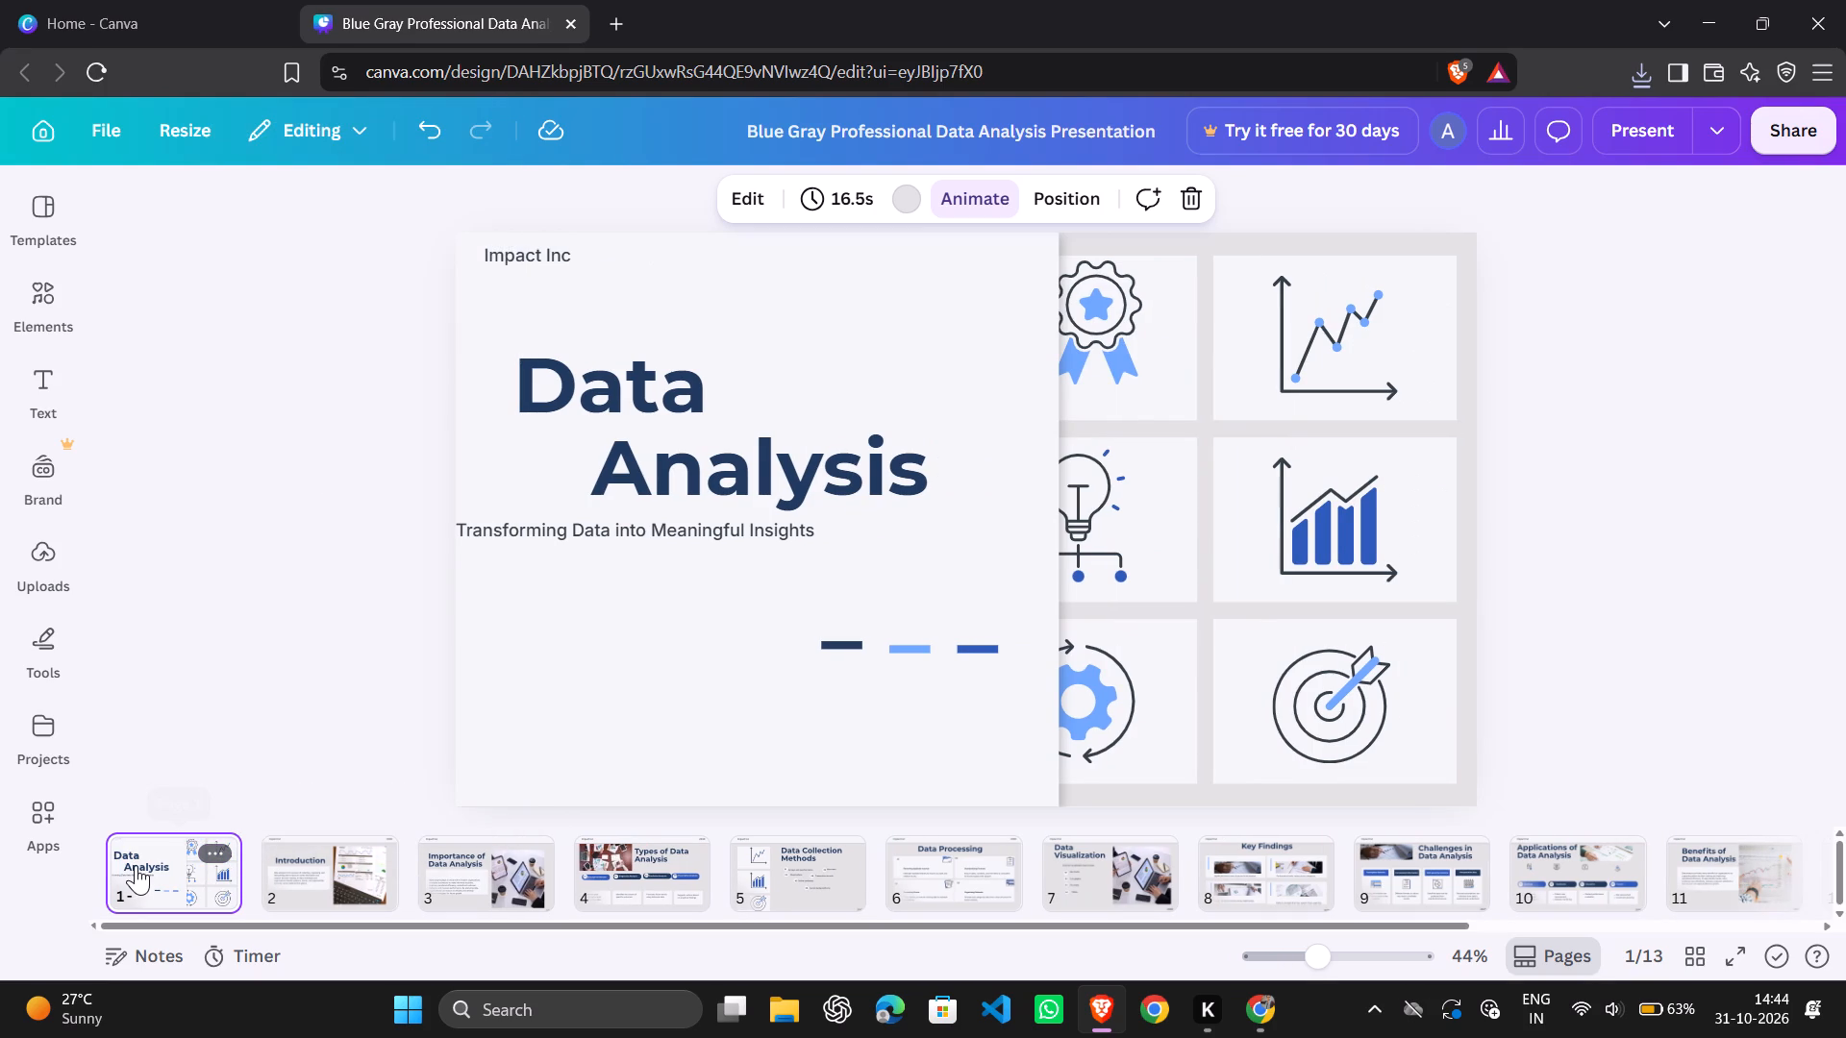
key(Right)
key(Right)
key(Right)
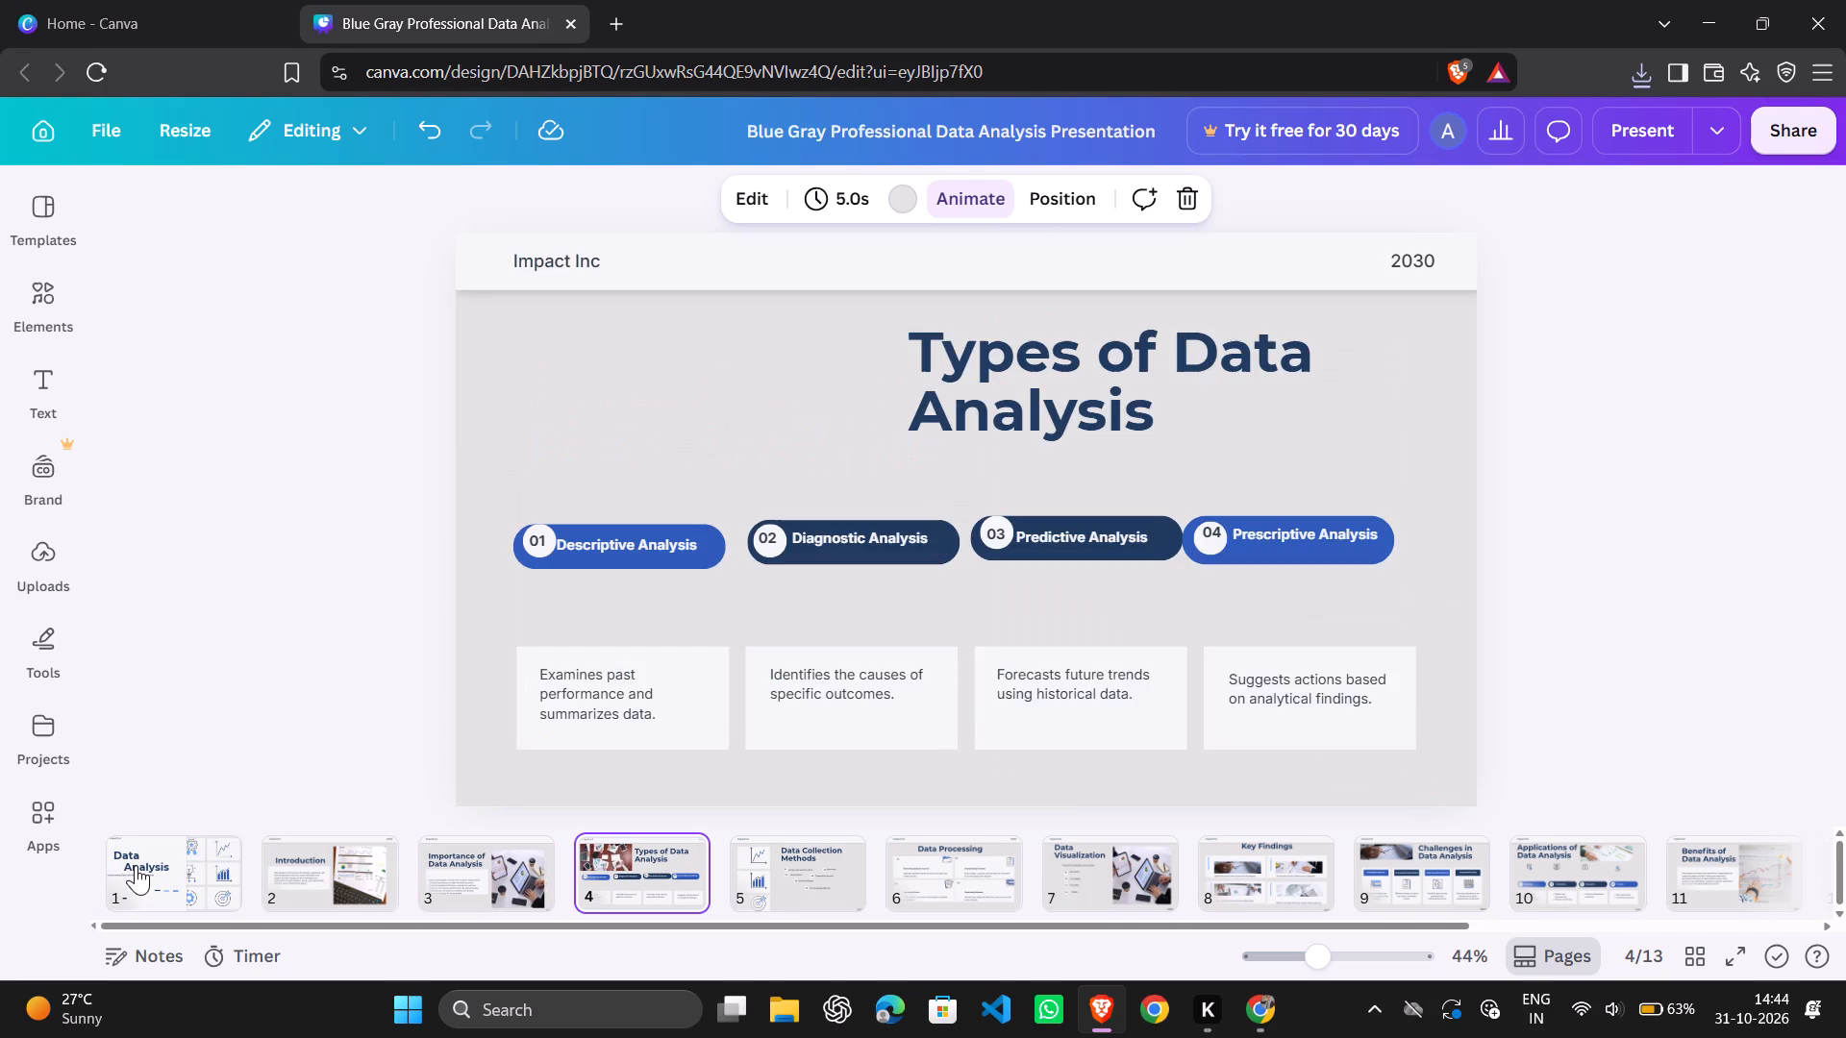
key(Right)
key(Right)
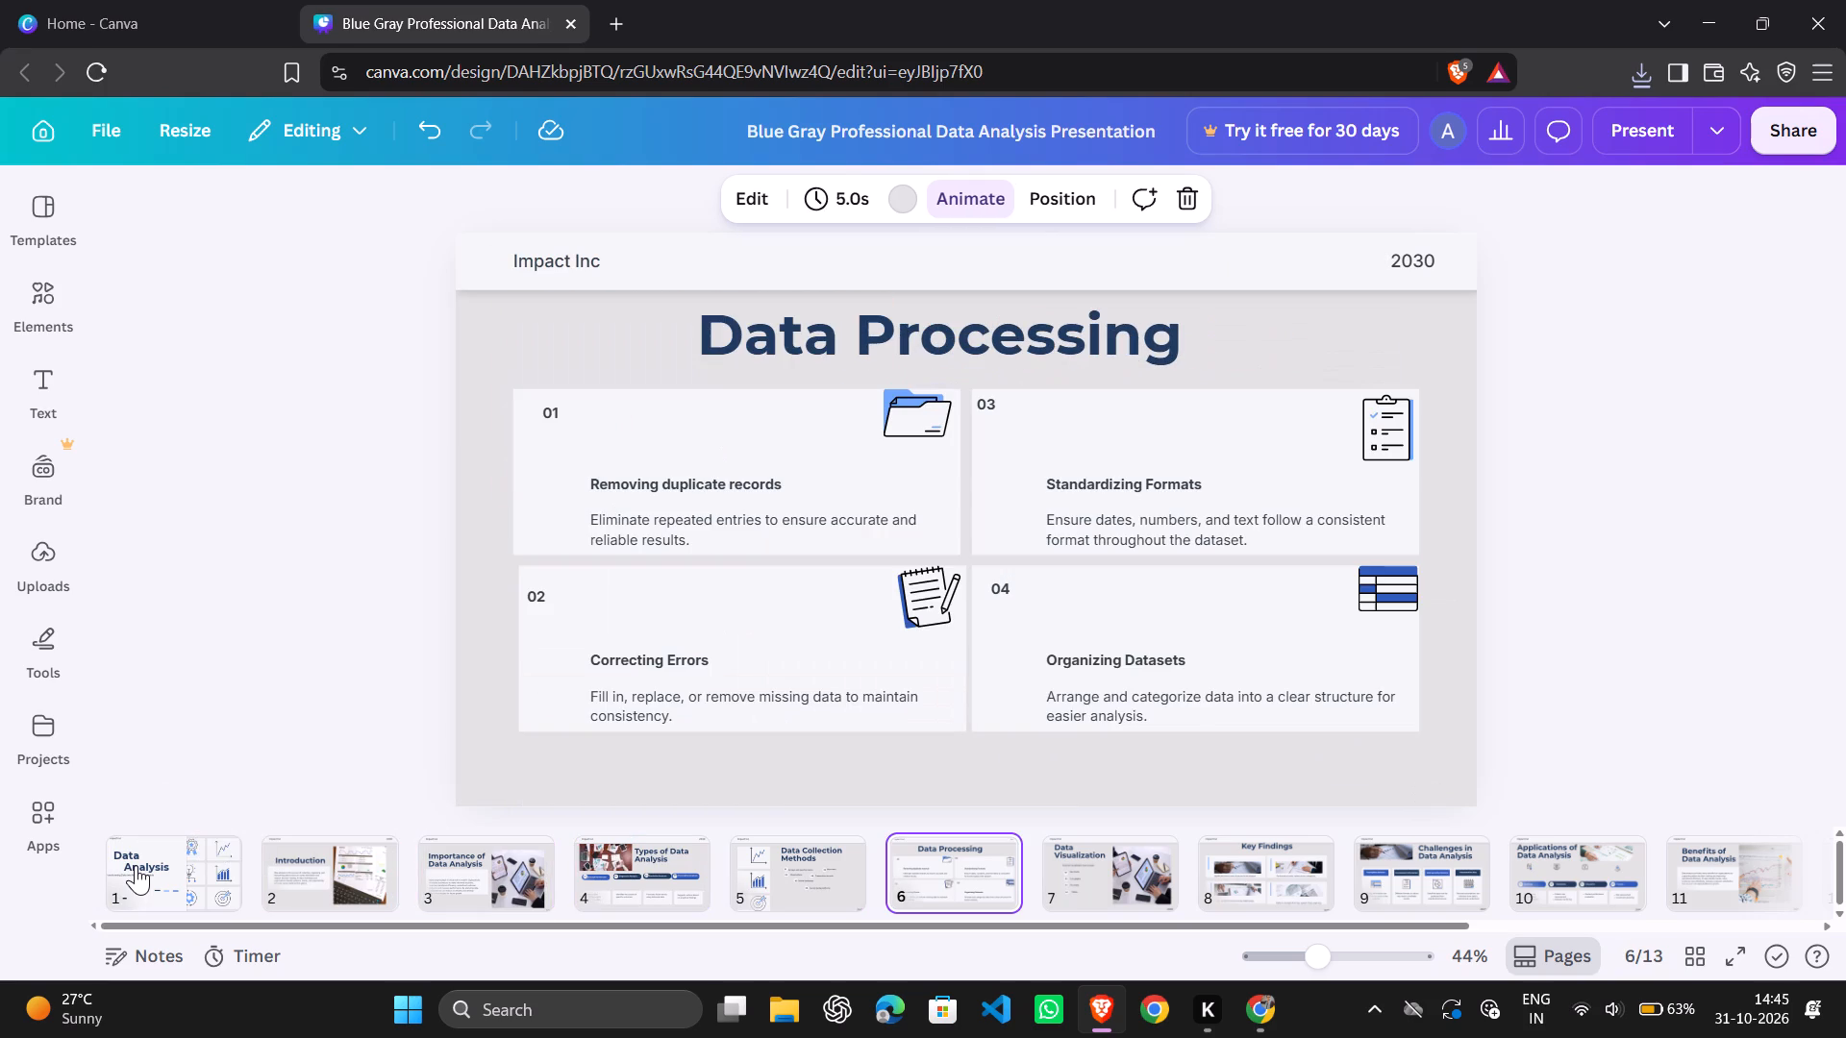